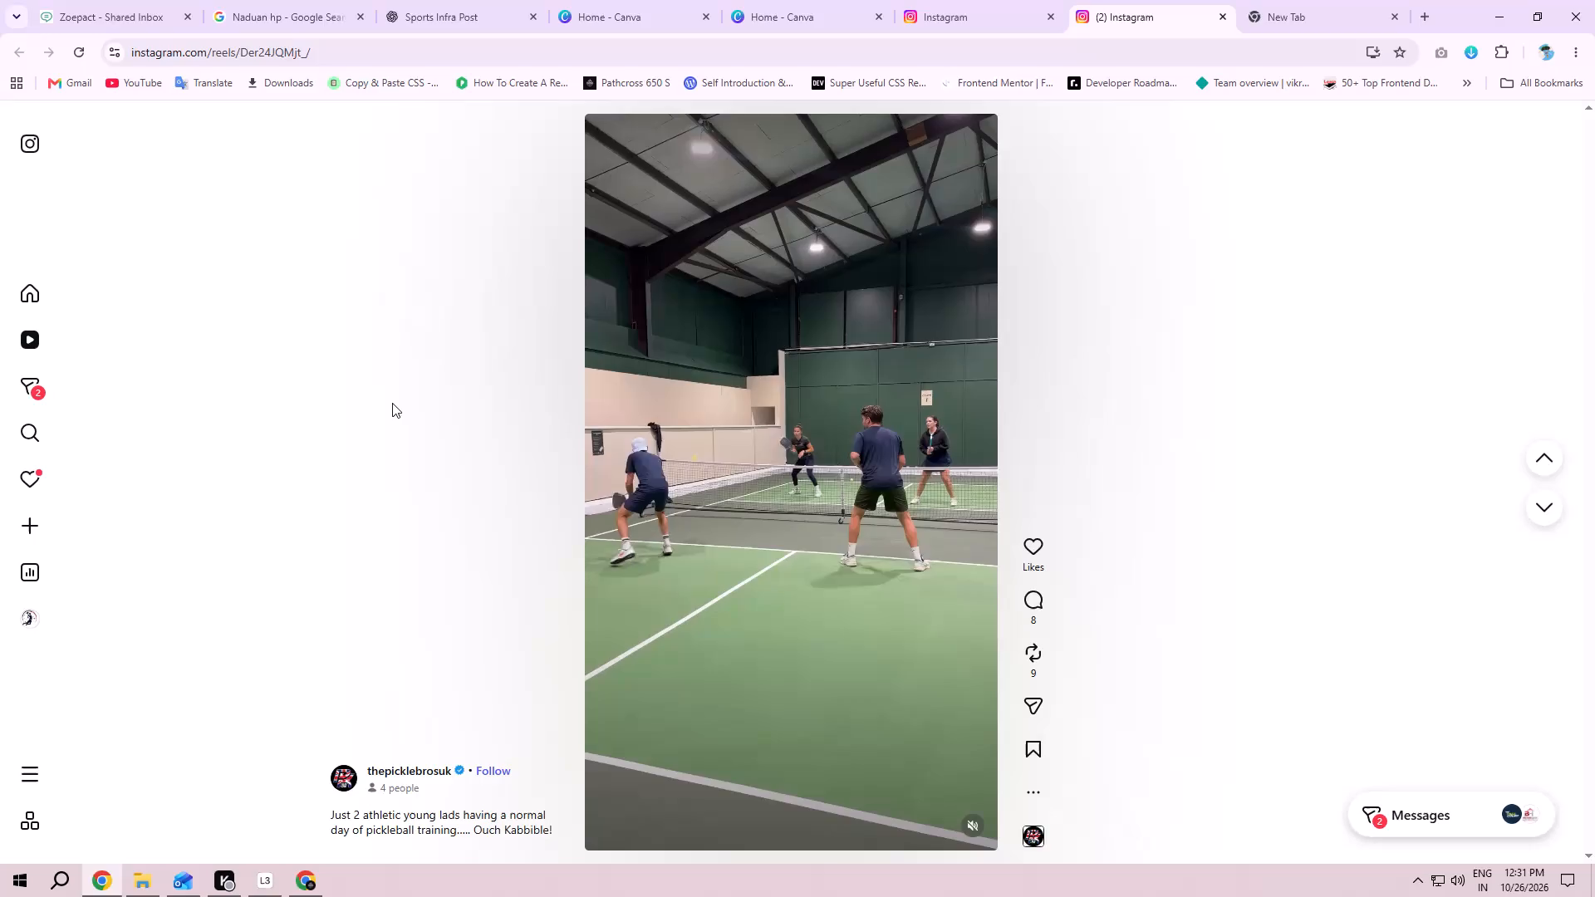
# Open Google Drive in the empty new browser tab.
pyautogui.click(1305, 5)
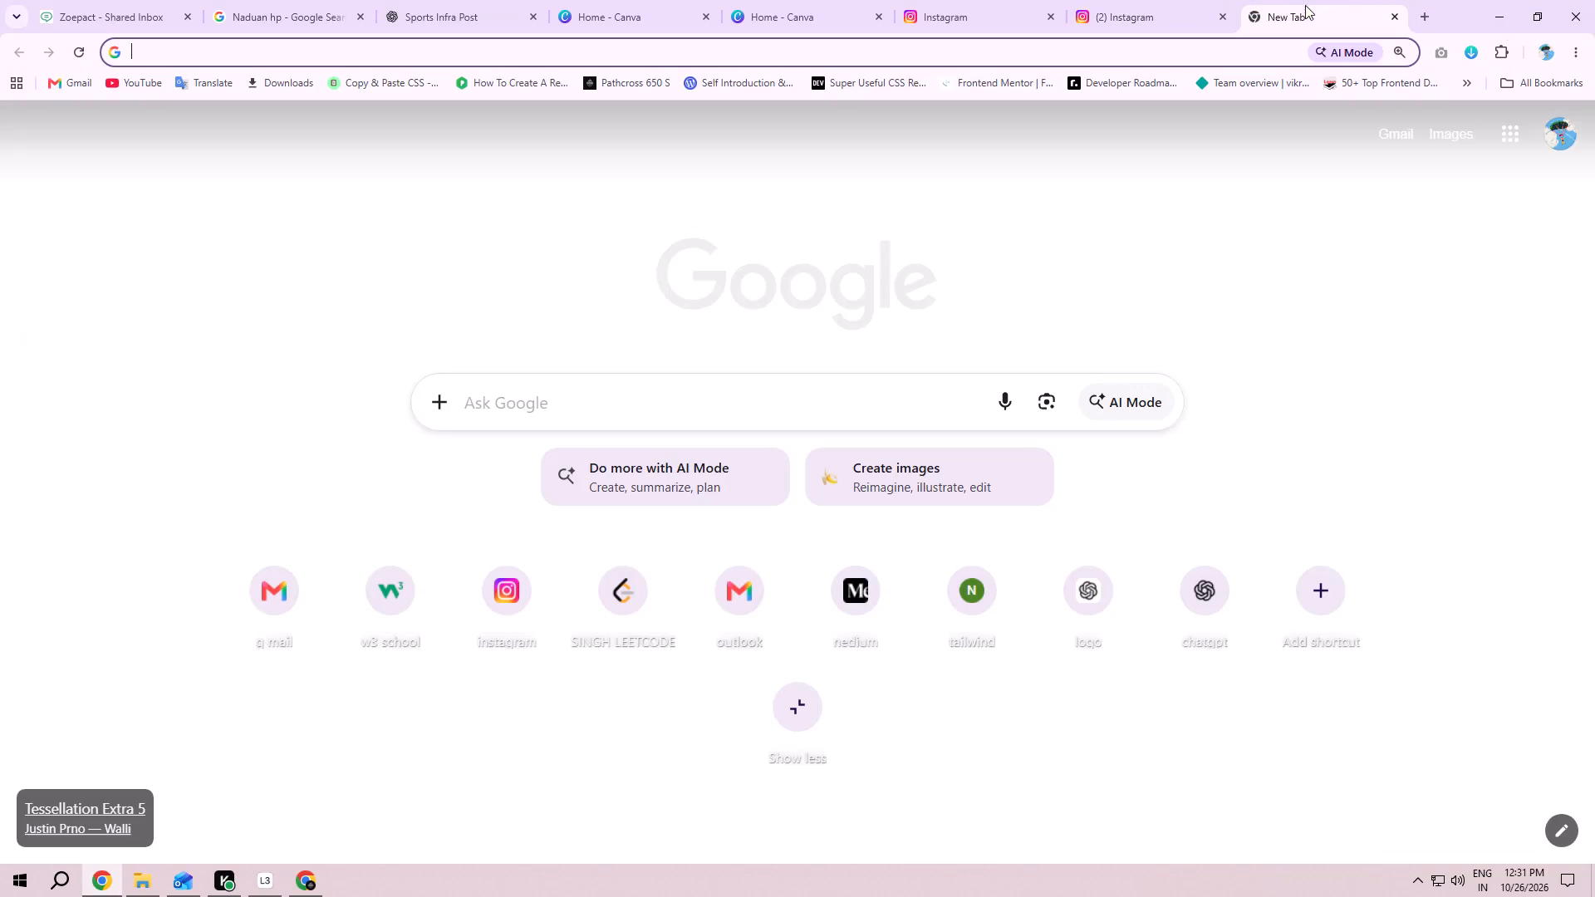
pyautogui.click(1504, 135)
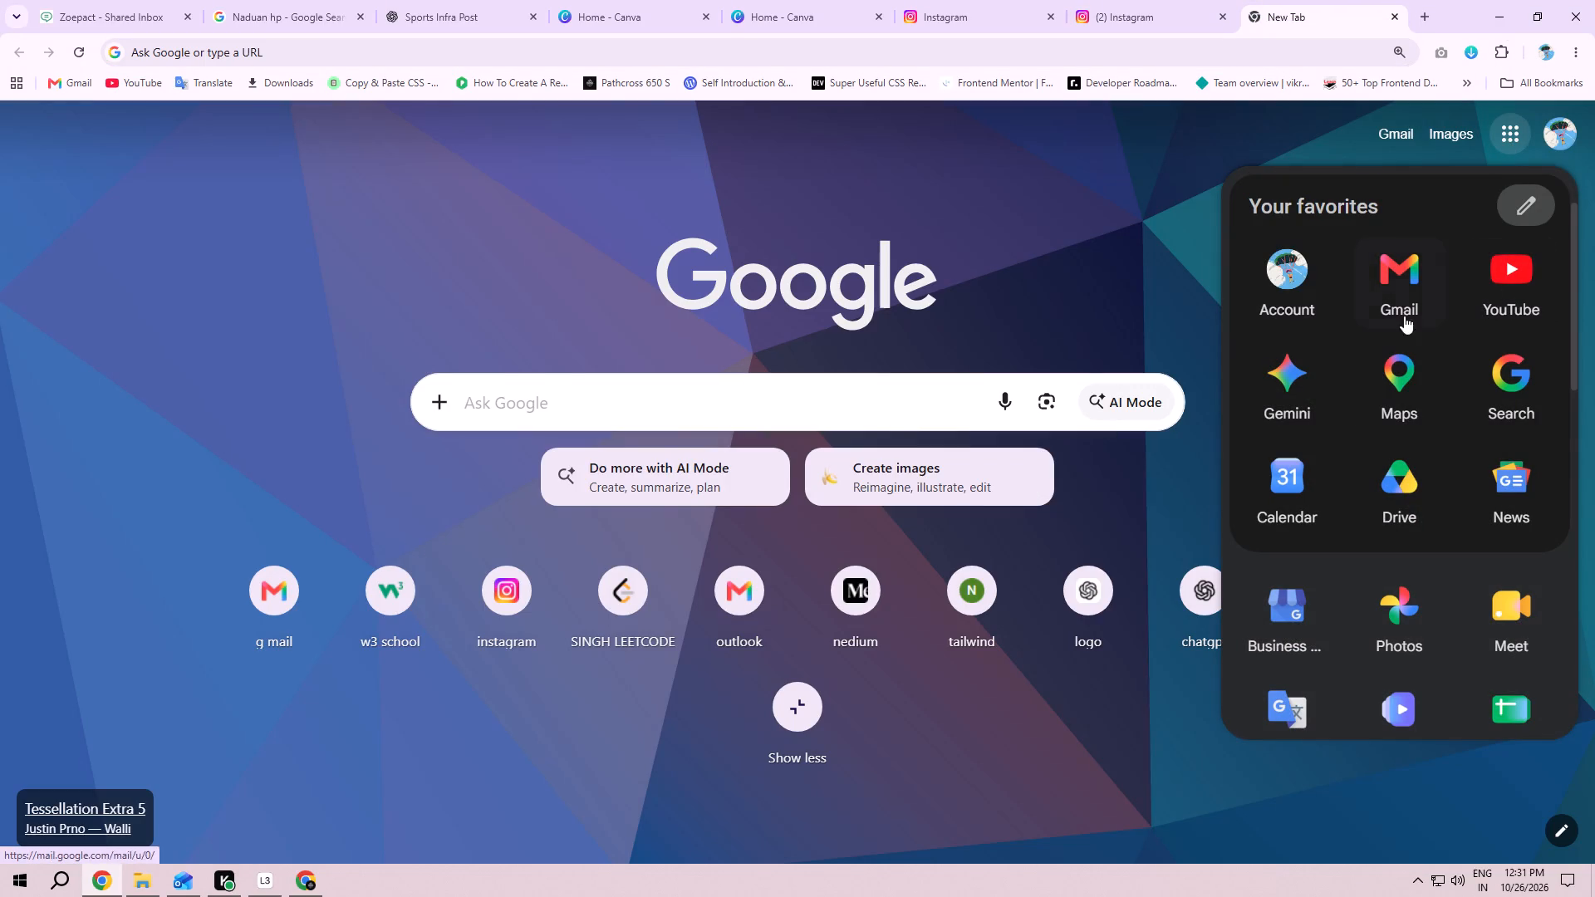
pyautogui.click(1400, 480)
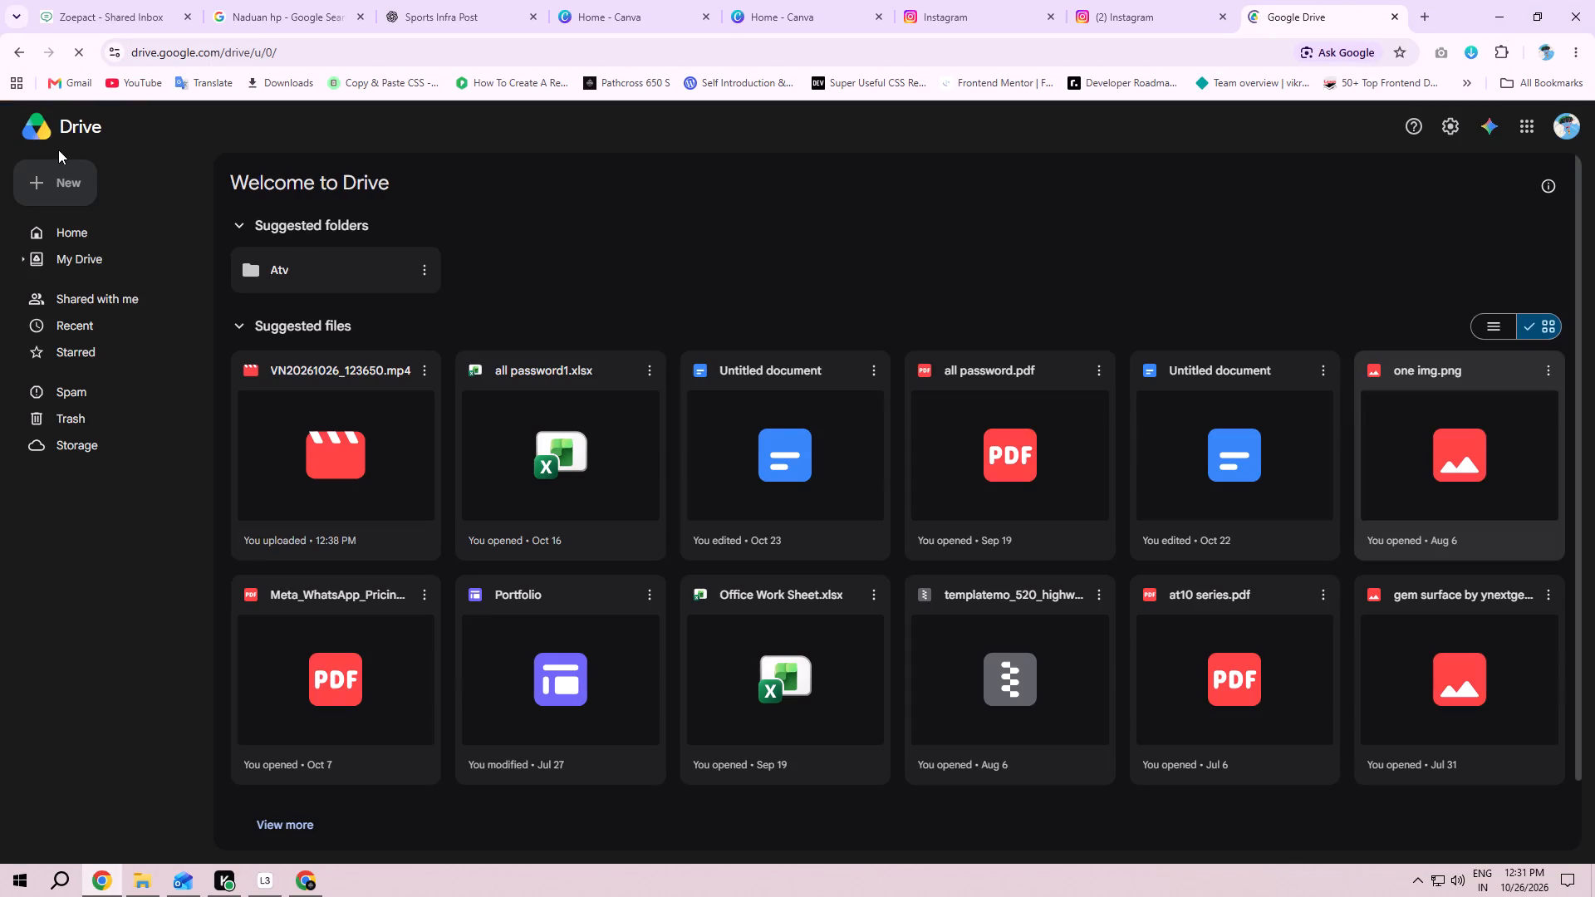
# Start downloading the suggested video file VN20261026_123650.mp4 from the Drive home page.
pyautogui.click(427, 370)
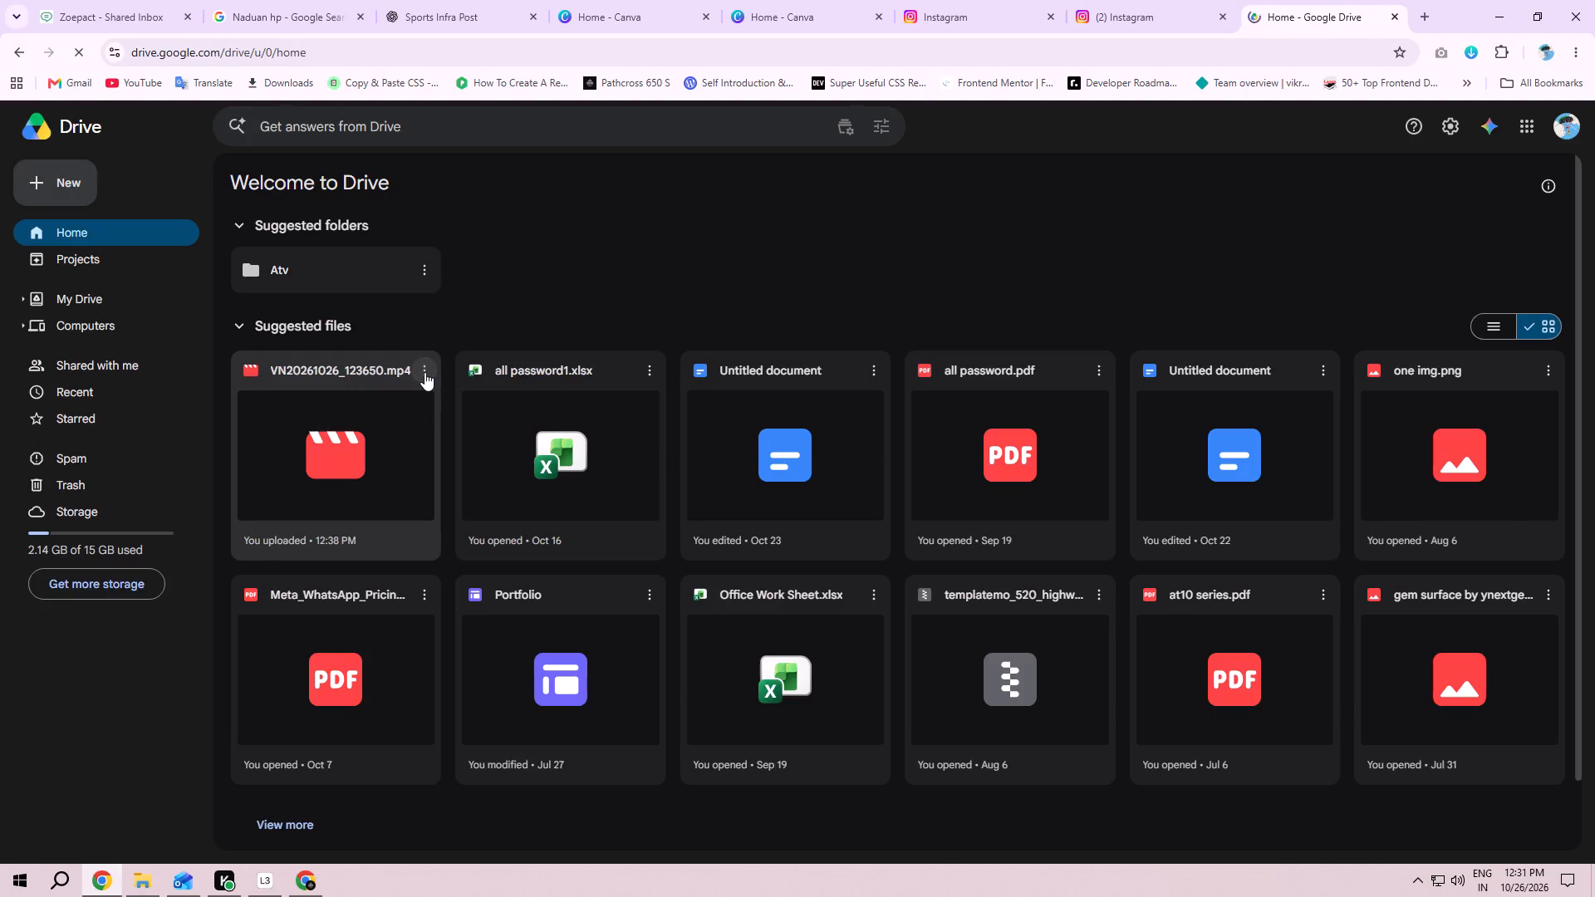
pyautogui.click(420, 375)
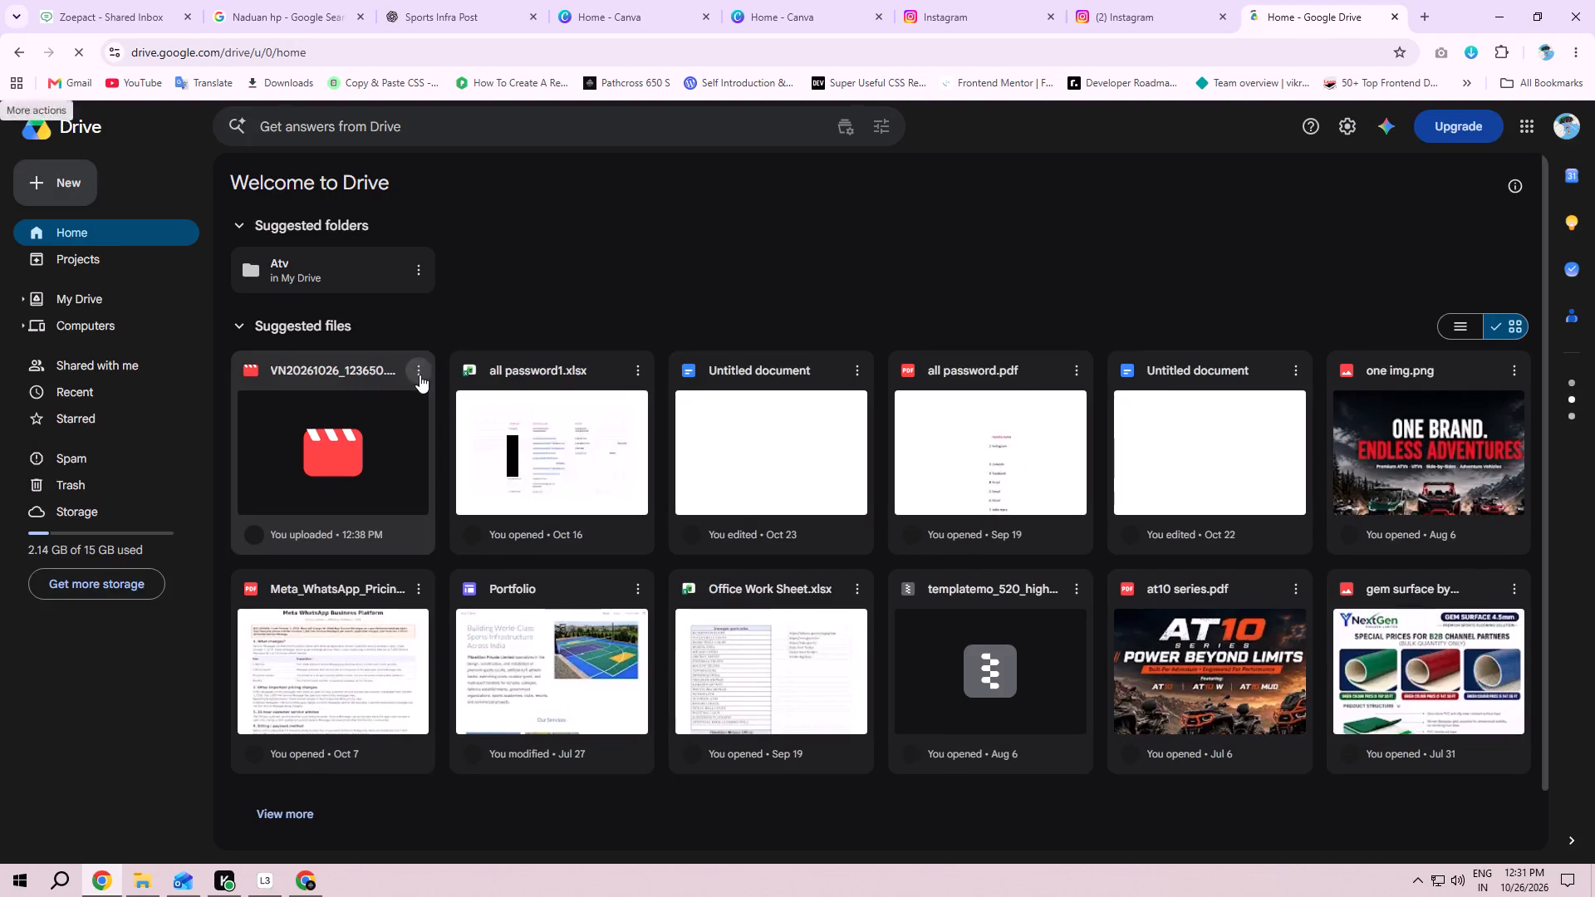
pyautogui.doubleClick(420, 375)
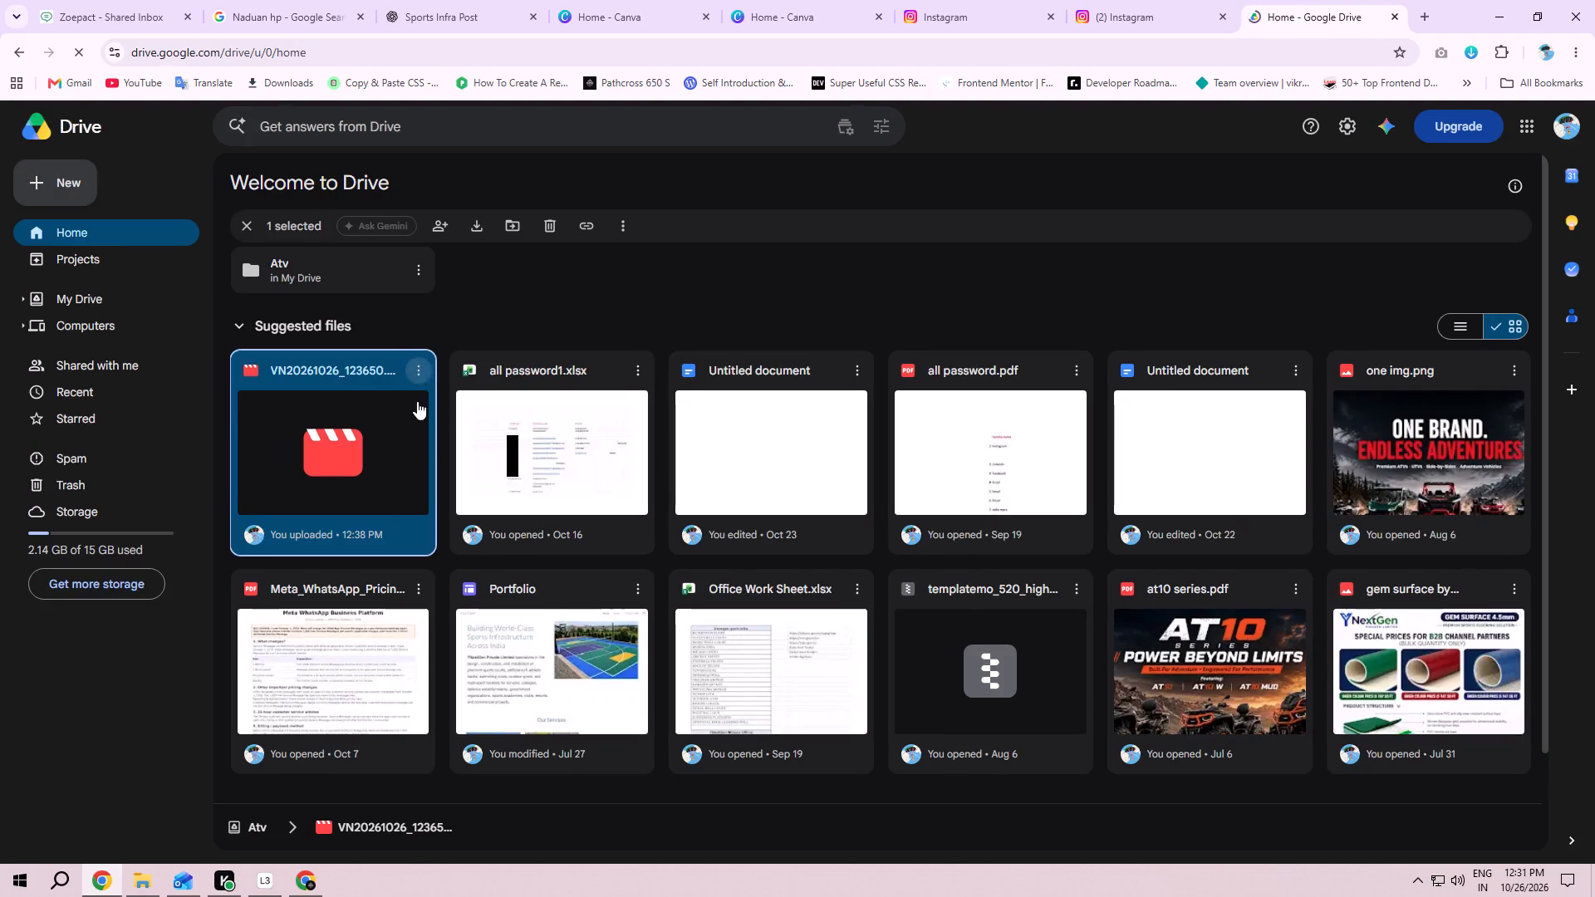
pyautogui.click(405, 448)
pyautogui.rightClick(329, 414)
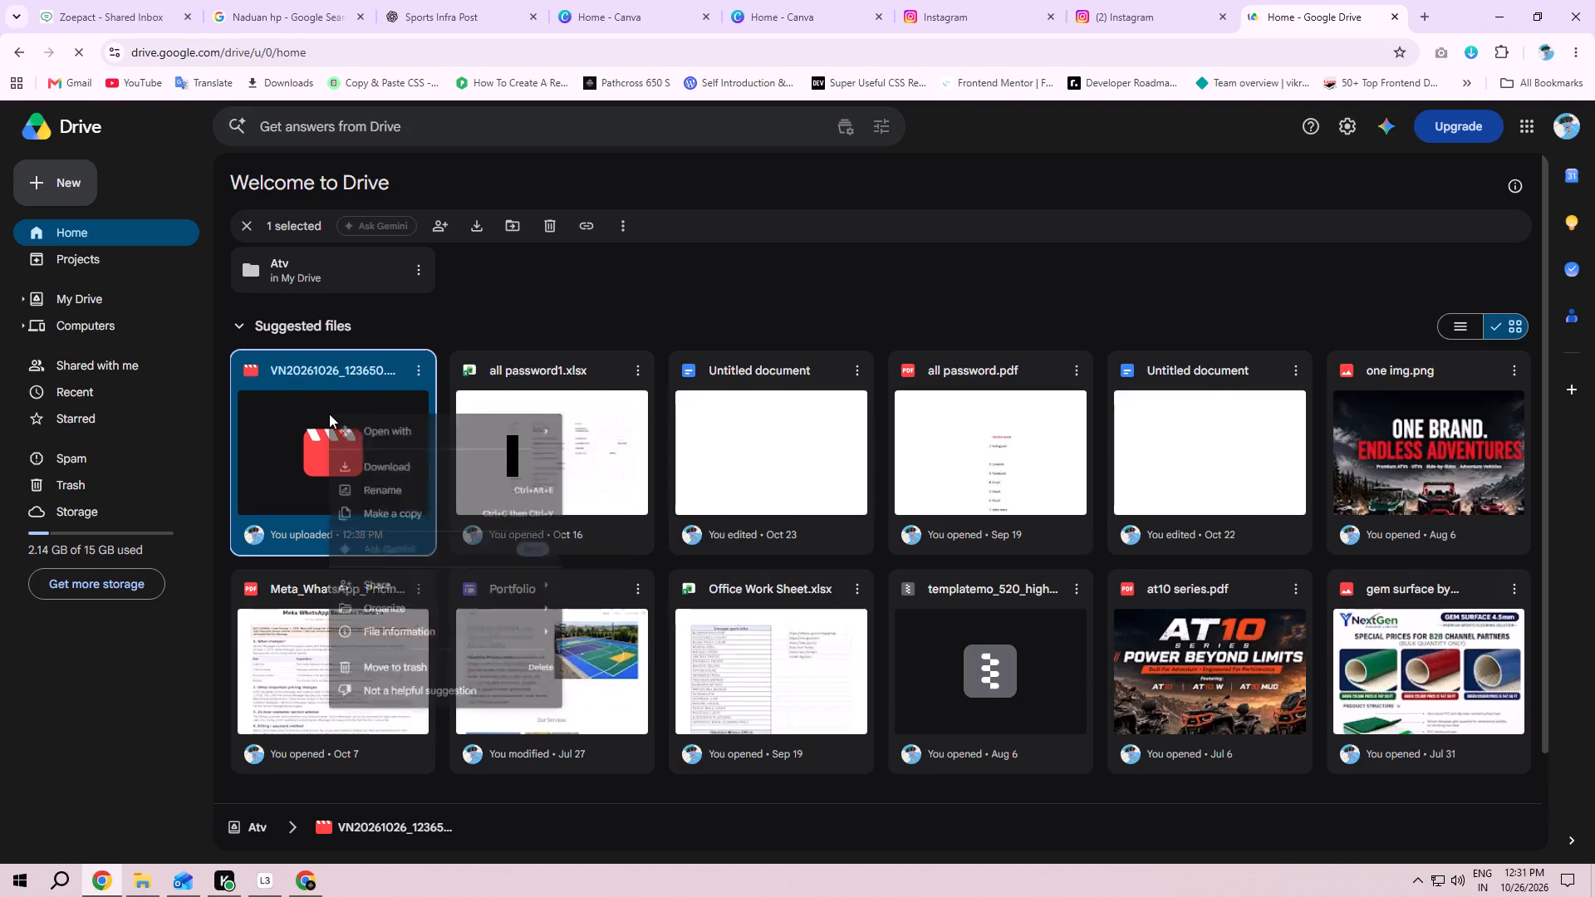
pyautogui.click(425, 476)
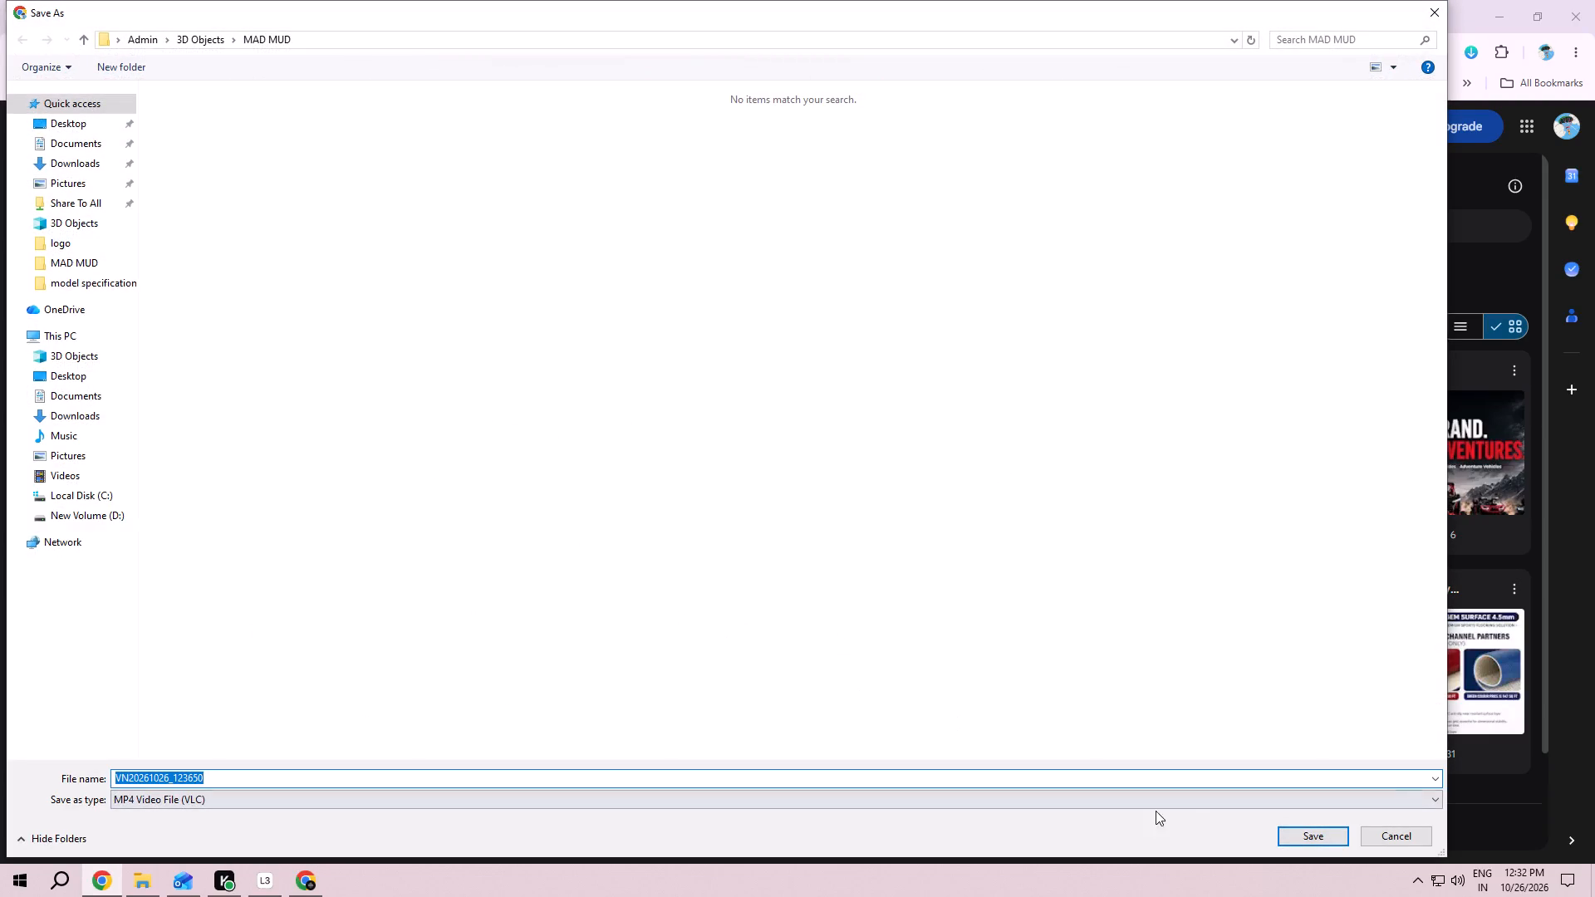
# Save the downloaded video VN20261026_123650 as an MP4 file in the MAD MUD folder.
pyautogui.click(1290, 840)
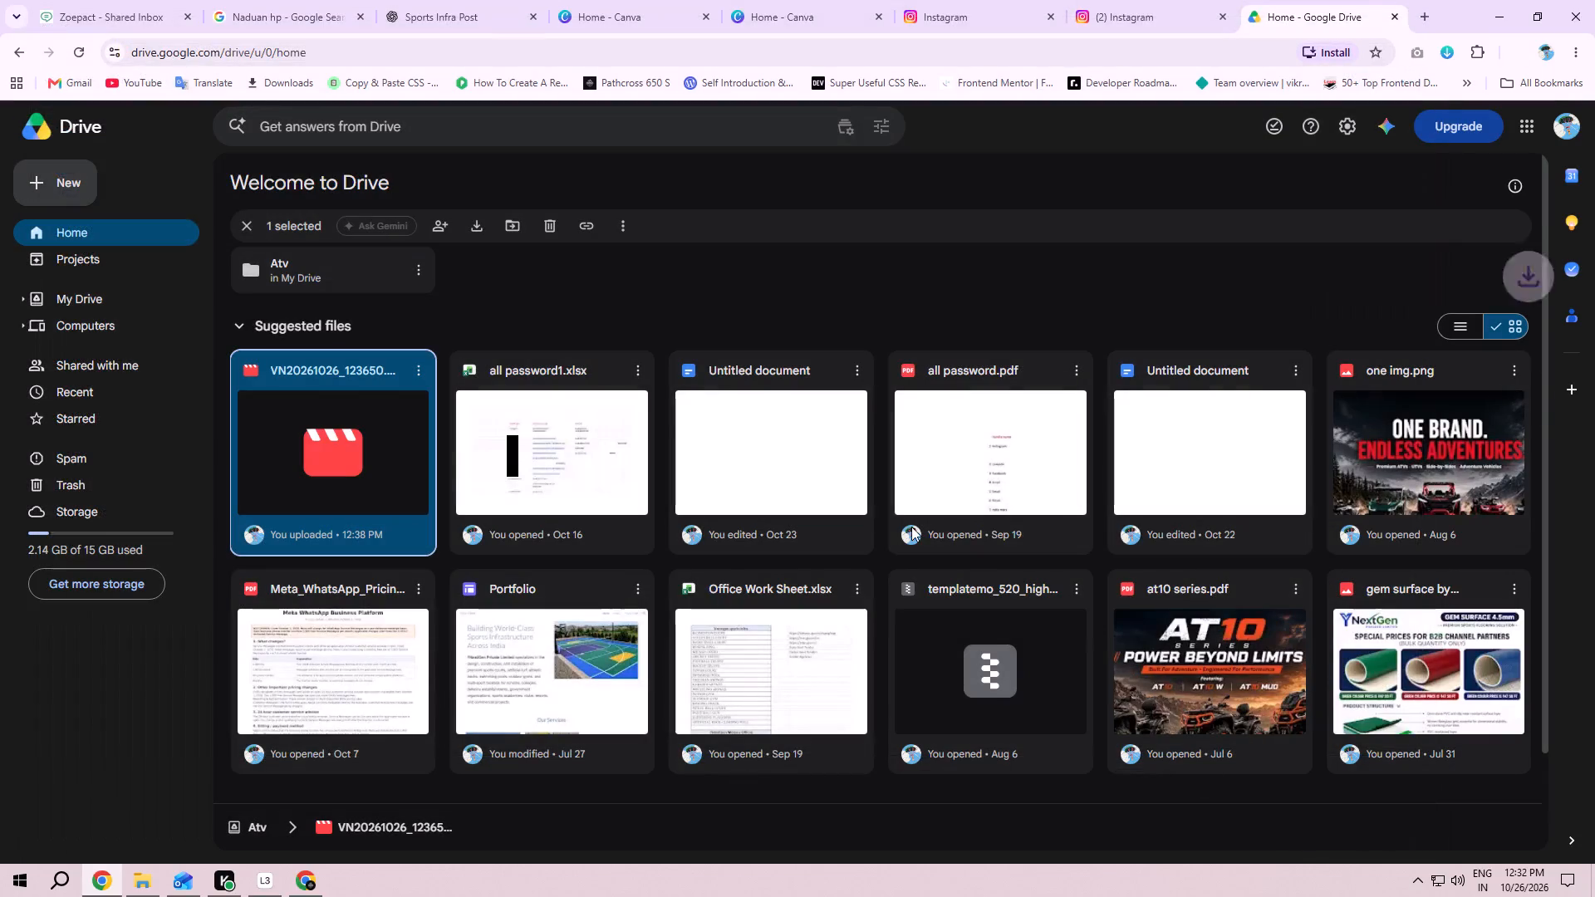
# Switch to Canva and open the full templates collection from the "Templates for you" section.
pyautogui.click(756, 0)
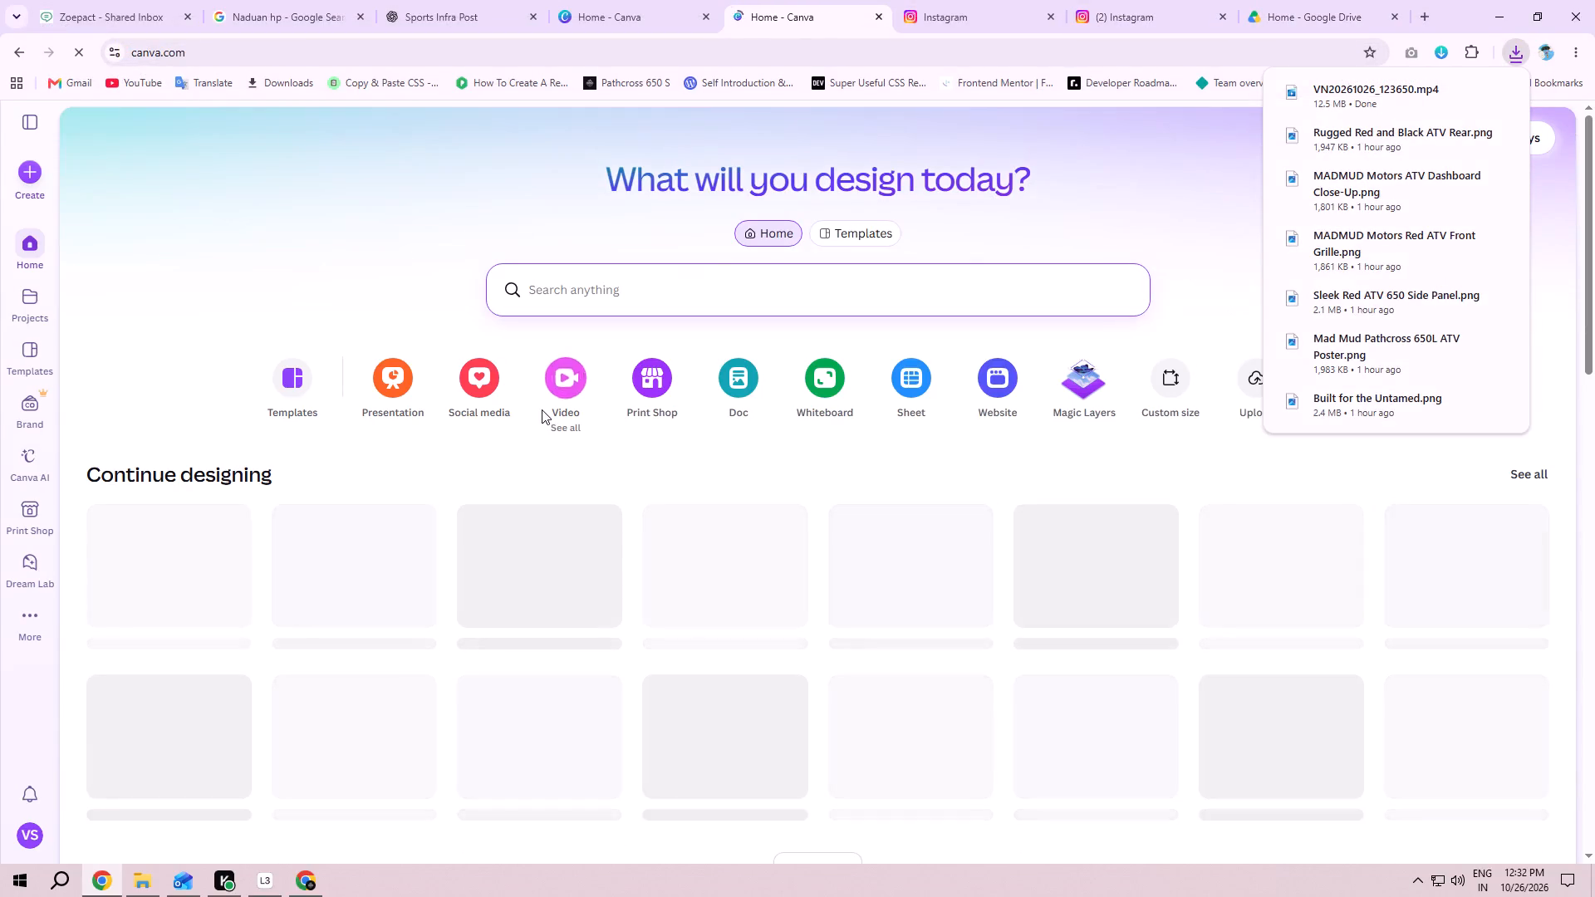
pyautogui.scroll(-4, 722, 453)
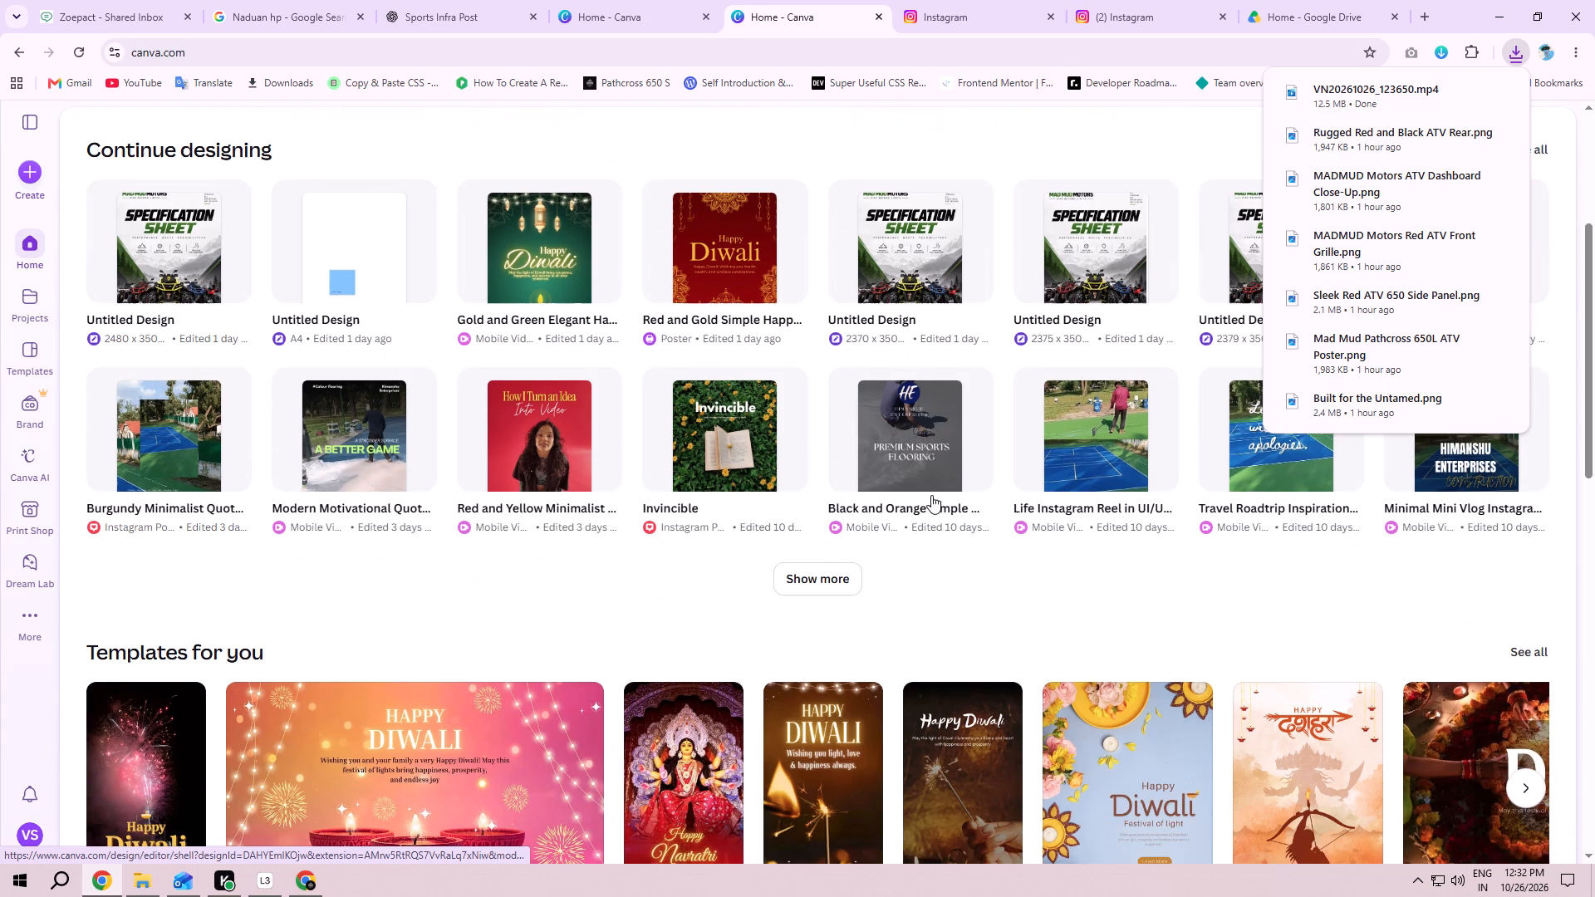
pyautogui.click(1359, 603)
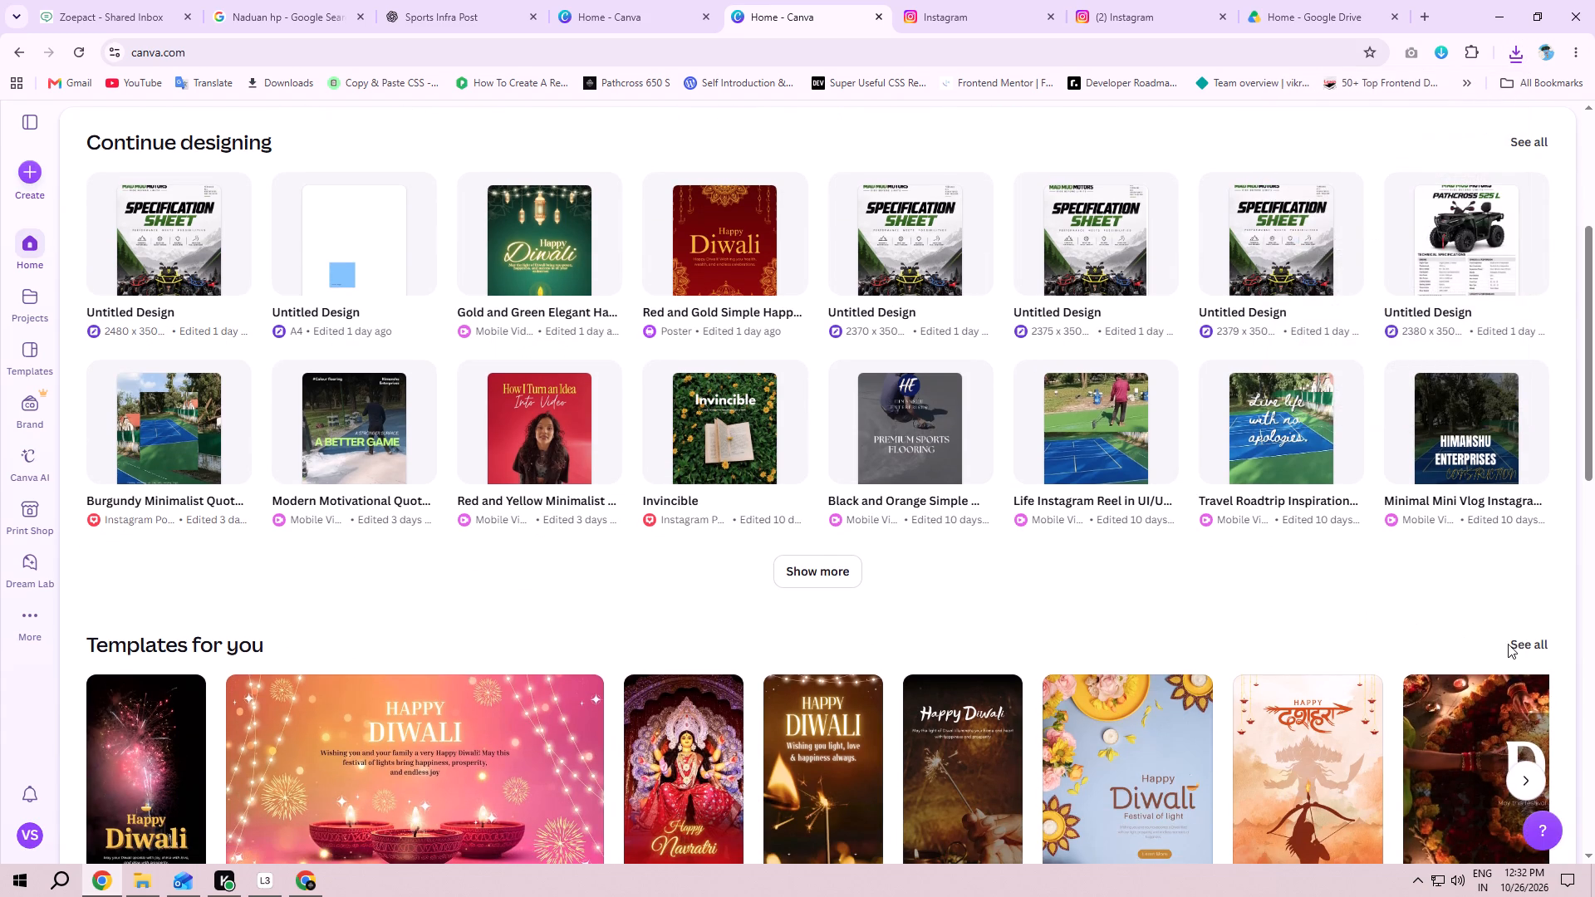
pyautogui.click(1513, 640)
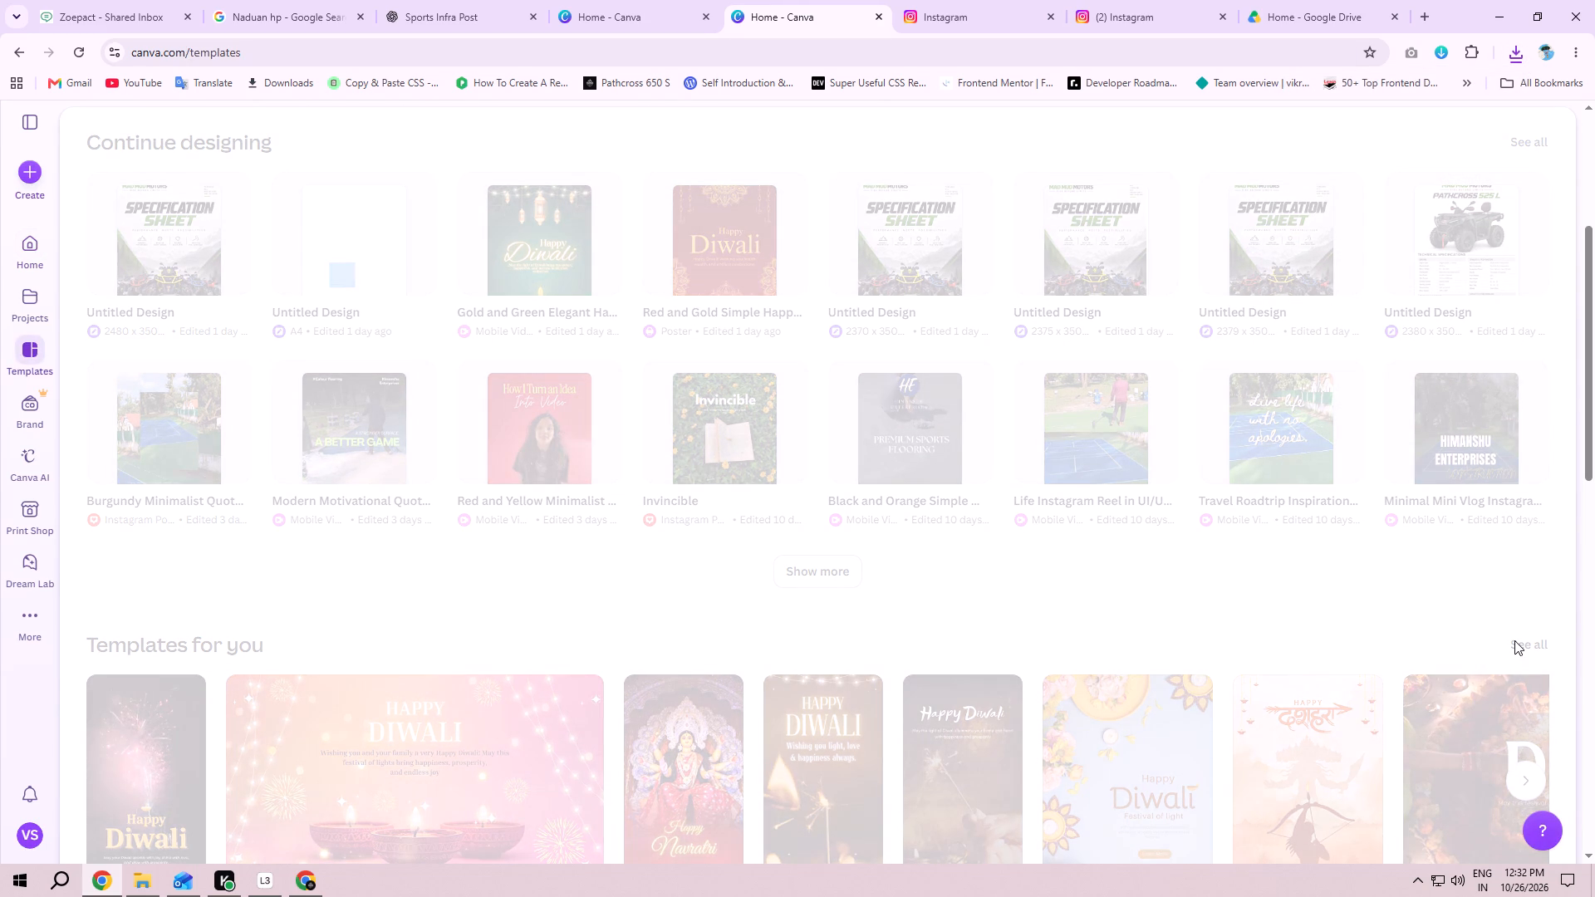
# Open the preview of the "Action turns dreams real" motivational video template under "Inspired by your designs".
pyautogui.scroll(-4, 455, 410)
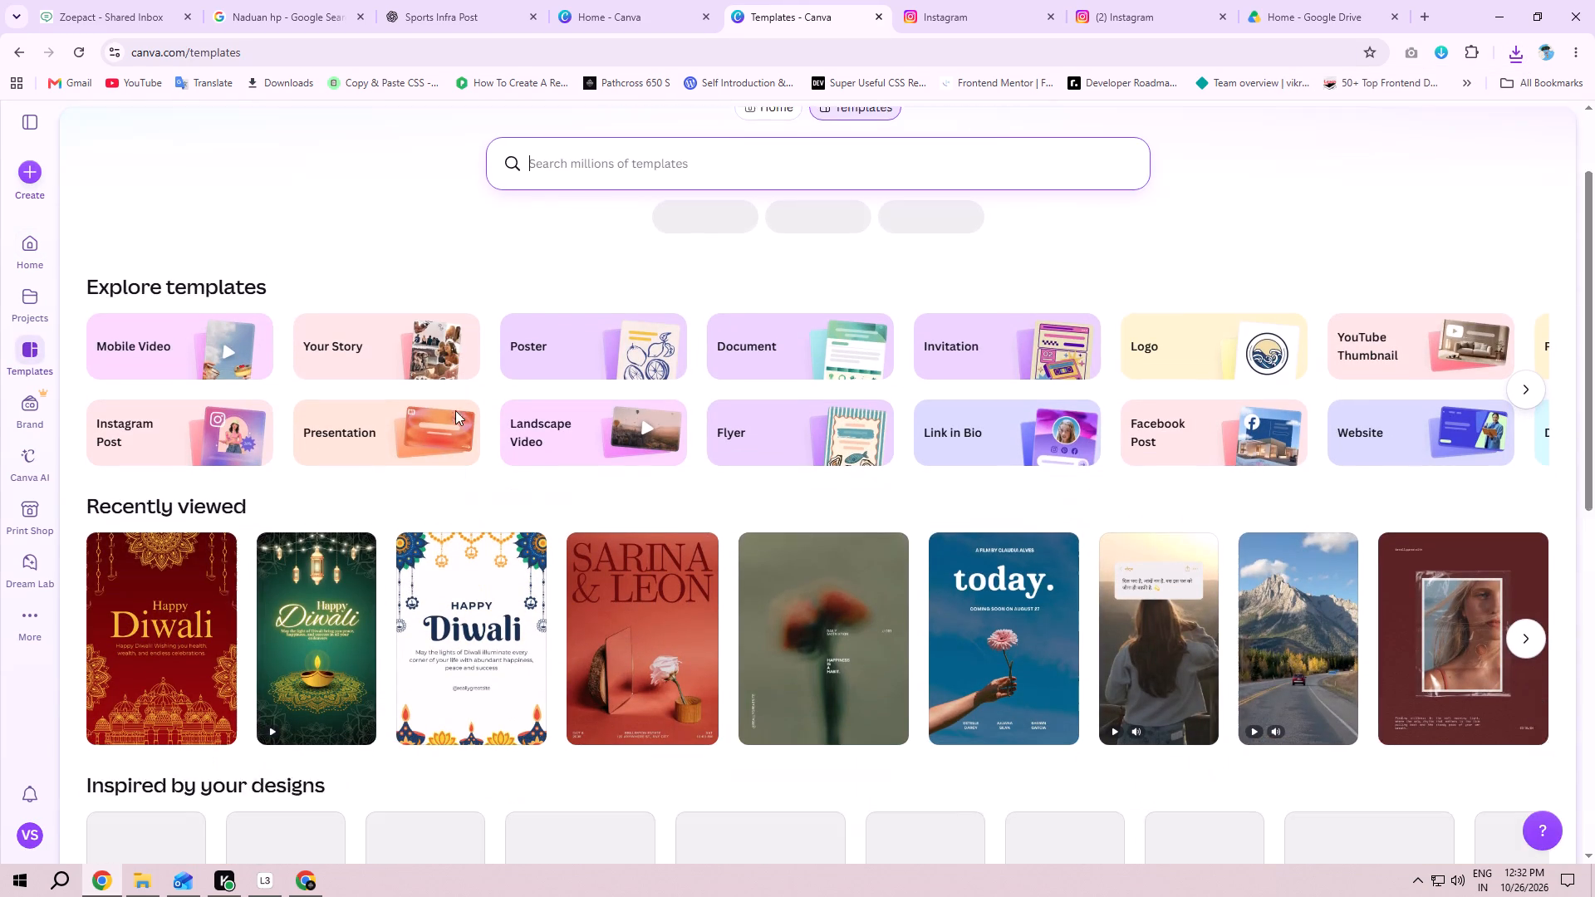
pyautogui.scroll(-4, 455, 410)
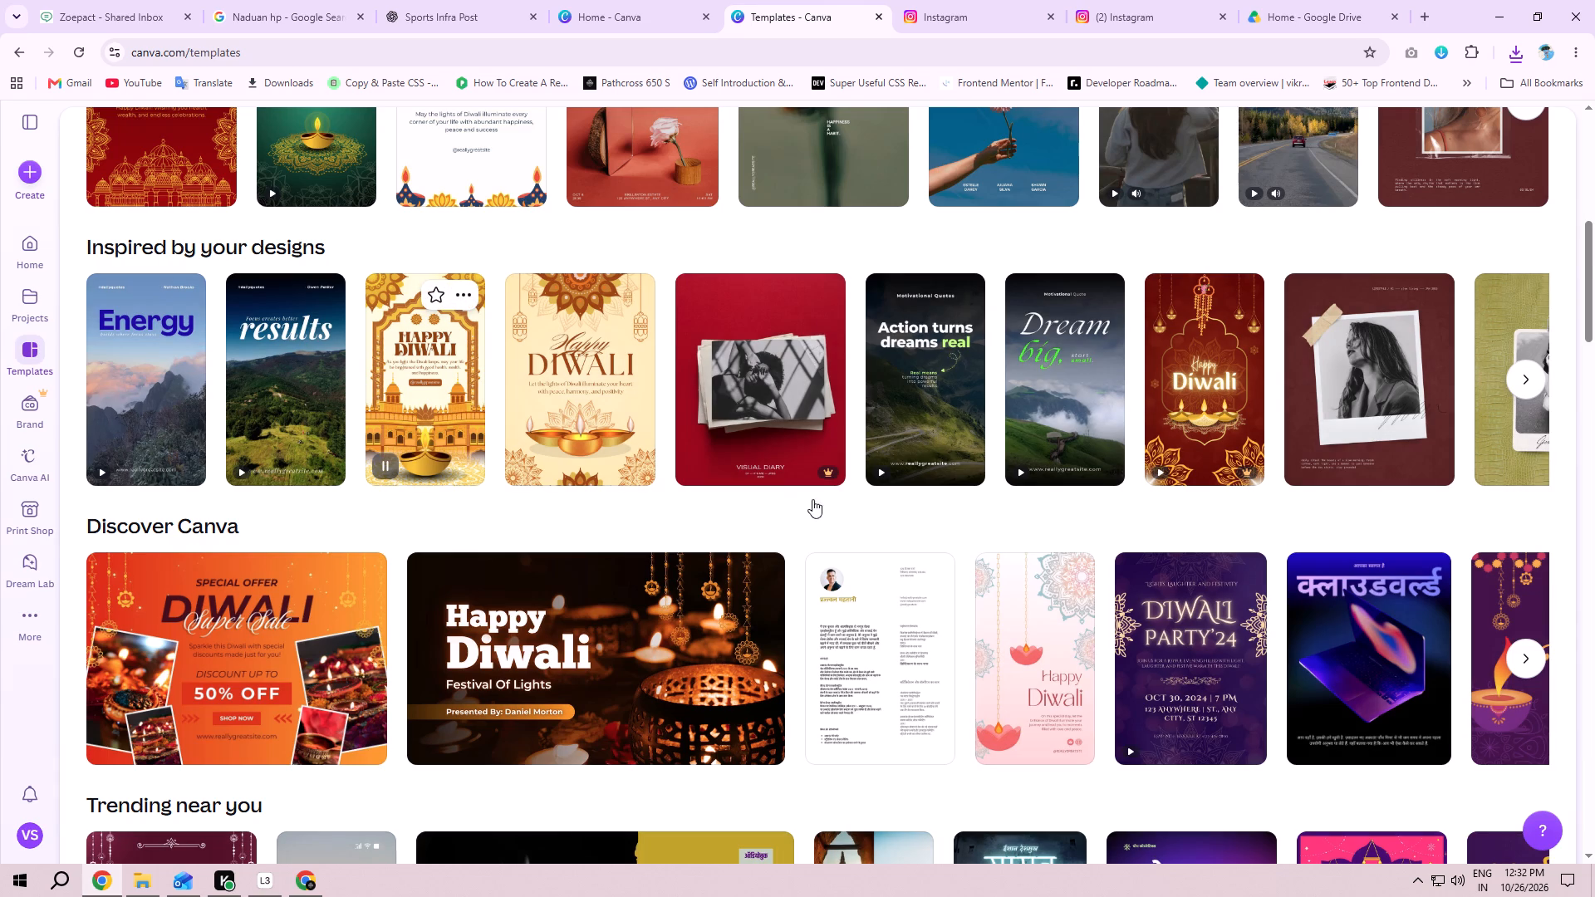
pyautogui.click(940, 419)
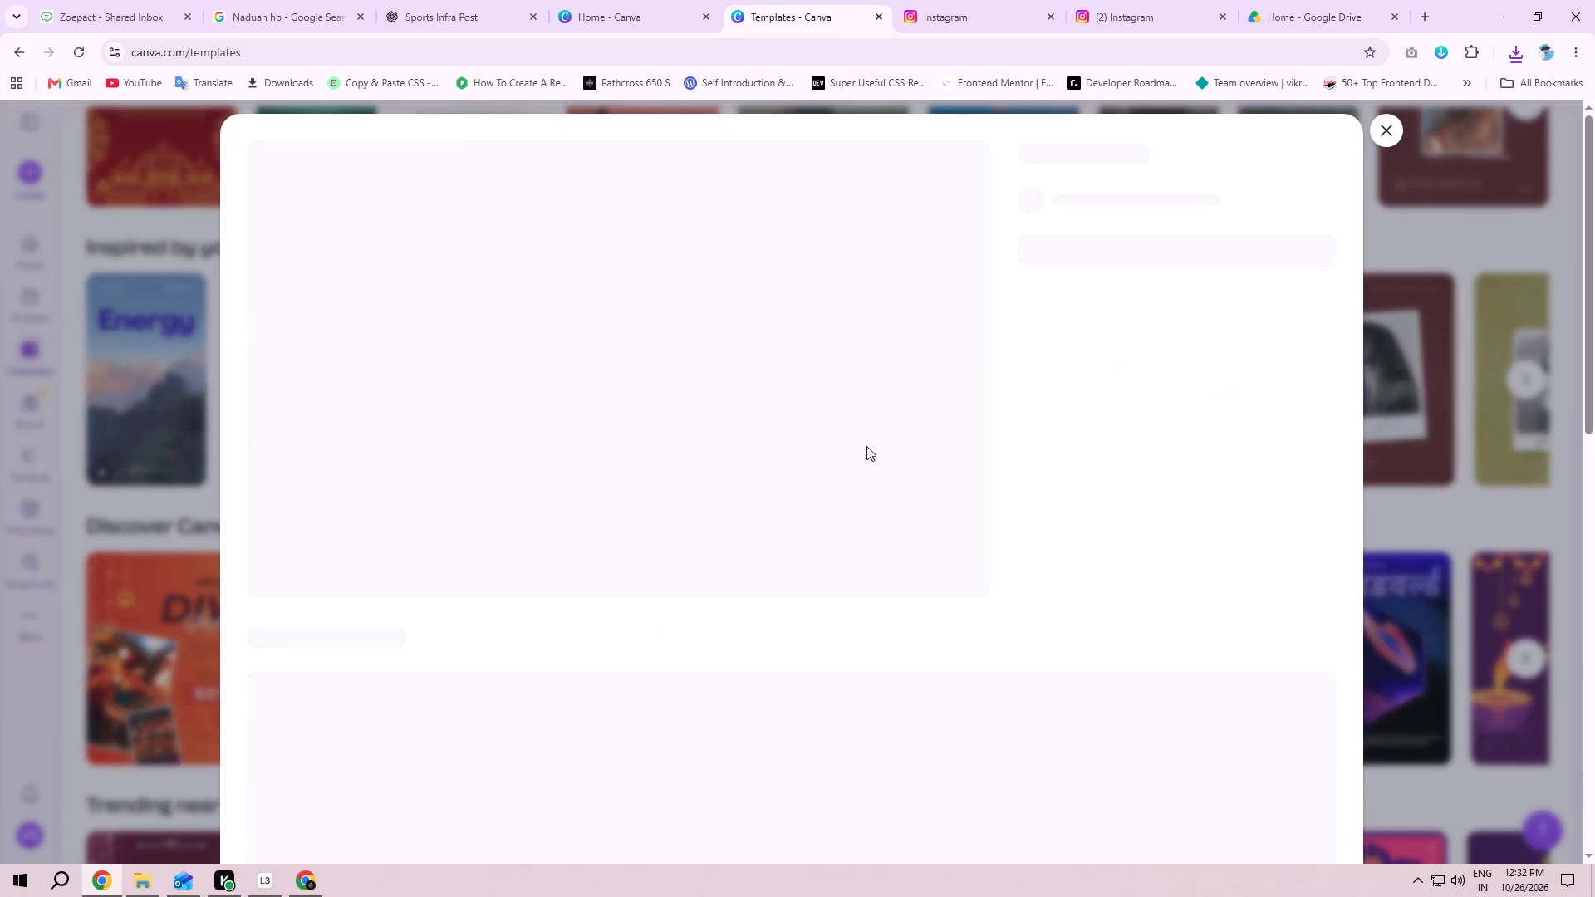
# Browse the similar motivational quote templates under "More like this" for a suitable video design.
pyautogui.scroll(-5, 861, 447)
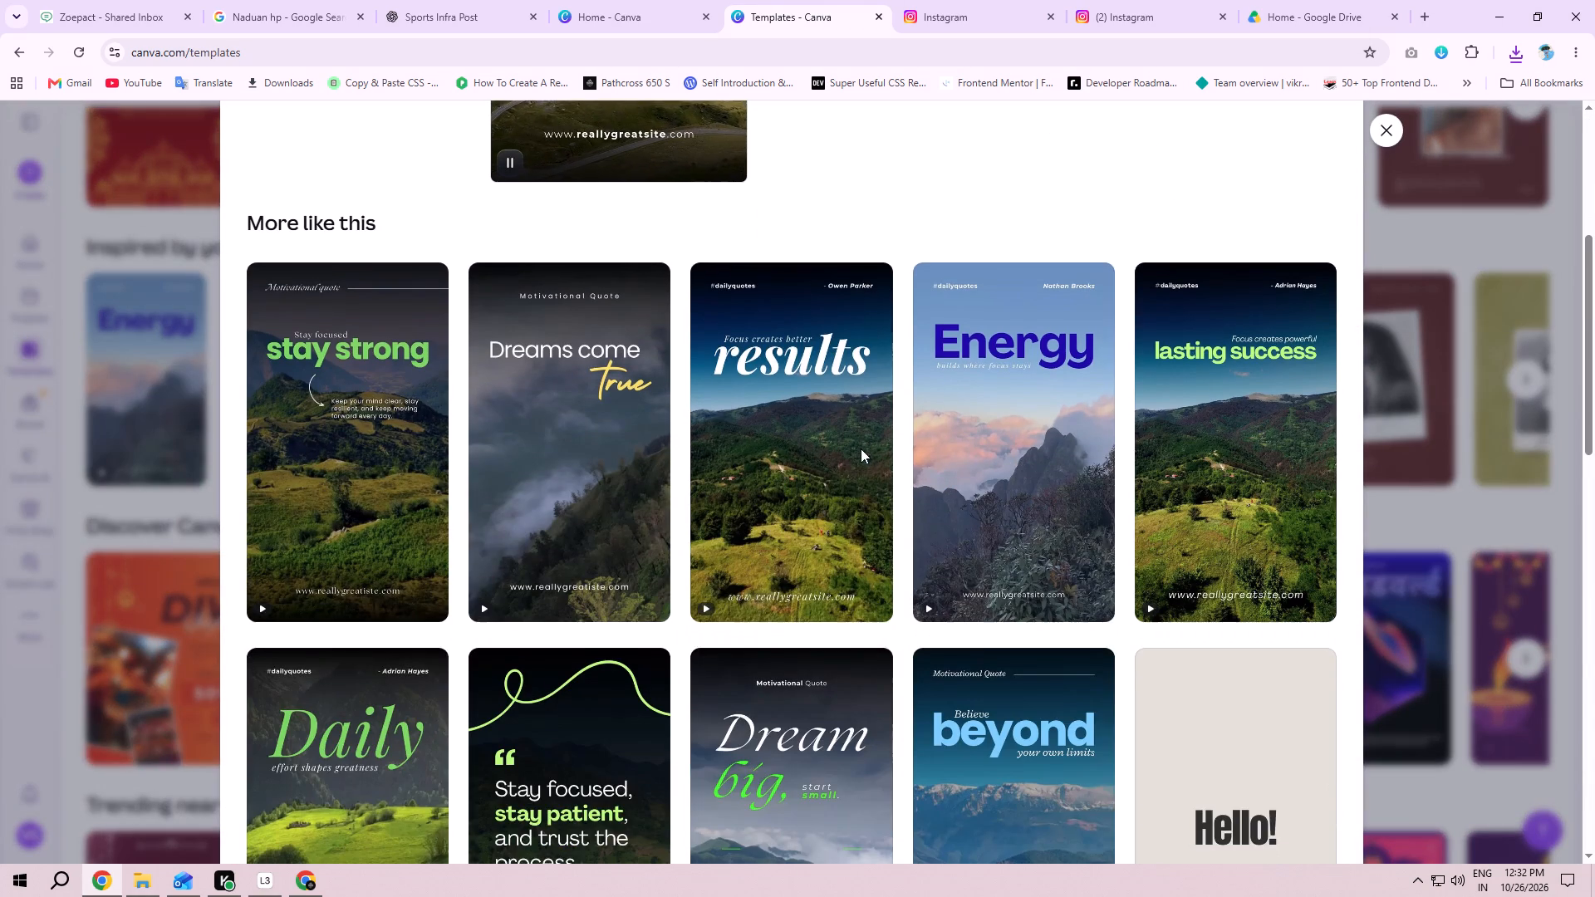
pyautogui.scroll(-4, 861, 448)
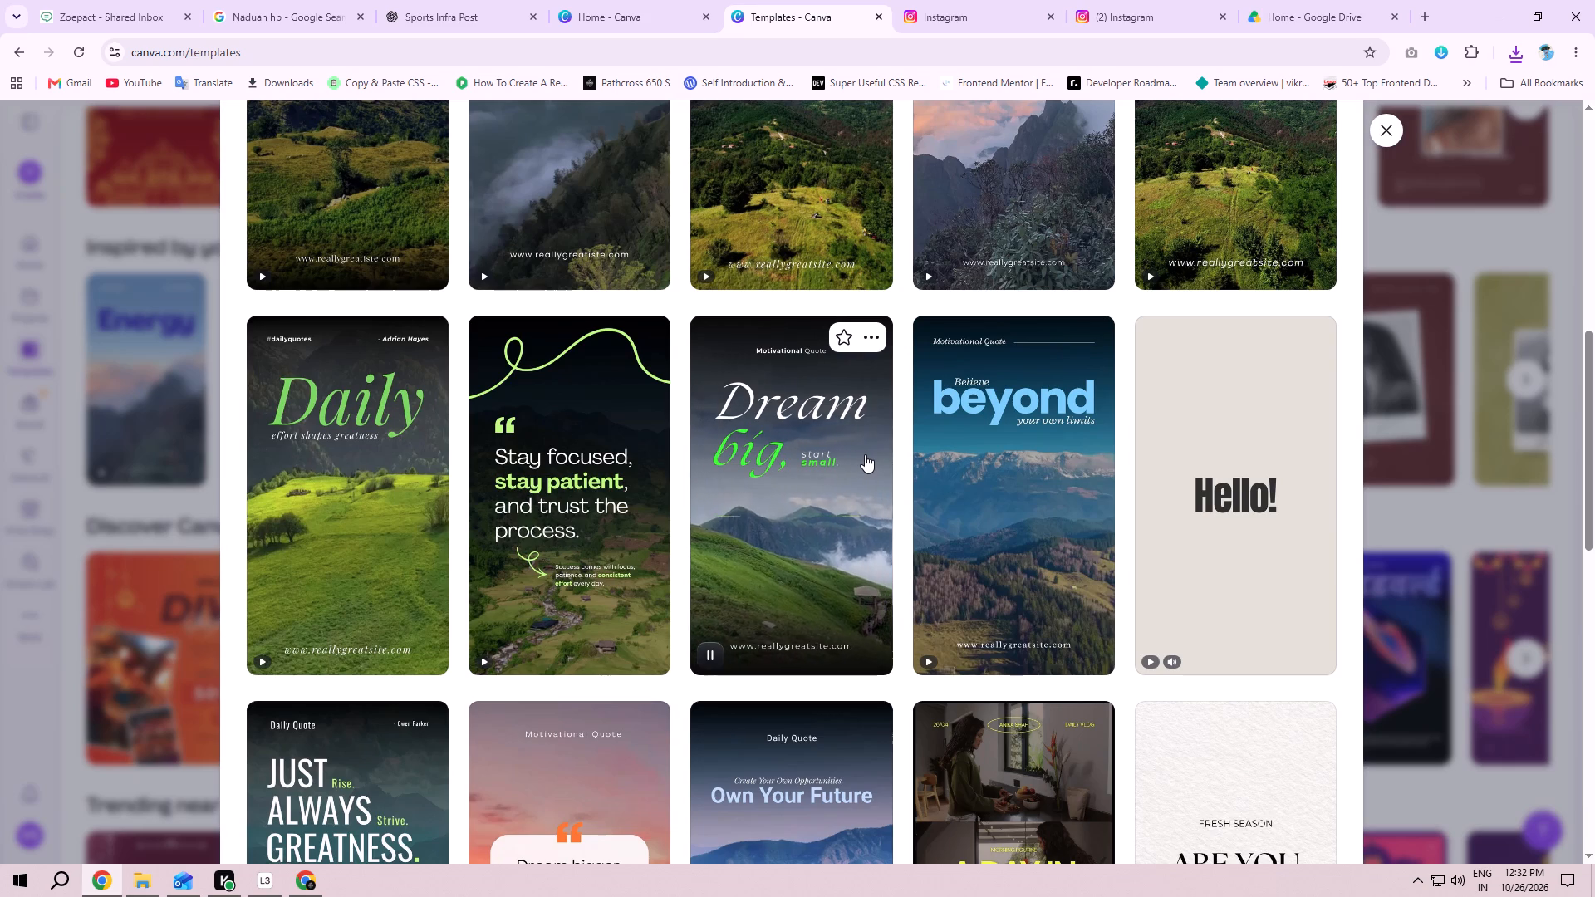
pyautogui.scroll(-6, 865, 454)
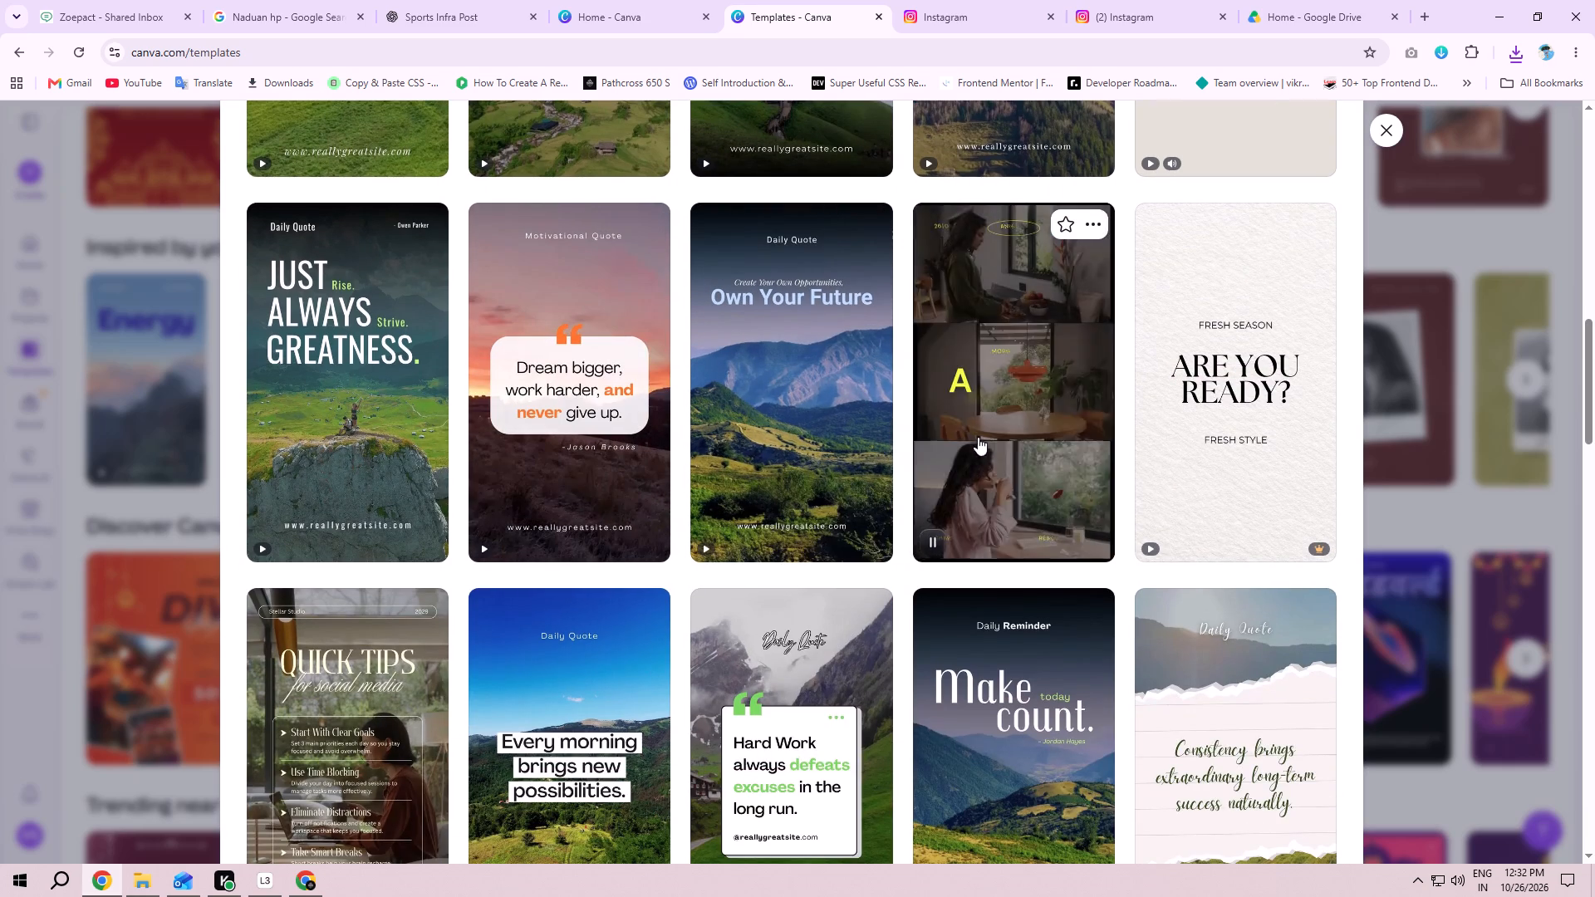
pyautogui.scroll(-5, 768, 493)
pyautogui.scroll(-5, 659, 514)
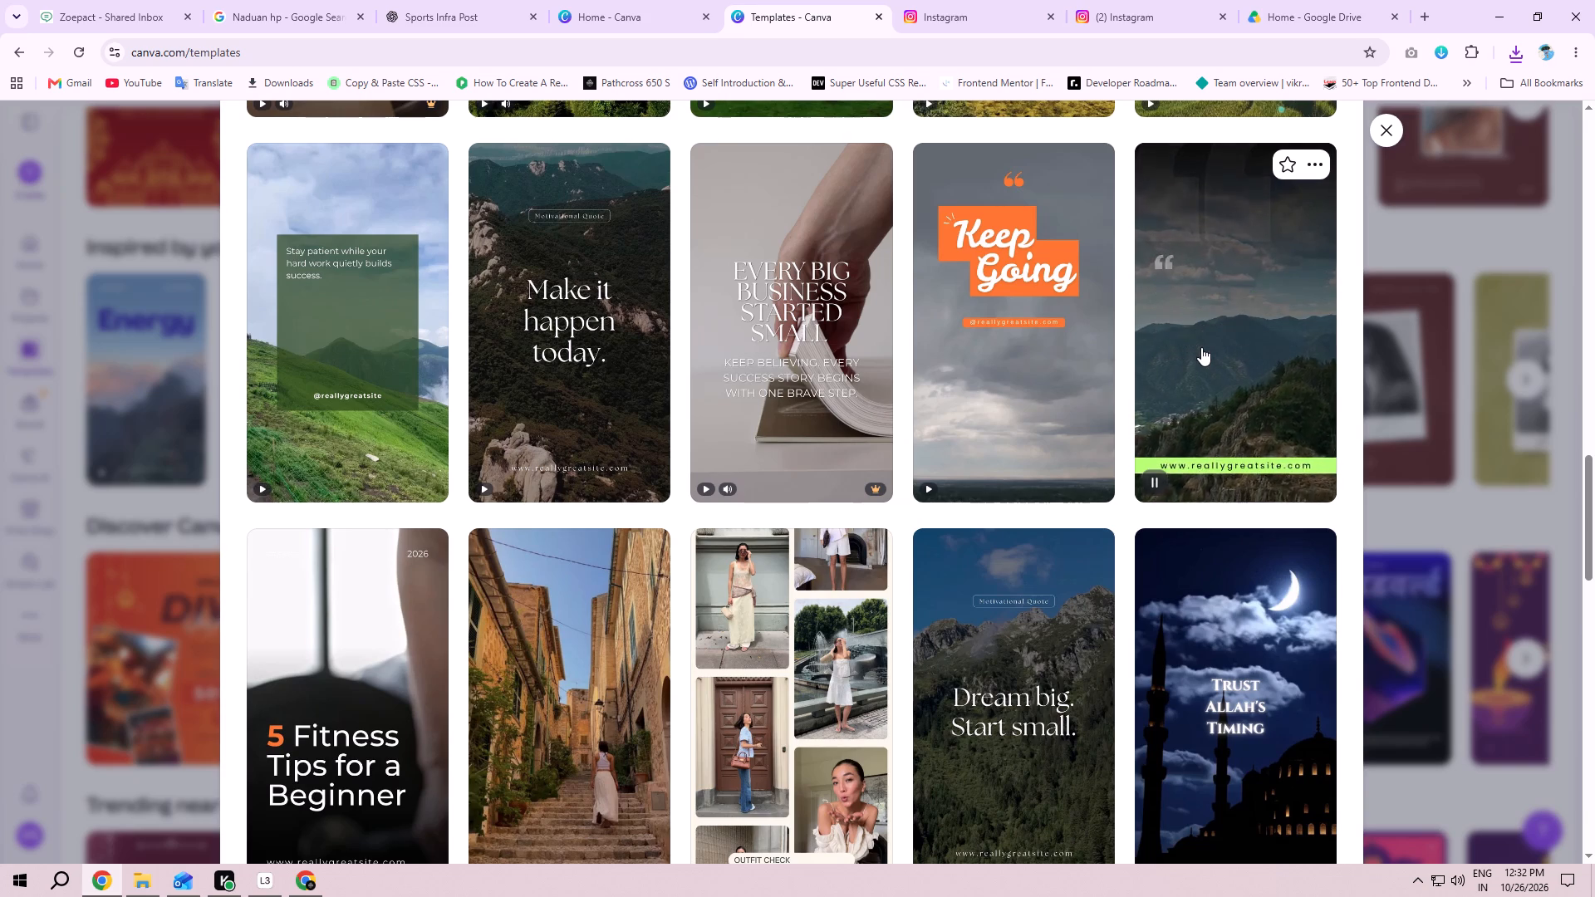
pyautogui.scroll(-5, 1201, 347)
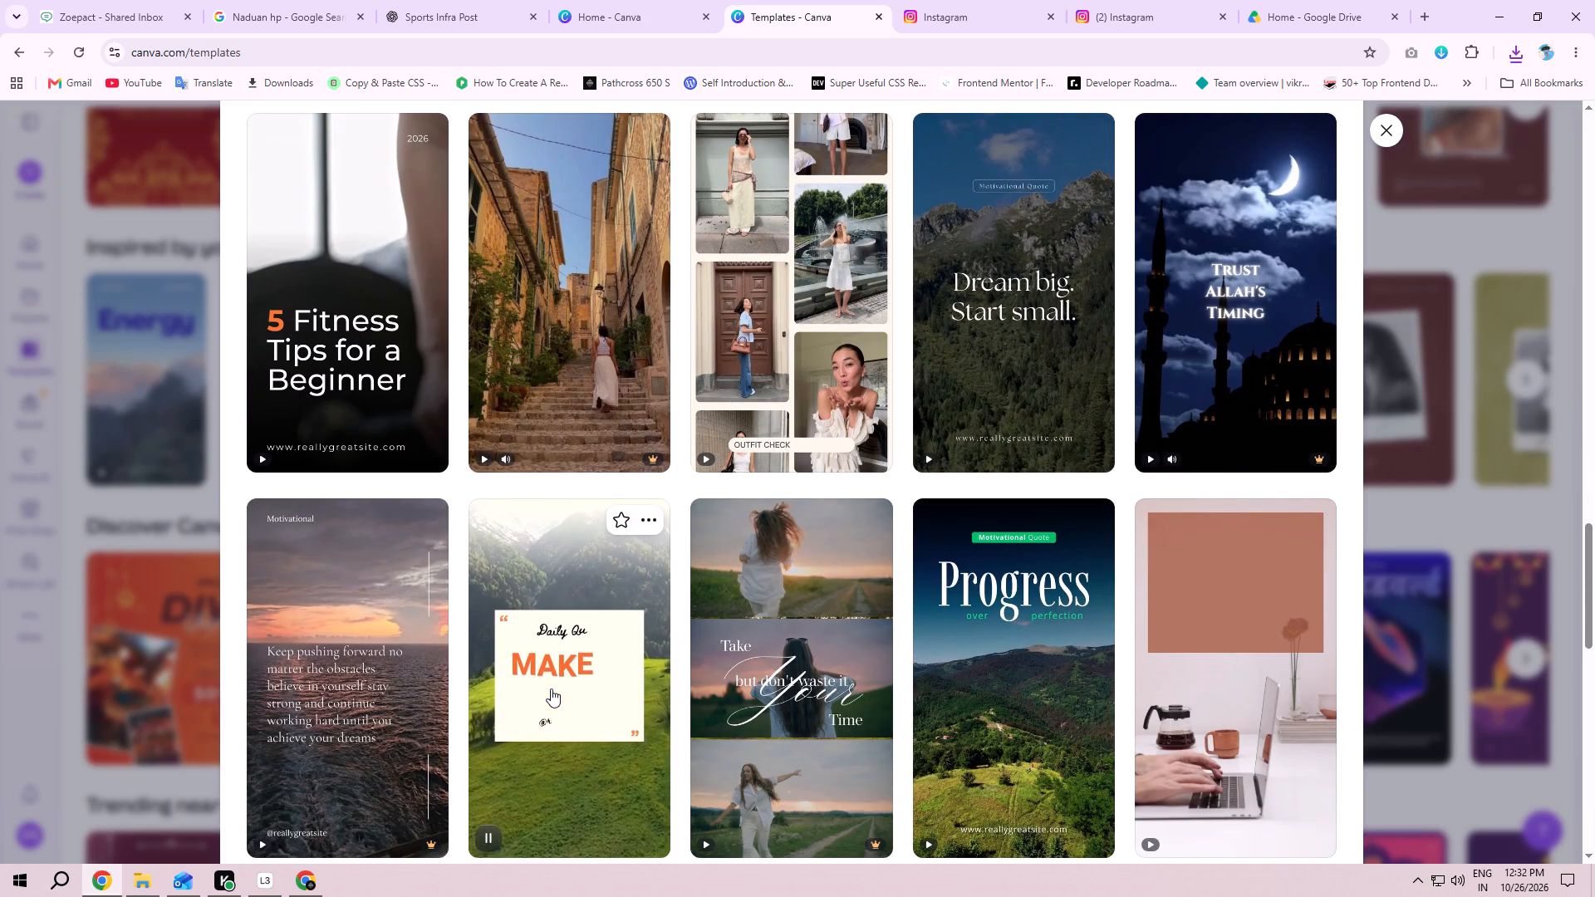
pyautogui.scroll(-4, 551, 689)
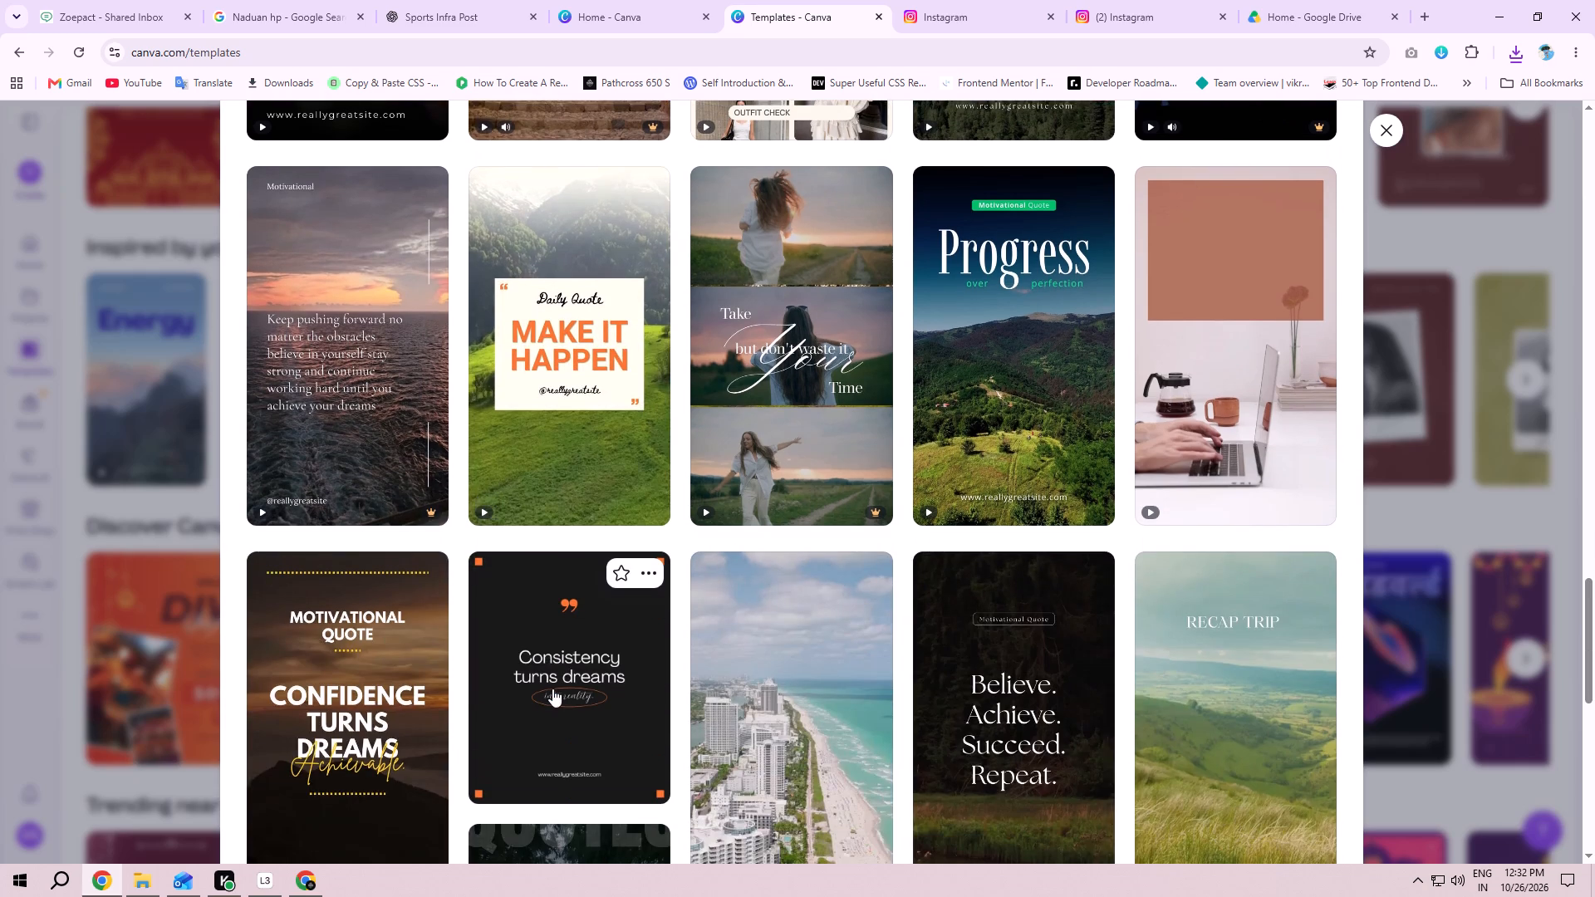
pyautogui.scroll(-2, 372, 734)
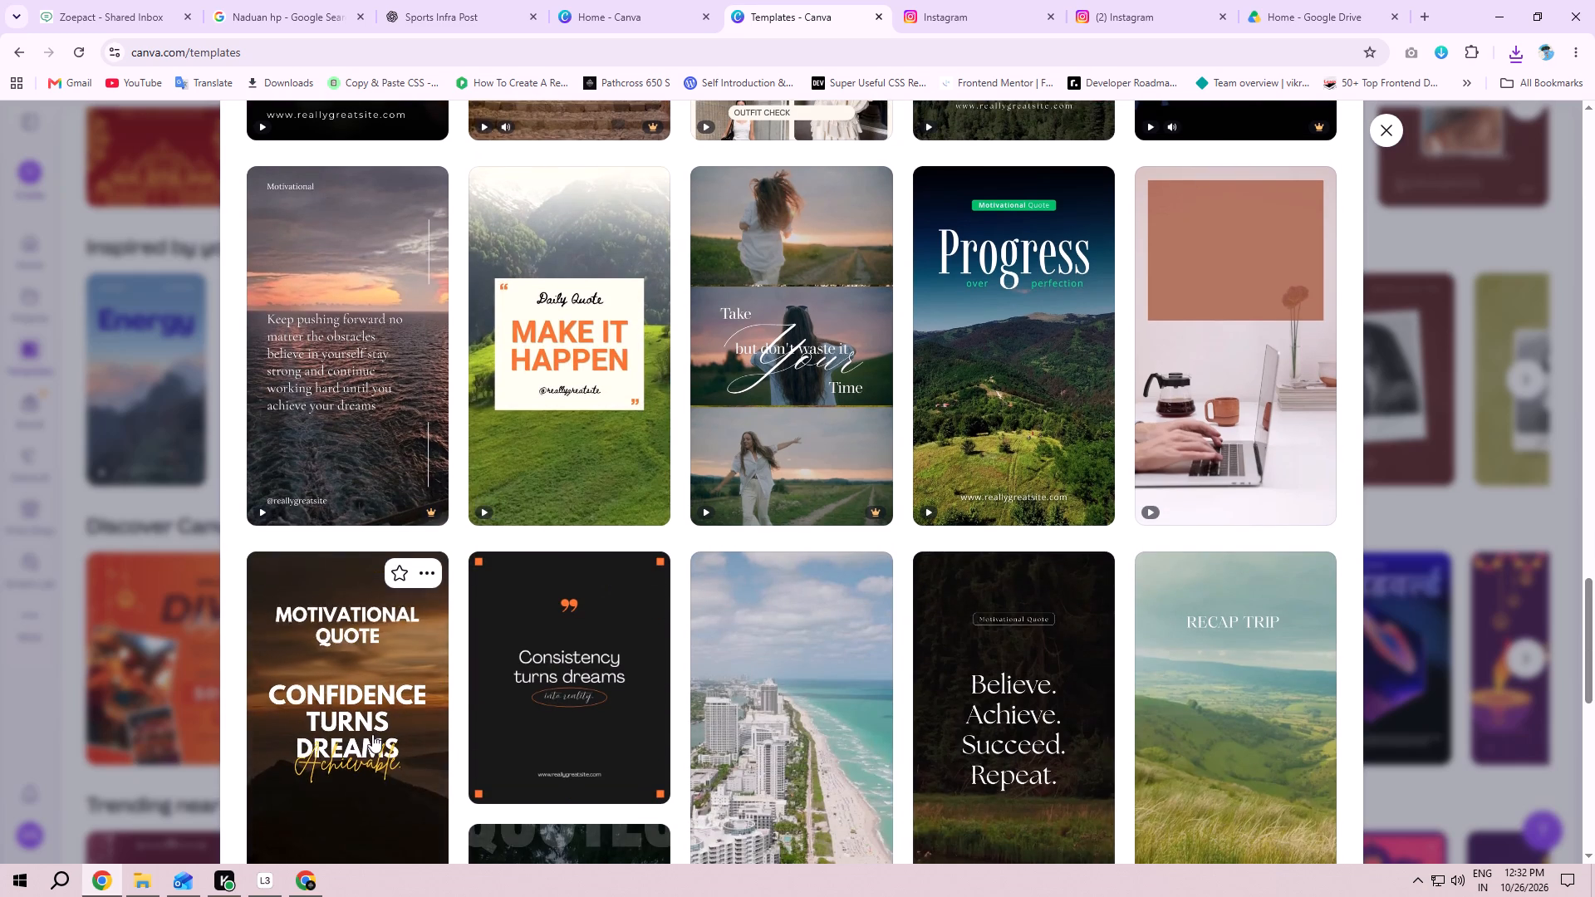
pyautogui.scroll(-2, 372, 734)
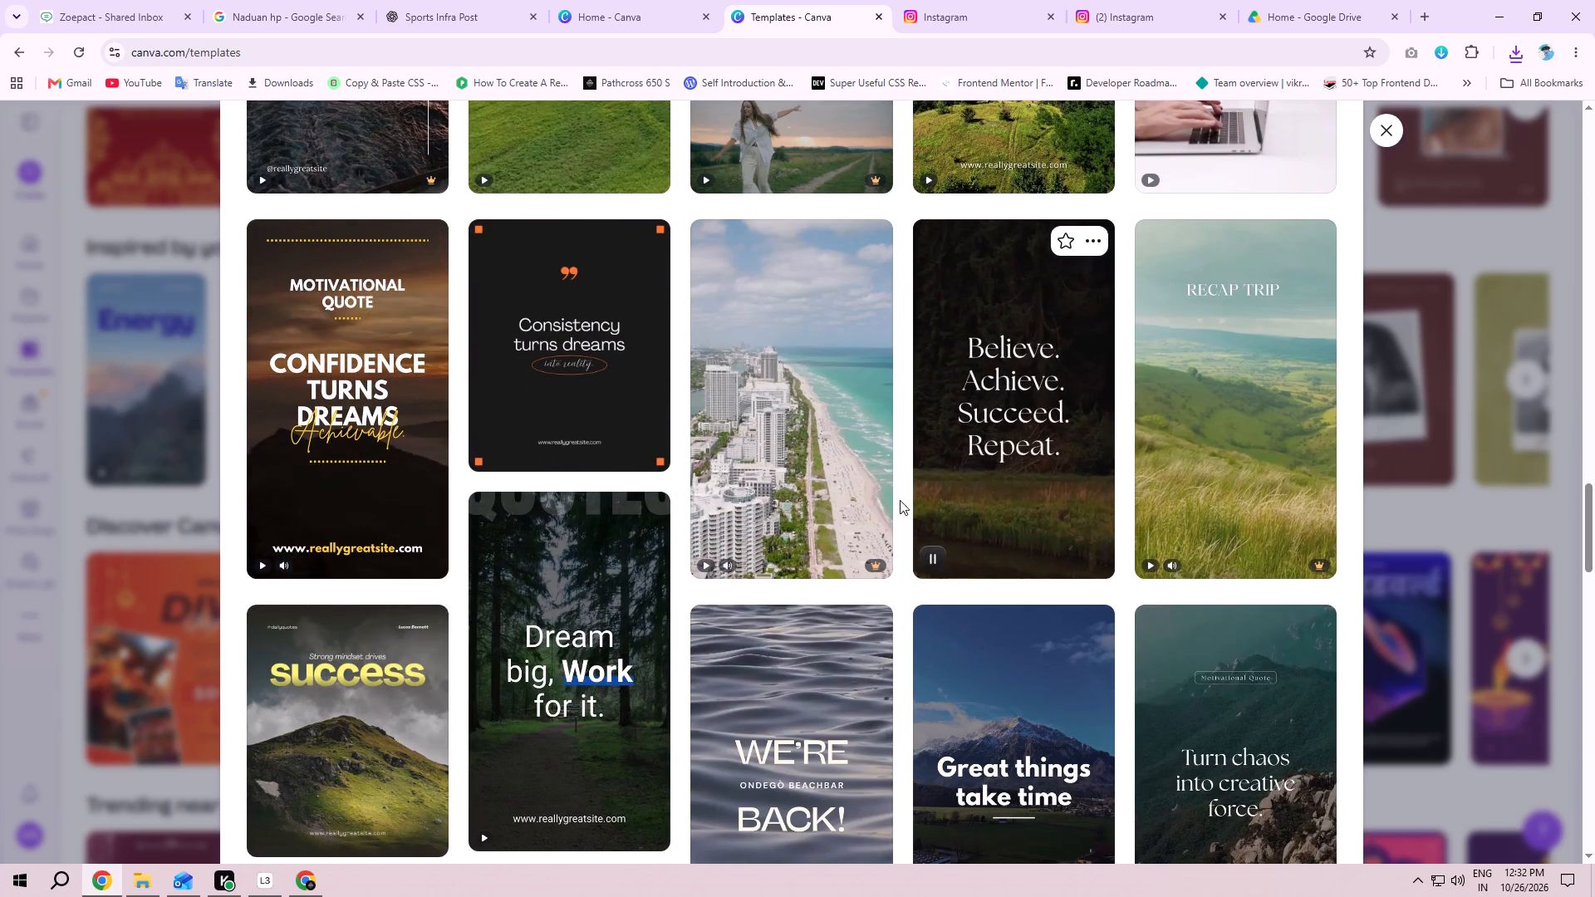
pyautogui.scroll(-3, 308, 710)
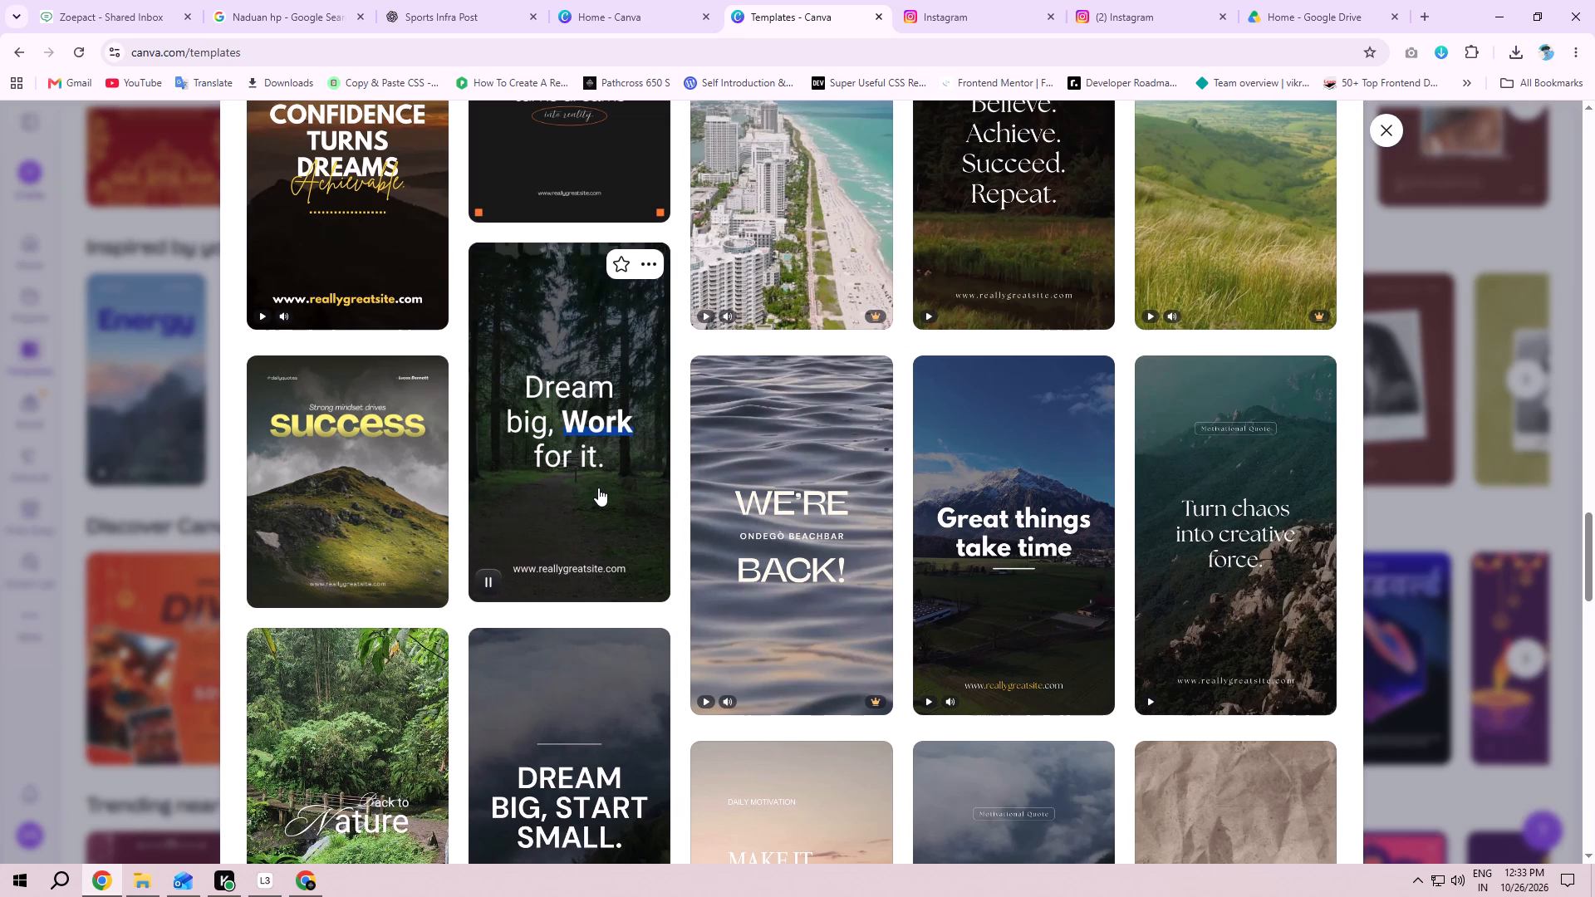
pyautogui.scroll(-6, 598, 488)
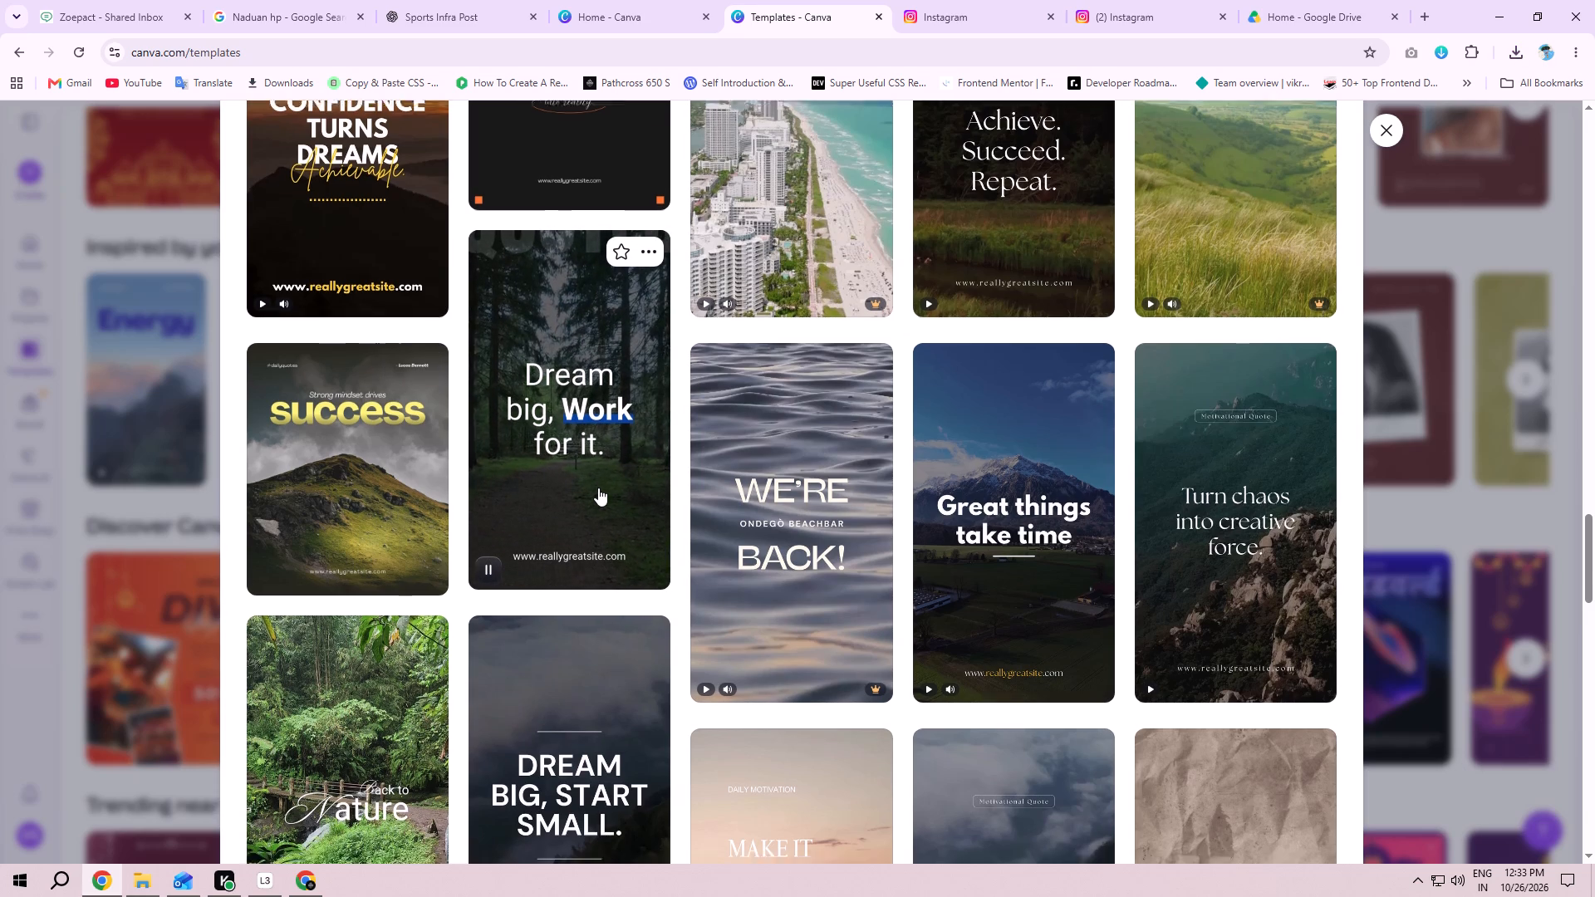
pyautogui.scroll(5, 598, 488)
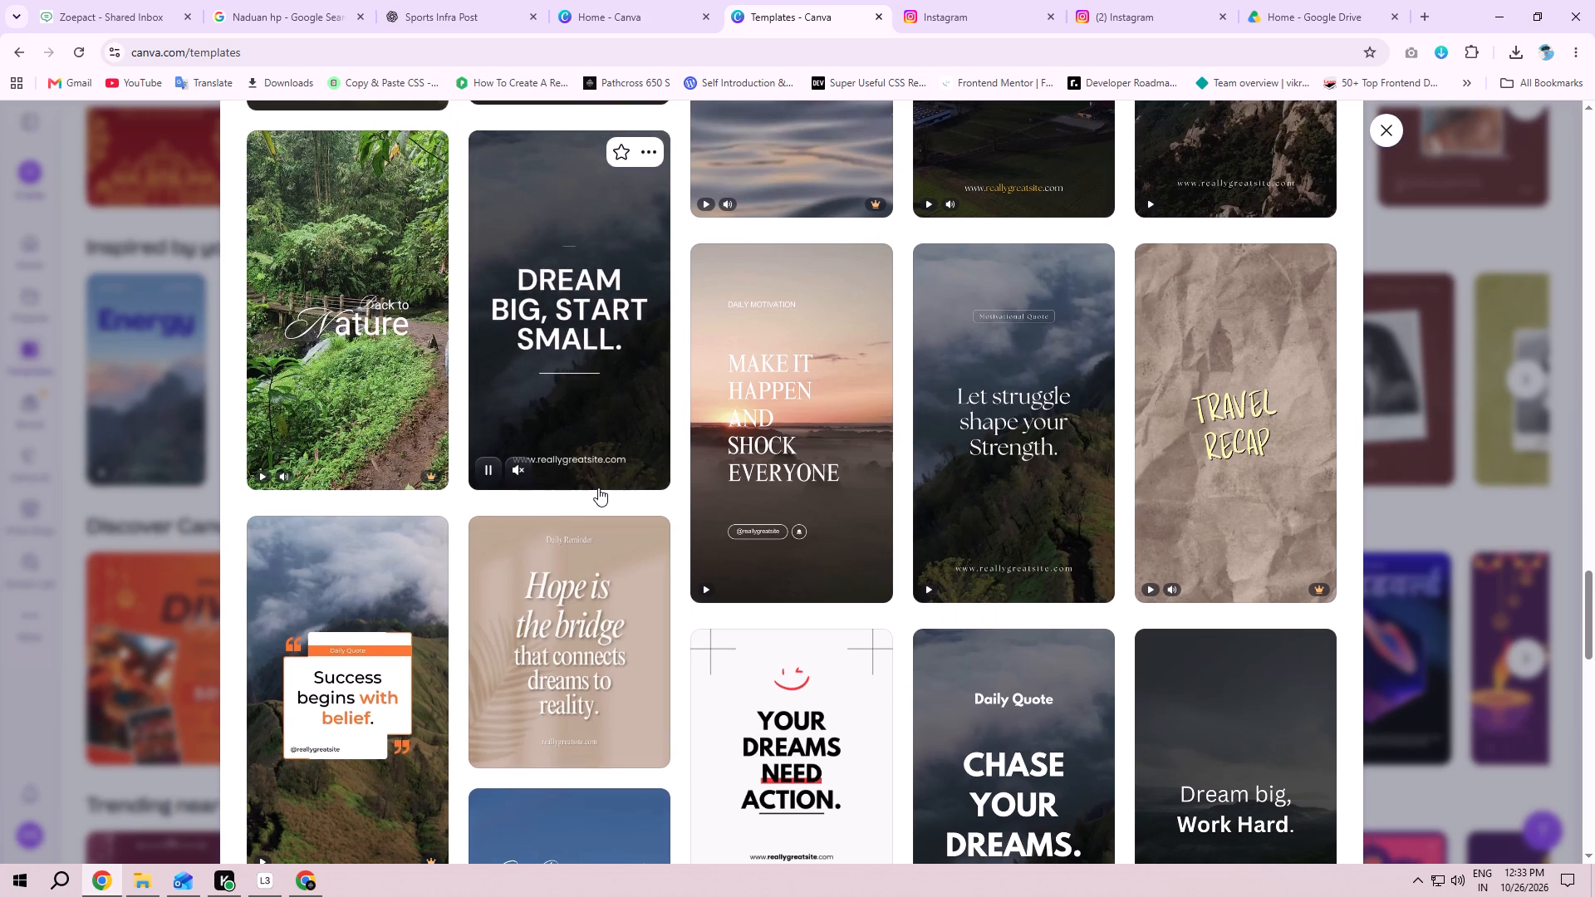
pyautogui.scroll(-2, 849, 575)
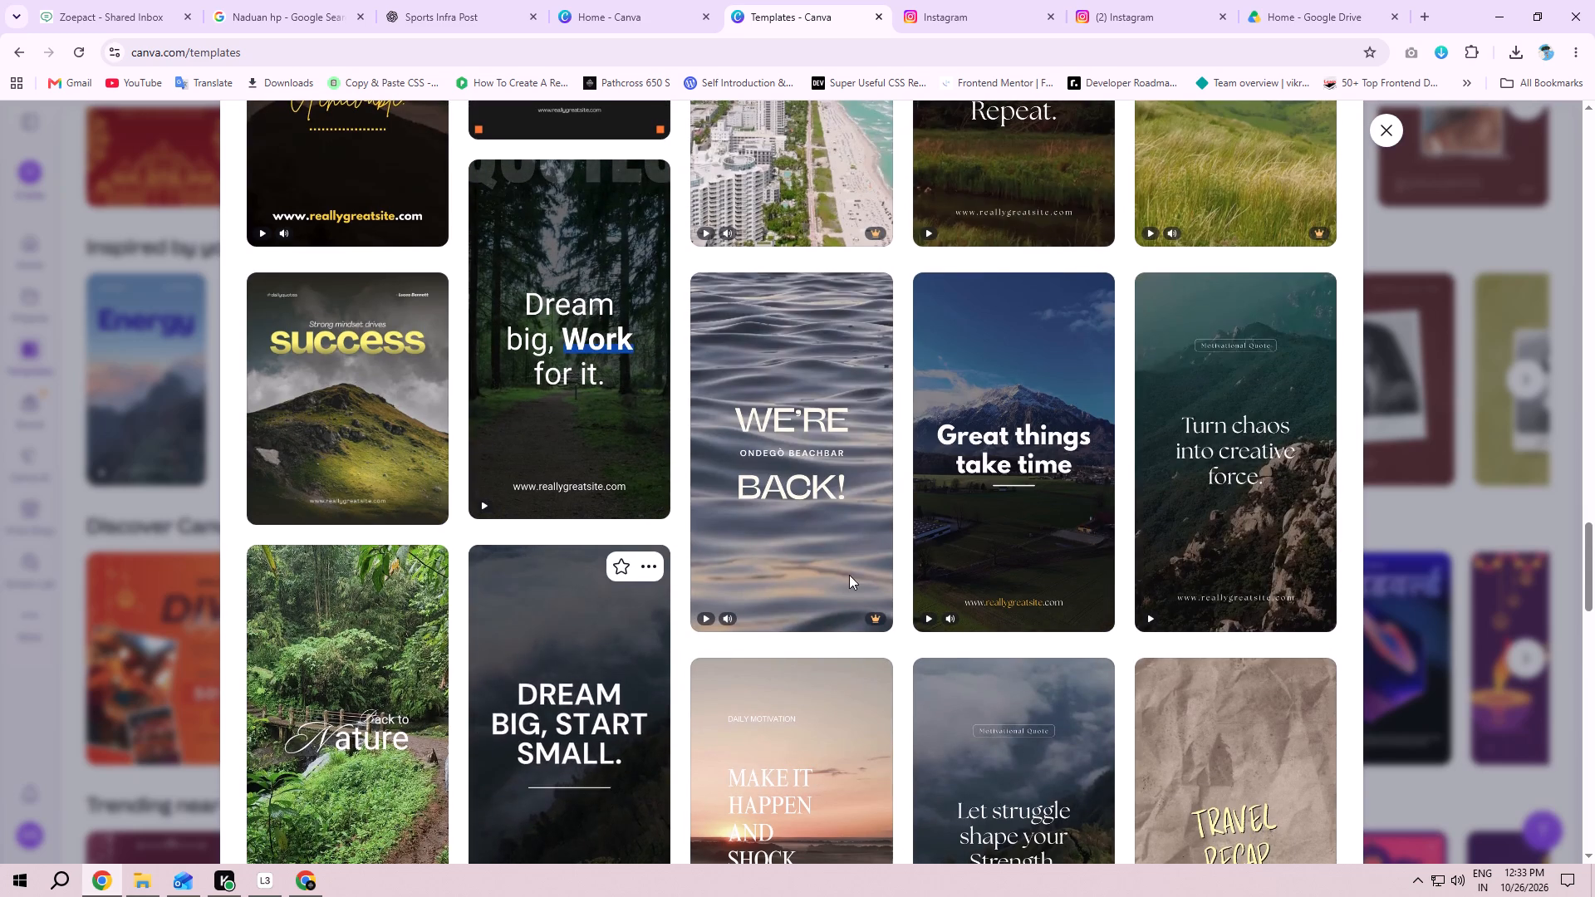
pyautogui.scroll(-7, 849, 575)
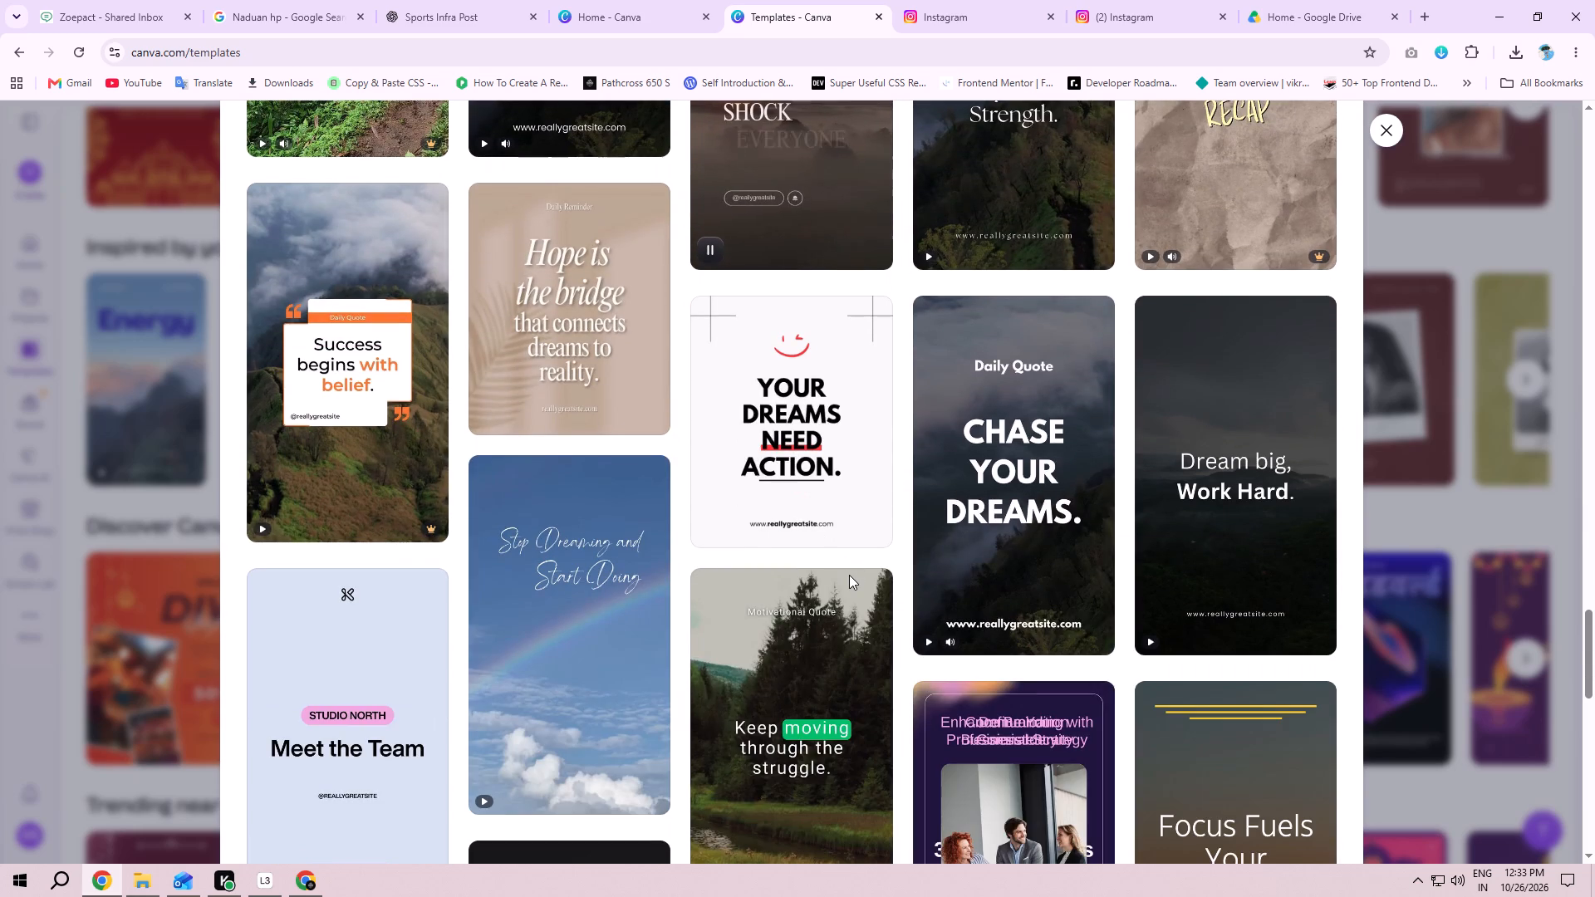
pyautogui.scroll(-1, 844, 571)
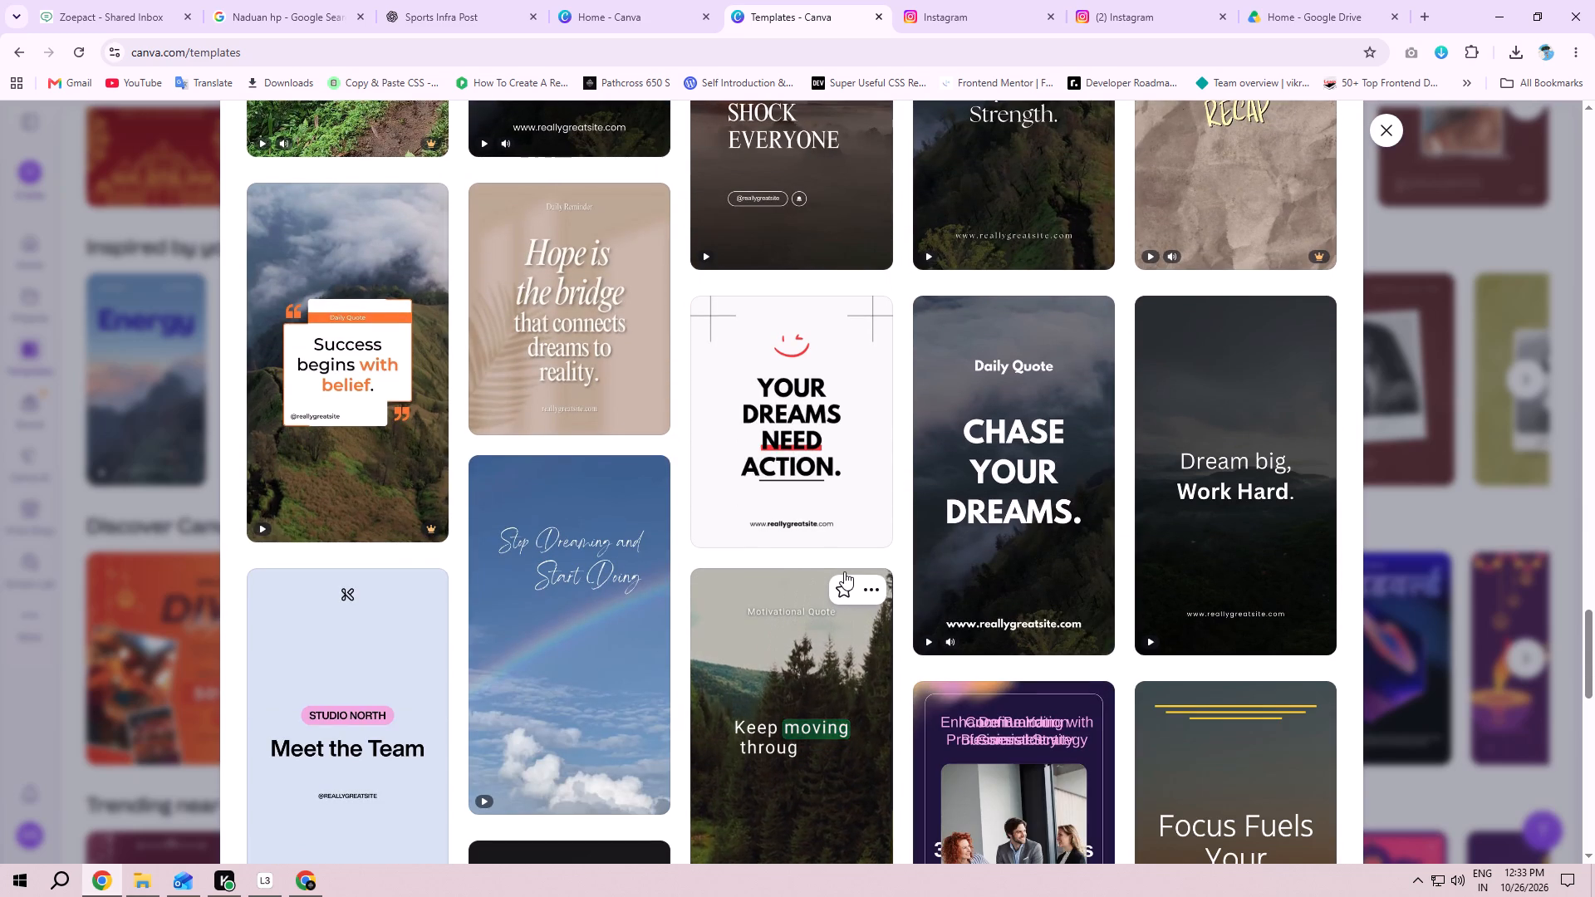
pyautogui.scroll(-7, 844, 571)
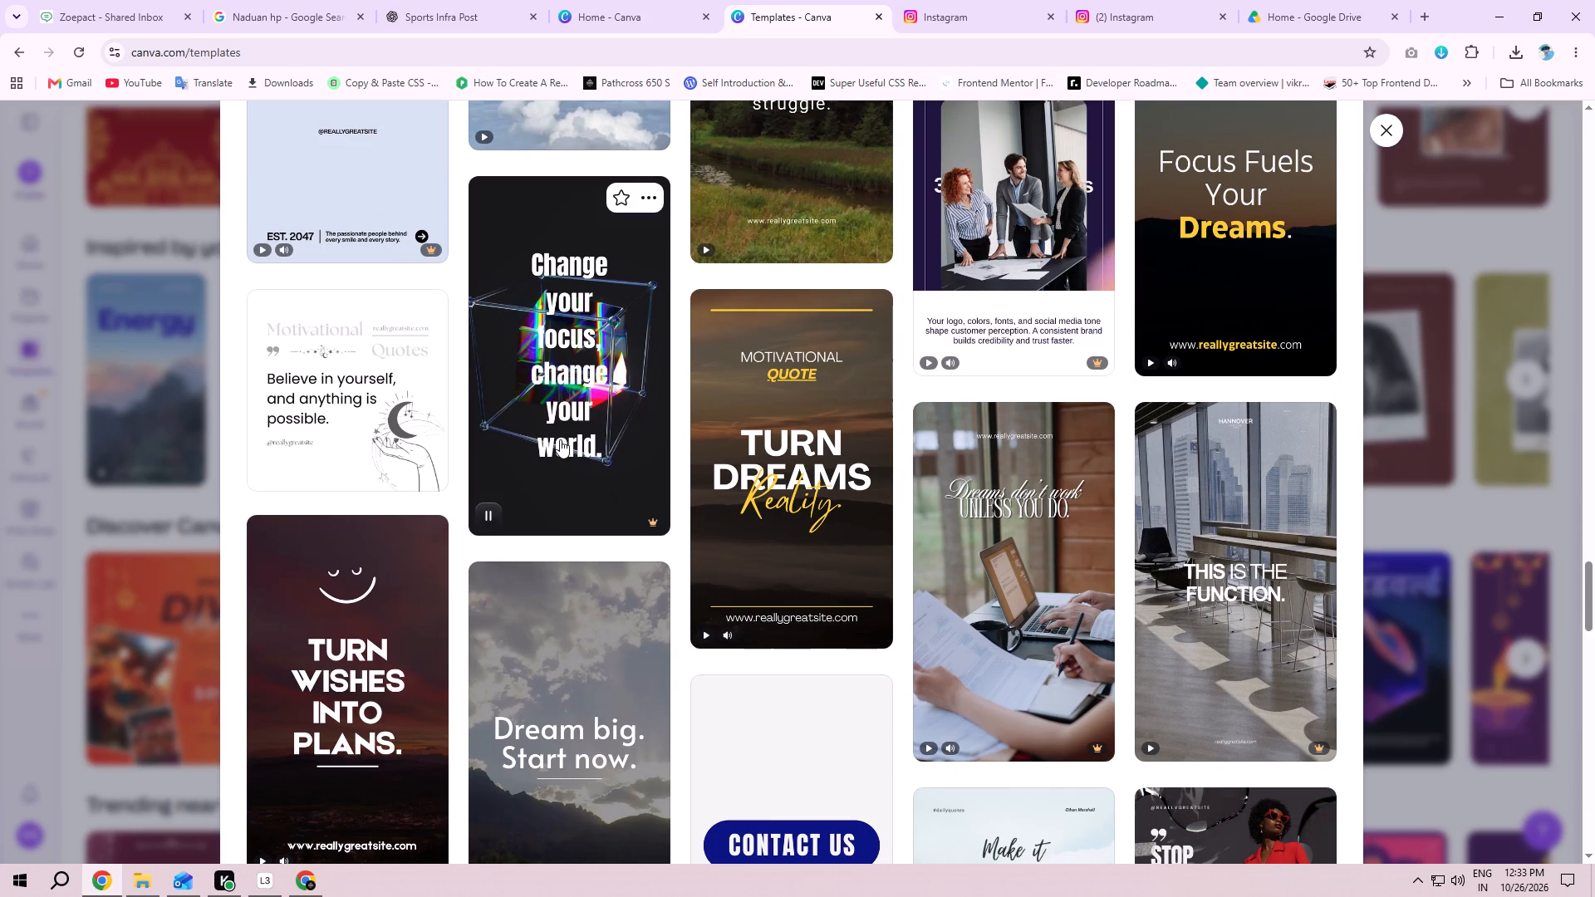
pyautogui.scroll(-3, 366, 701)
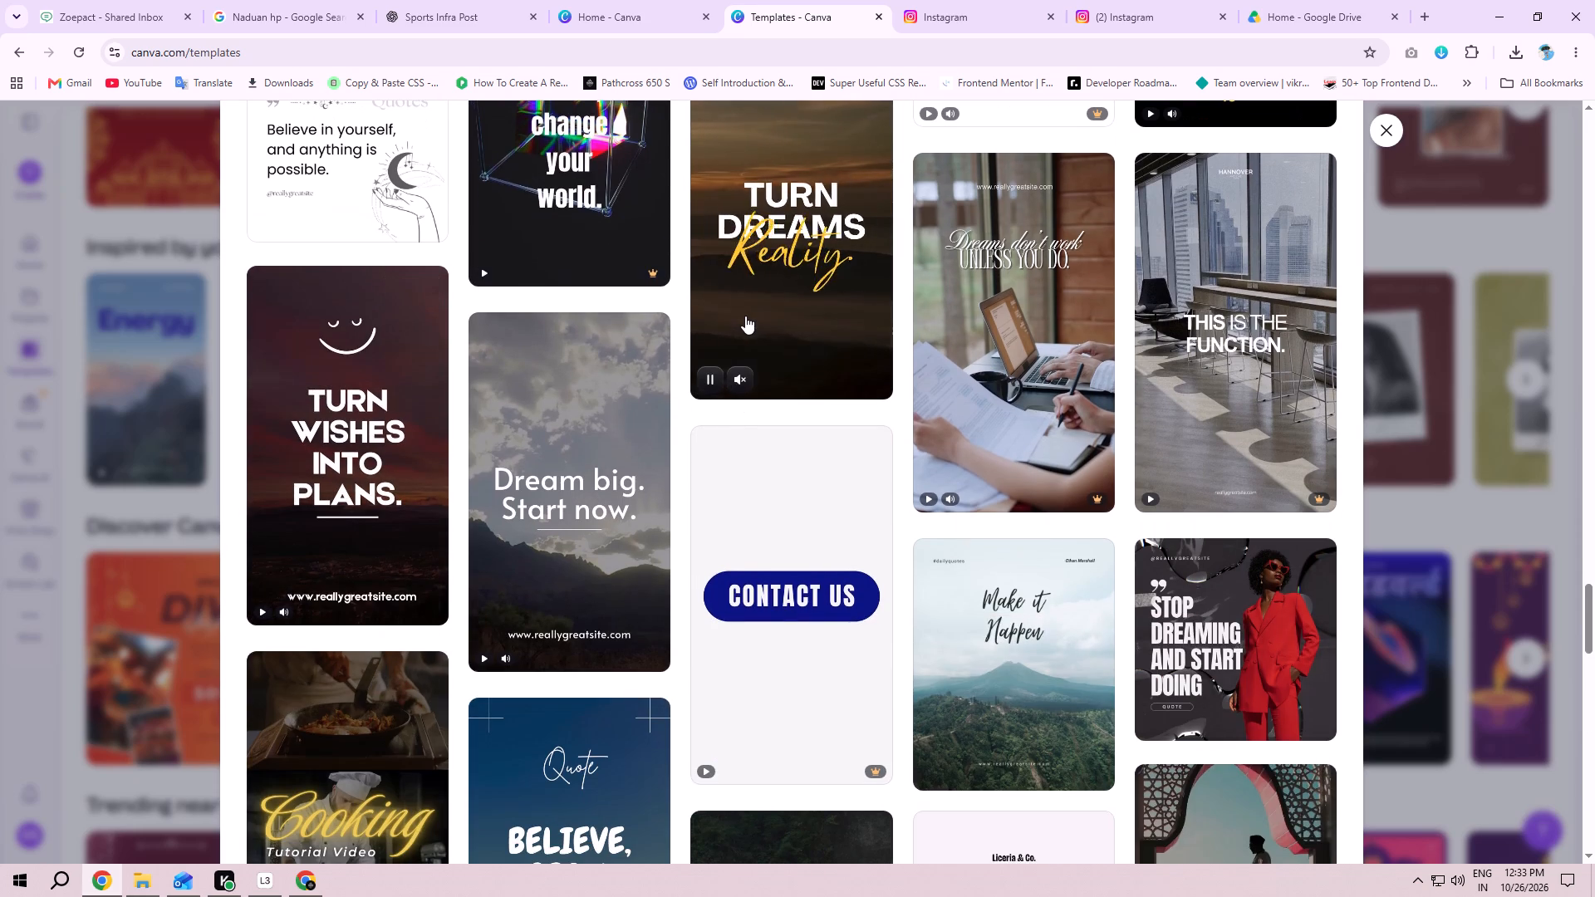
pyautogui.scroll(-5, 745, 316)
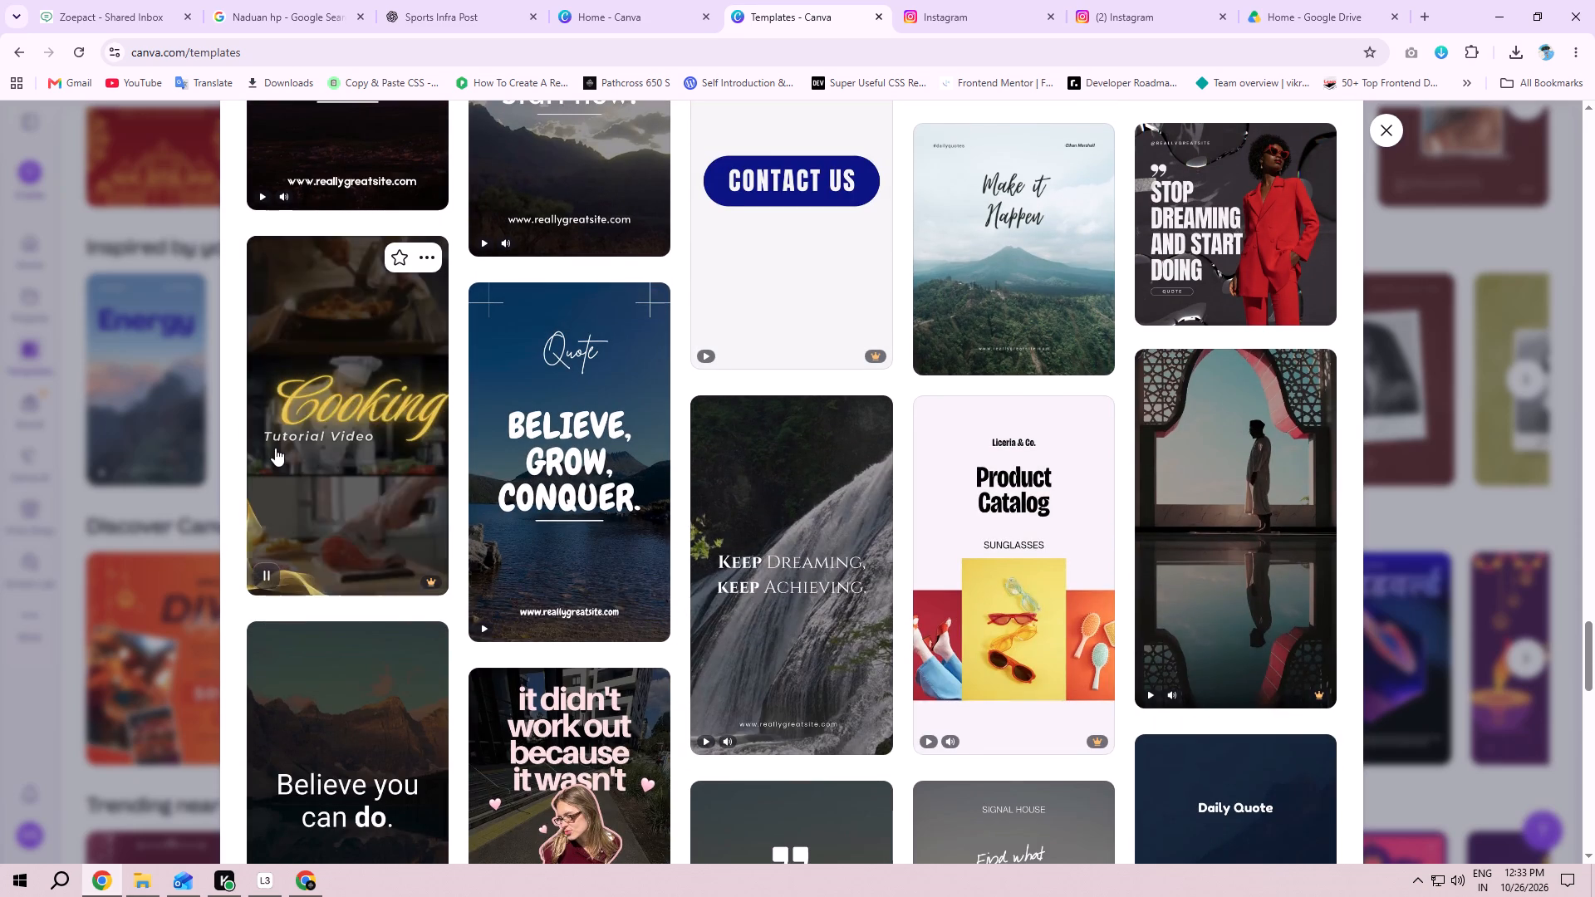
pyautogui.scroll(-6, 275, 448)
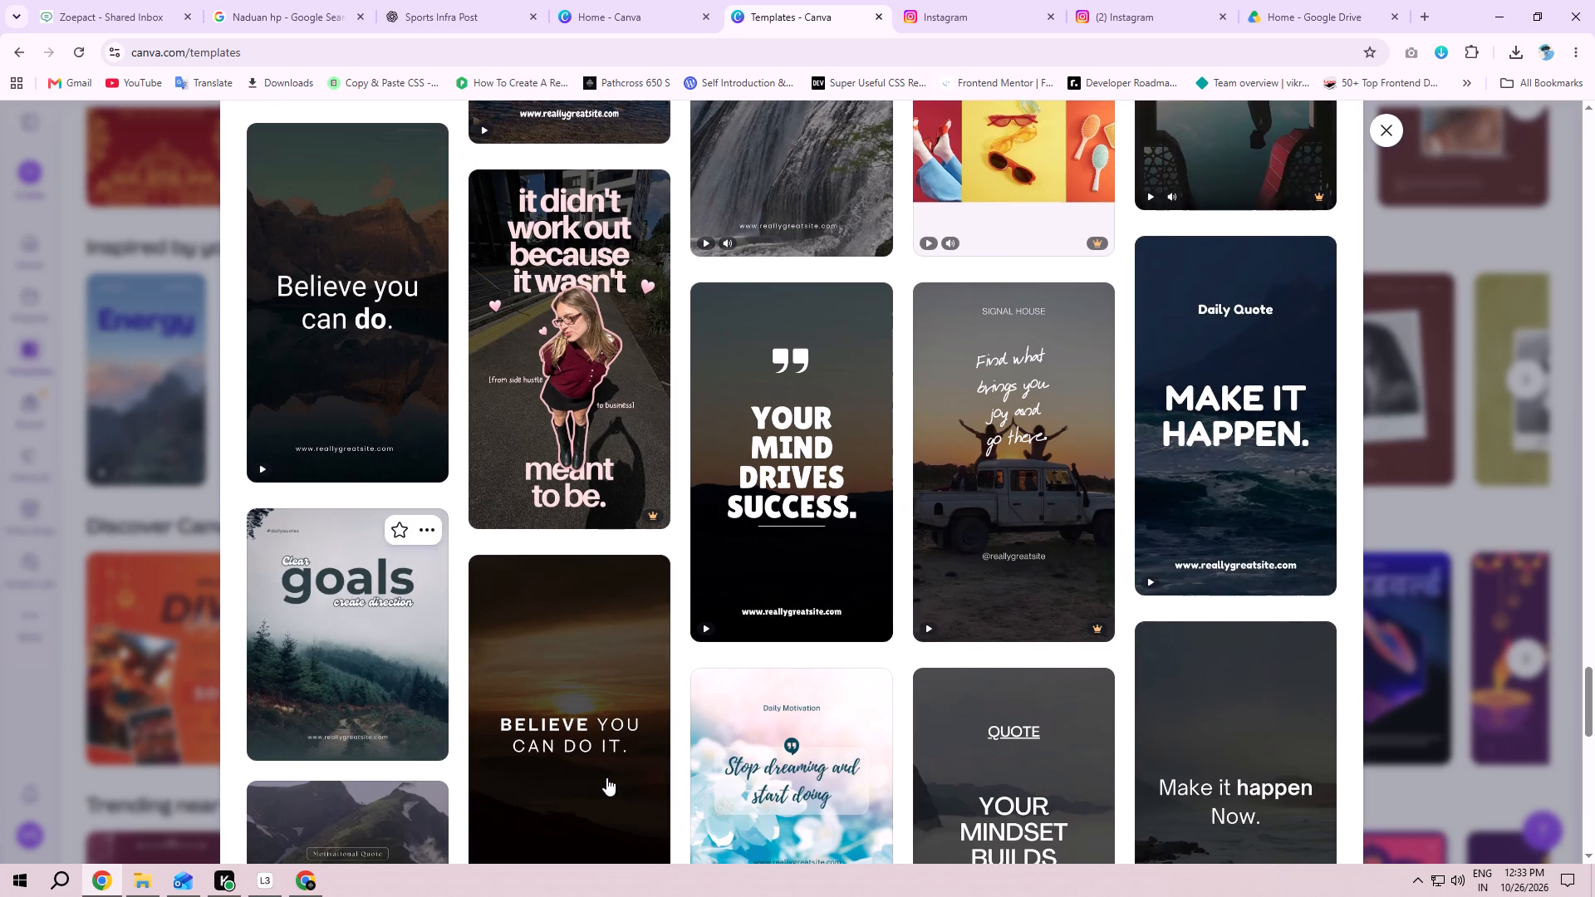
pyautogui.scroll(-3, 606, 777)
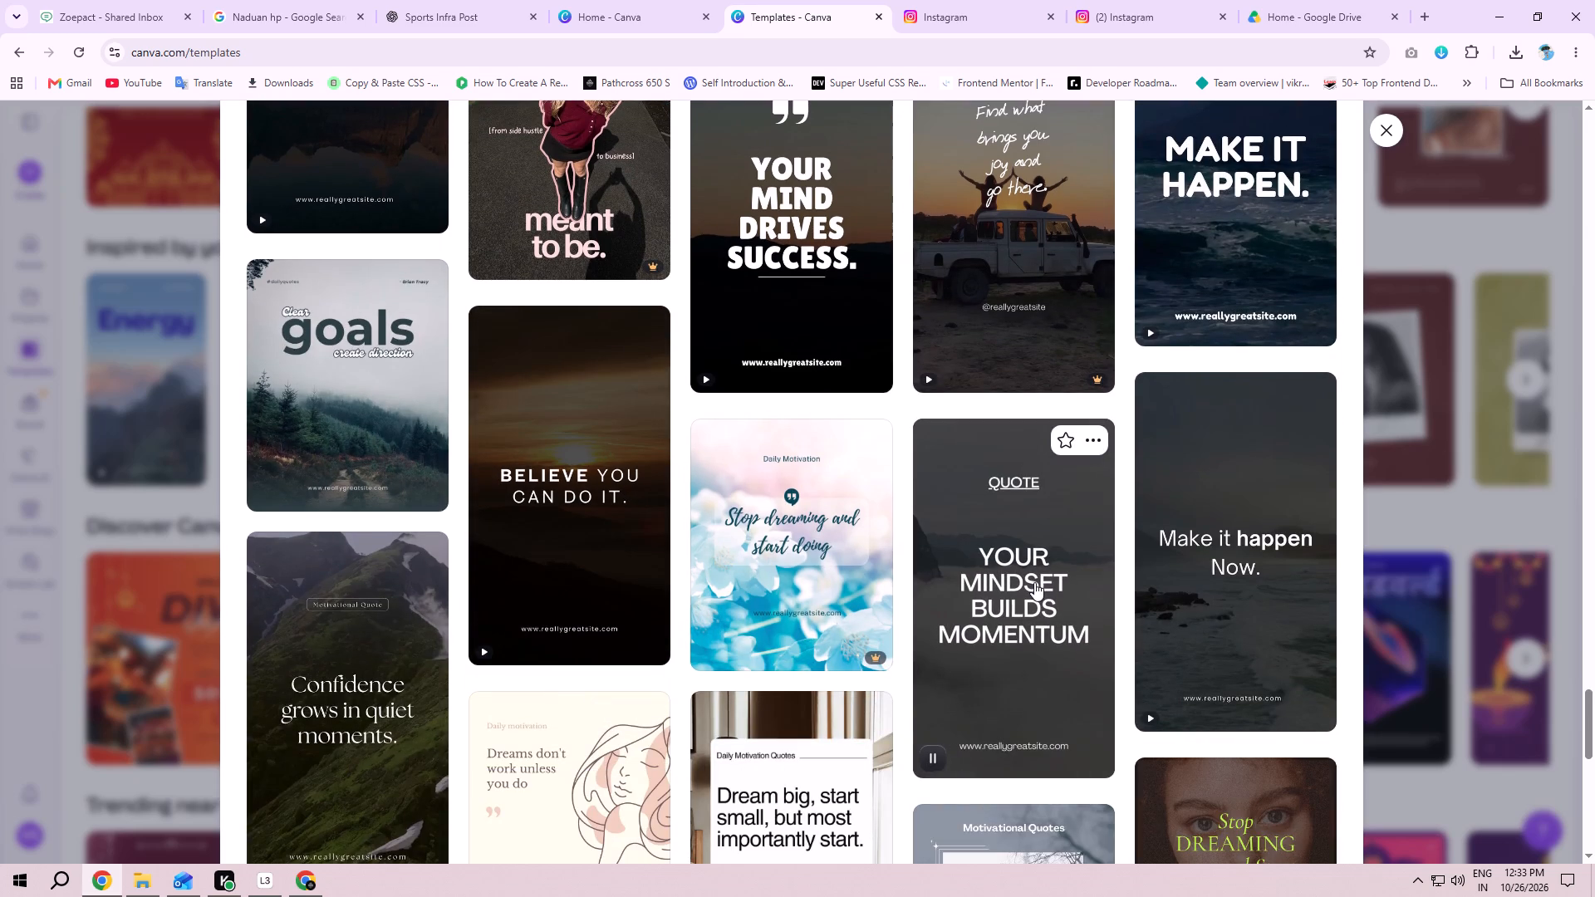
pyautogui.scroll(-3, 1034, 582)
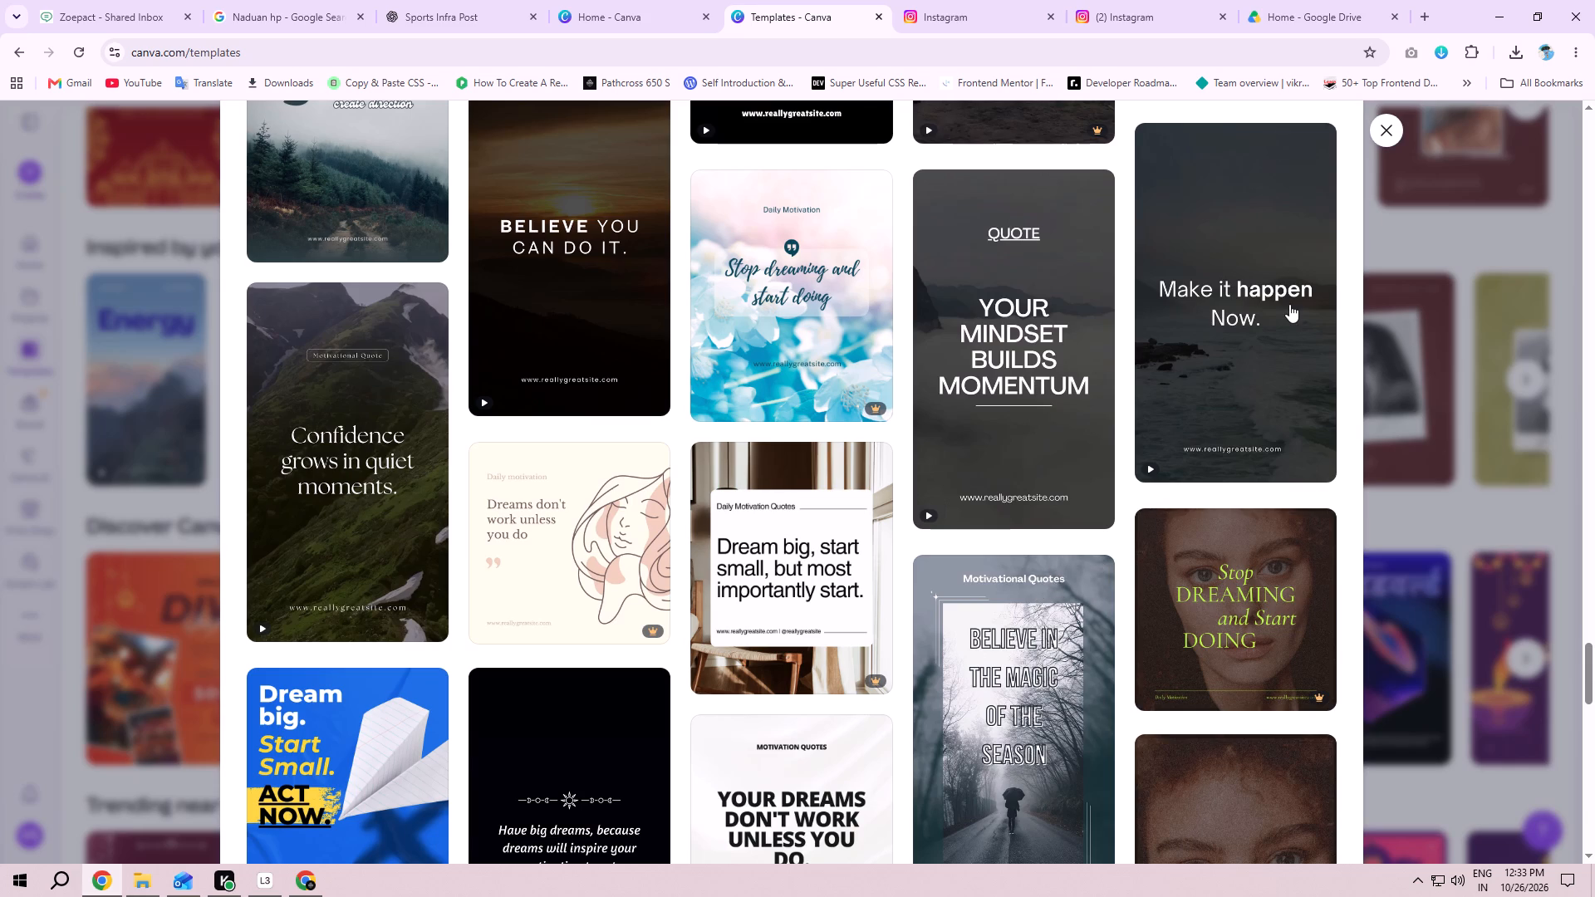
pyautogui.scroll(-4, 1289, 304)
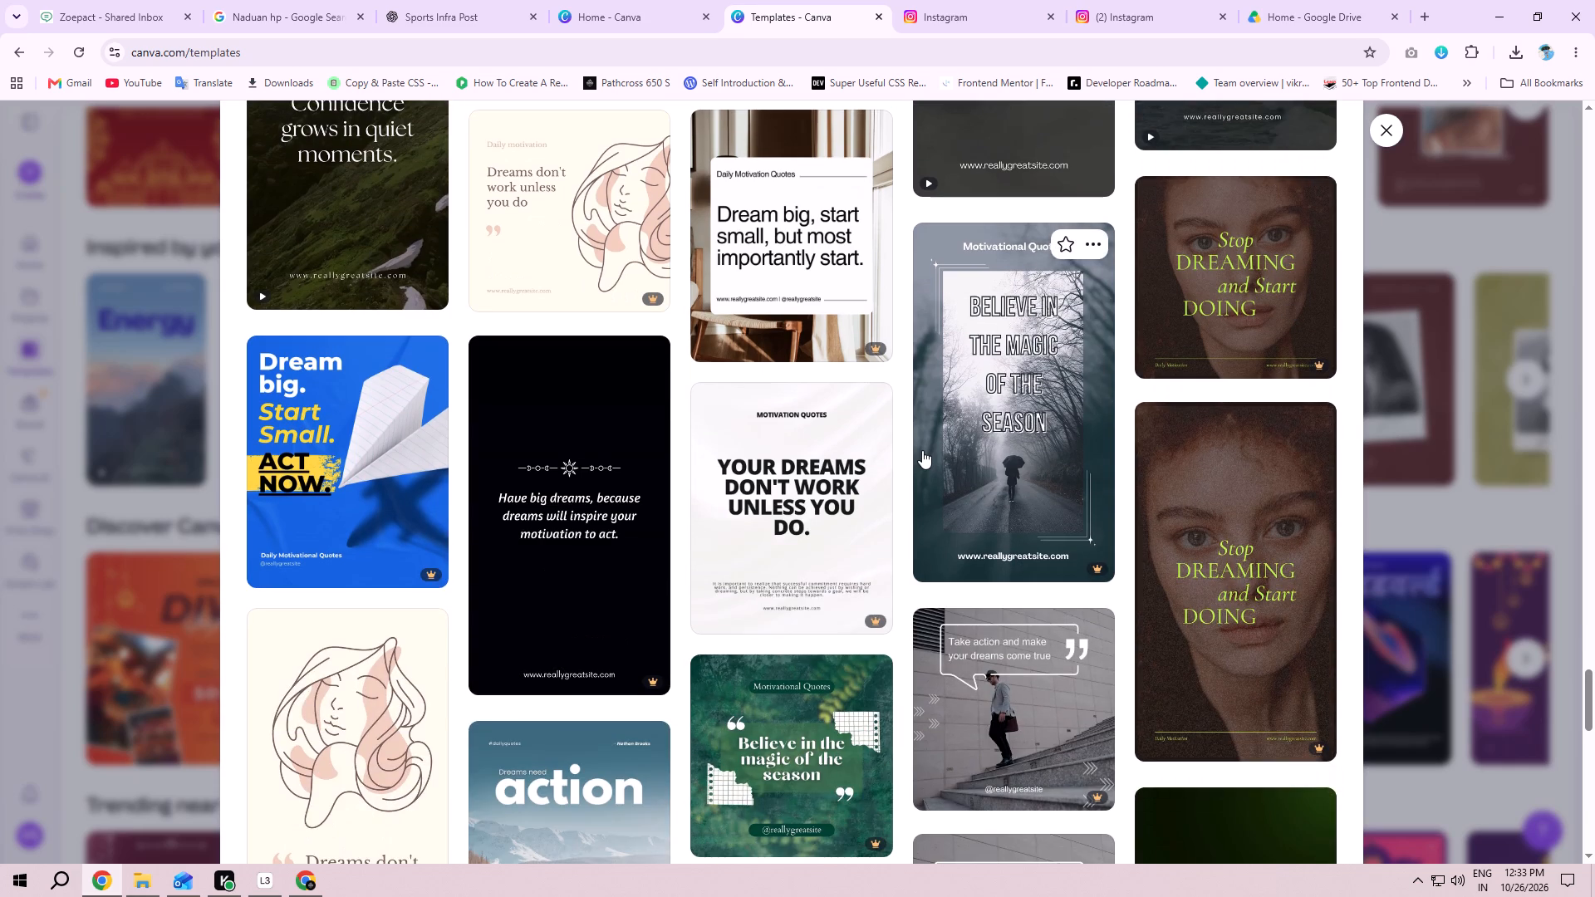
pyautogui.scroll(-3, 572, 542)
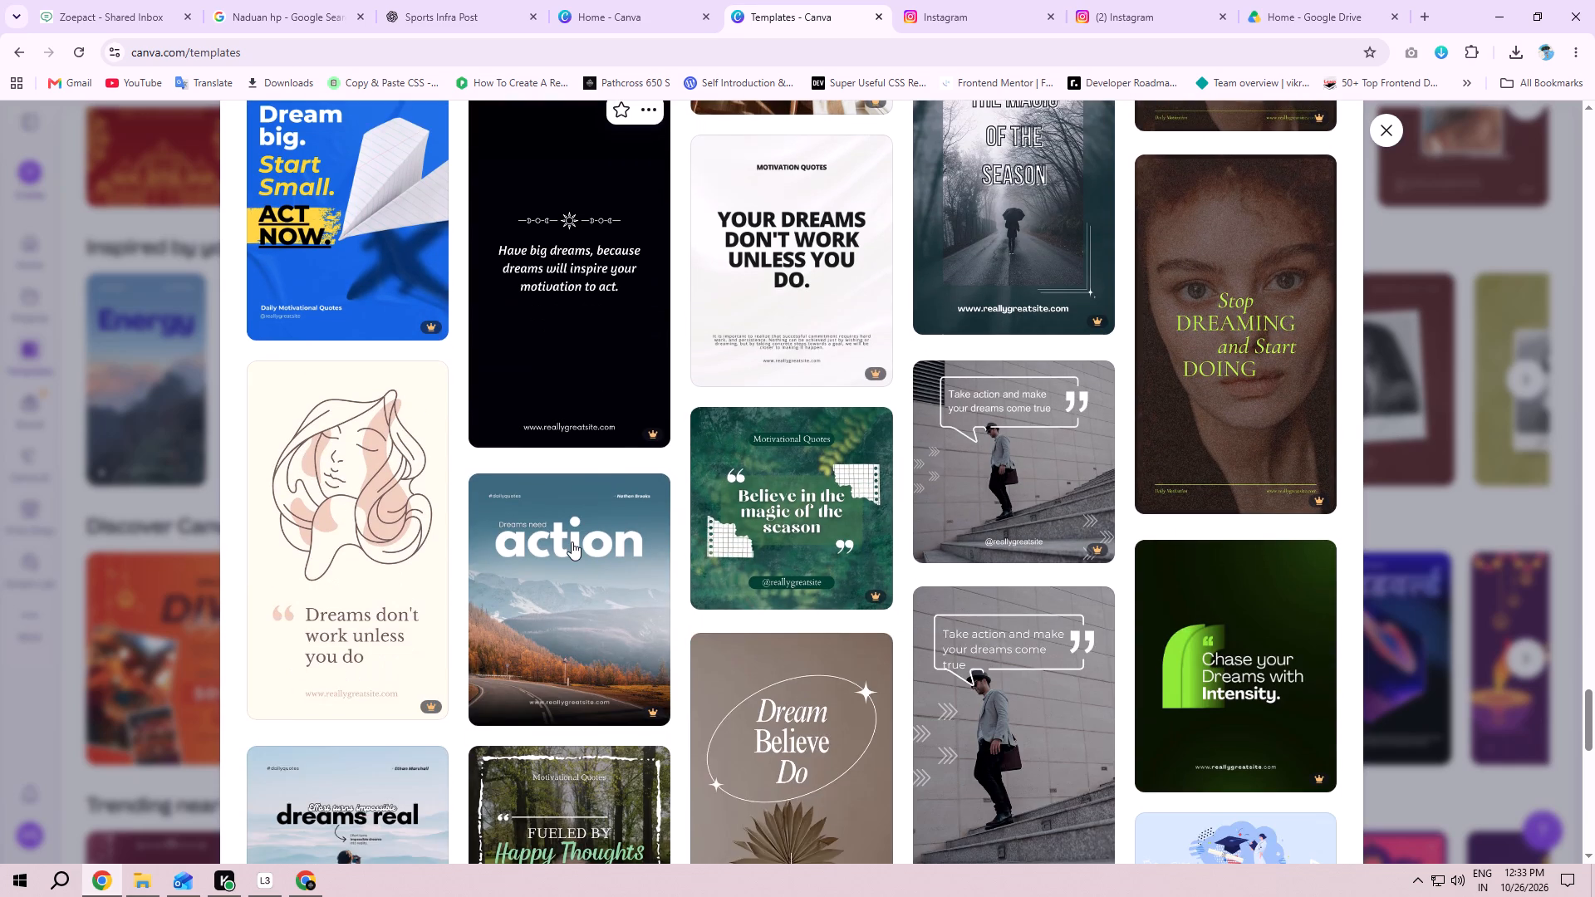
pyautogui.scroll(-4, 572, 542)
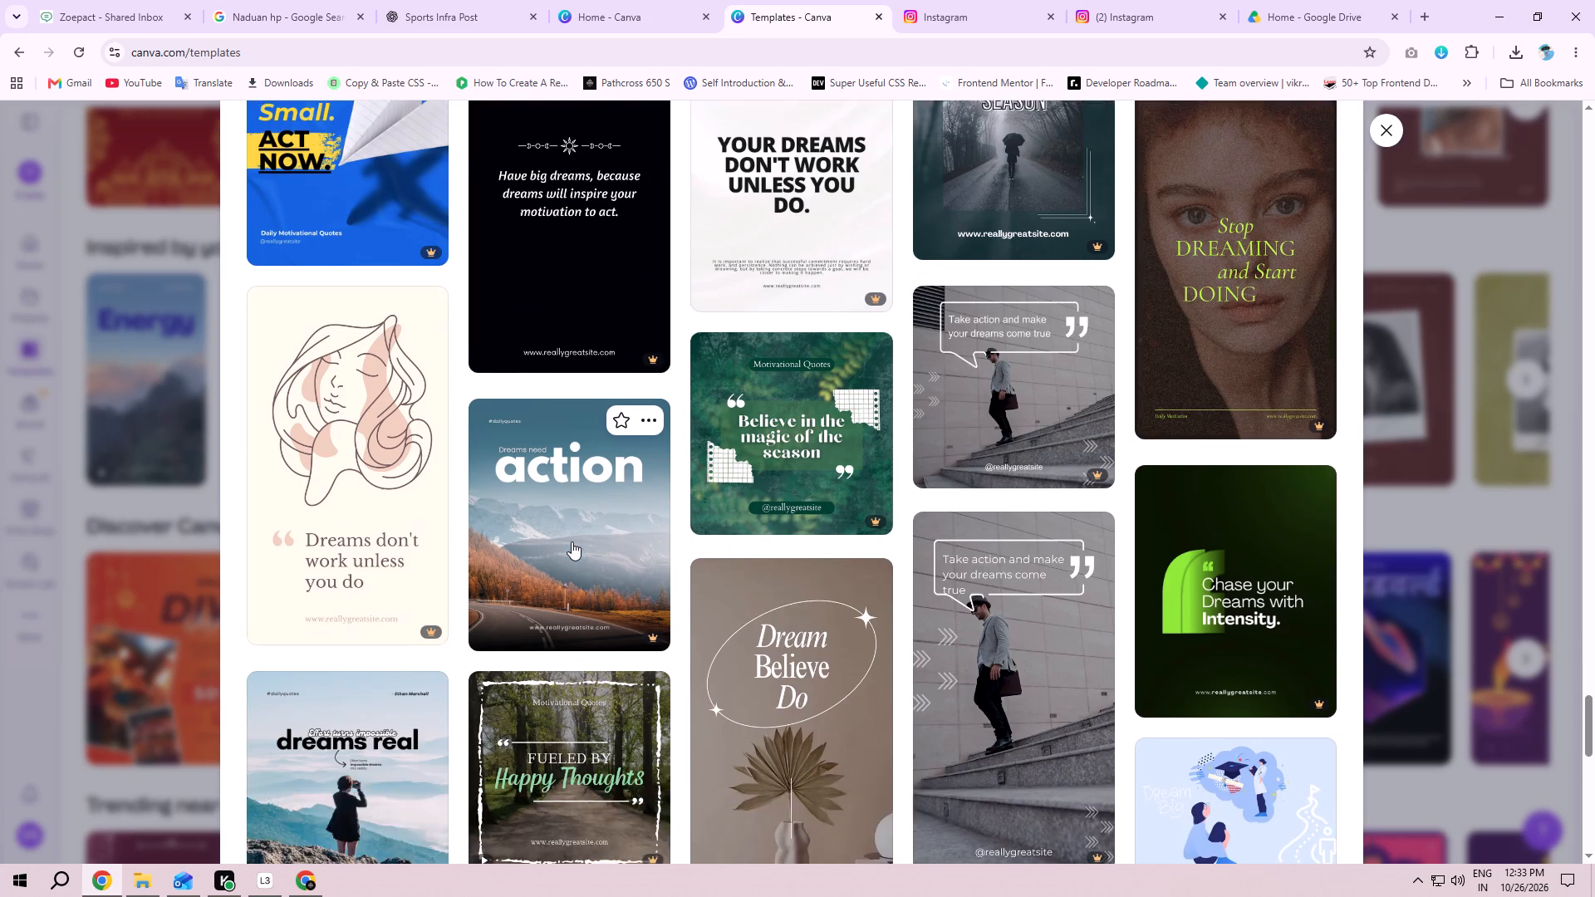
pyautogui.scroll(-10, 572, 542)
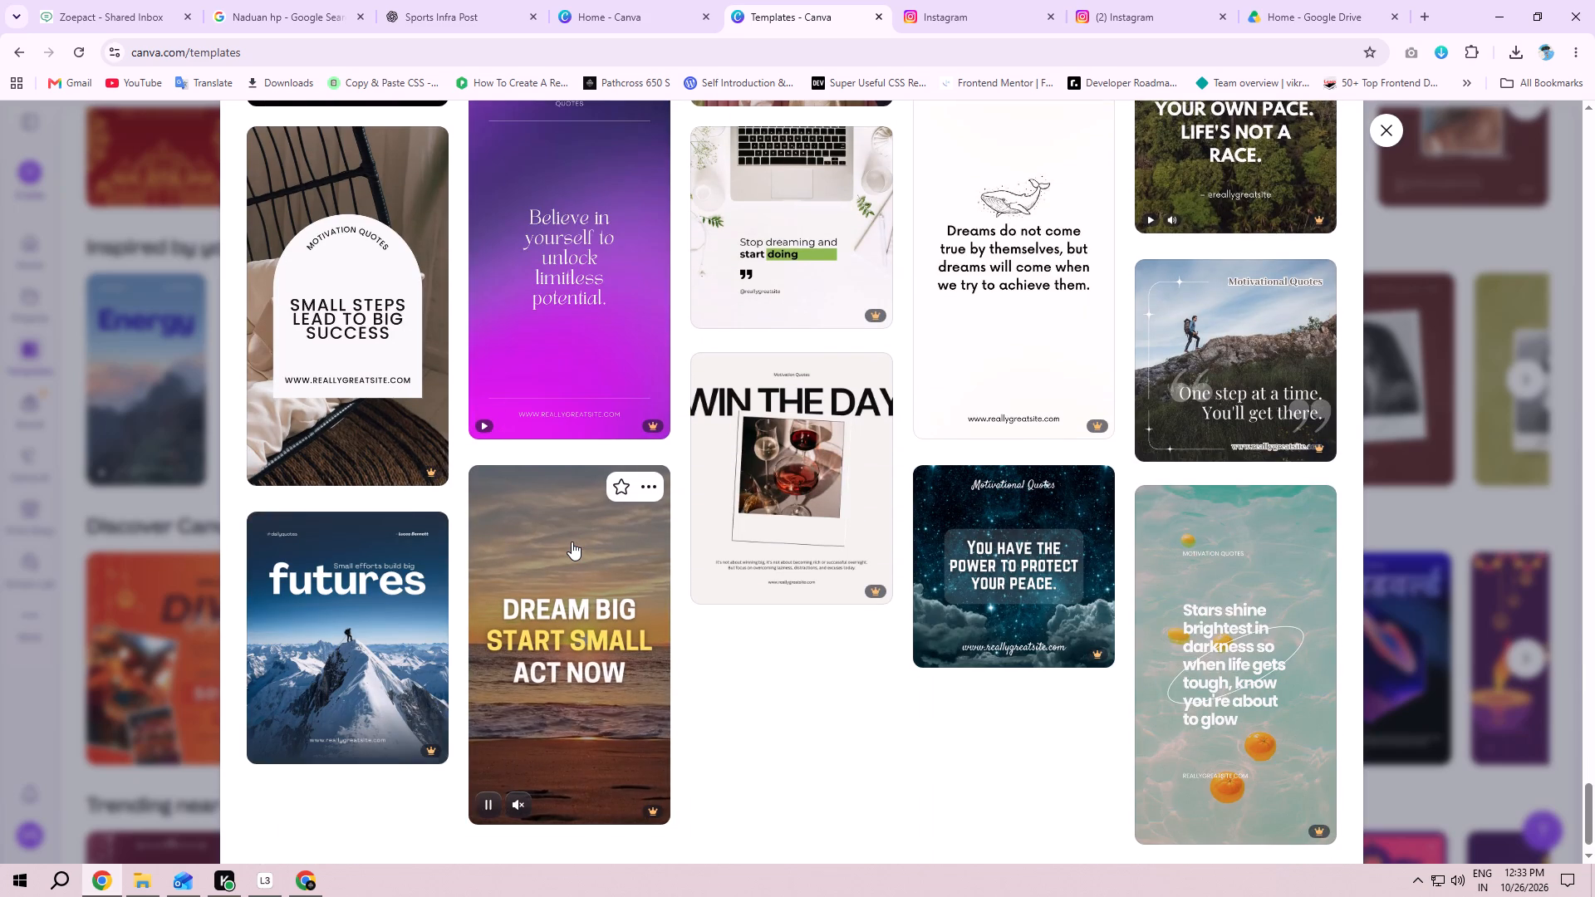
pyautogui.scroll(-5, 572, 542)
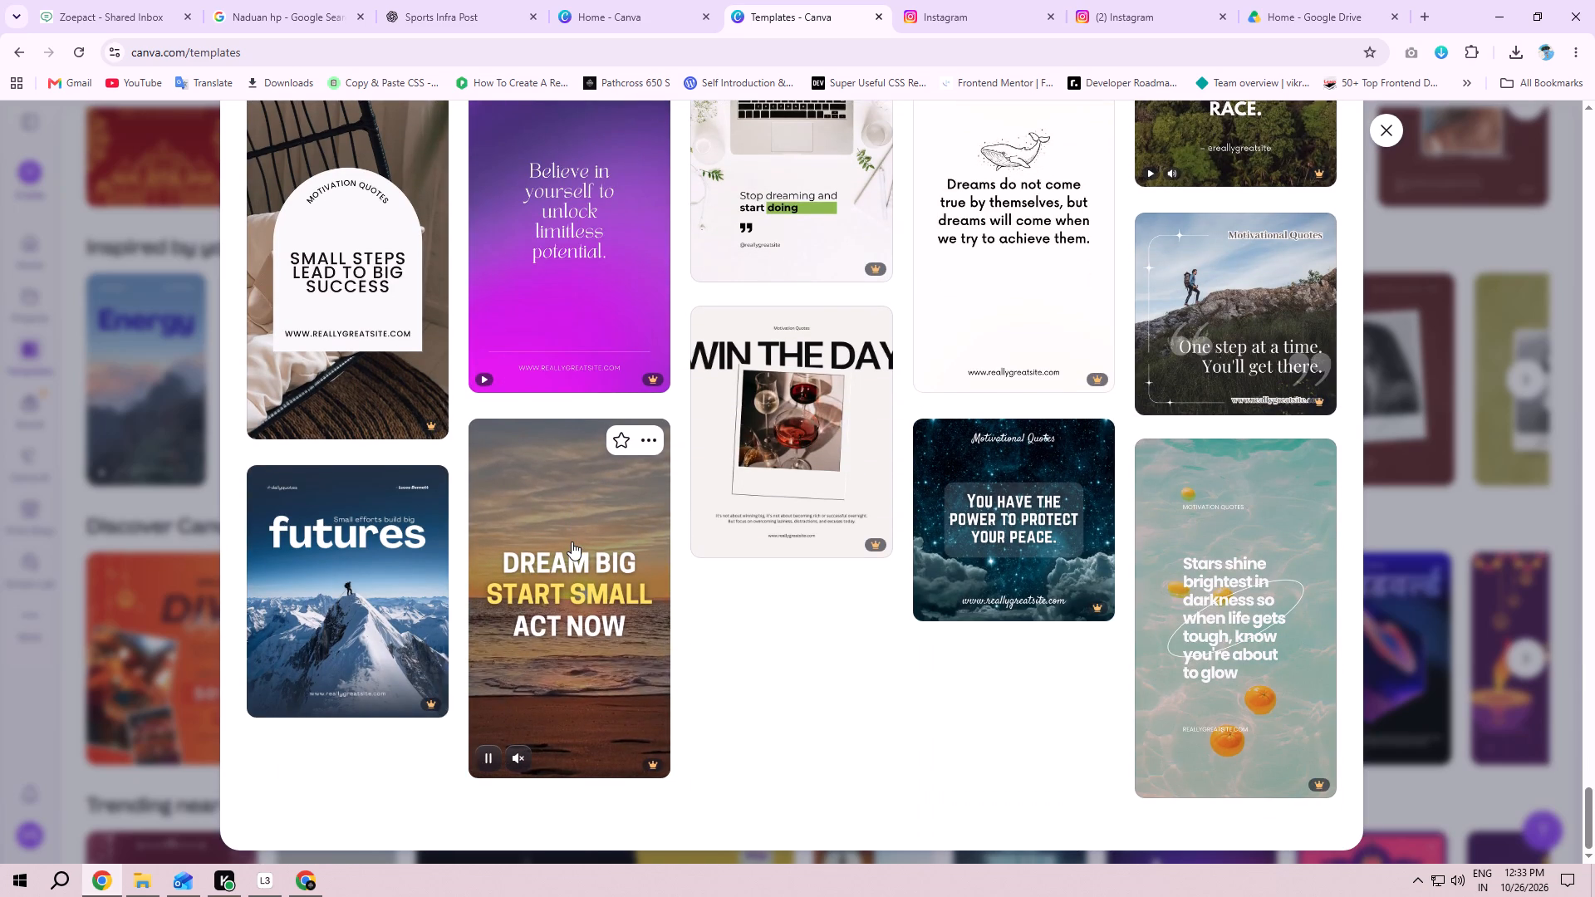
pyautogui.scroll(14, 1054, 561)
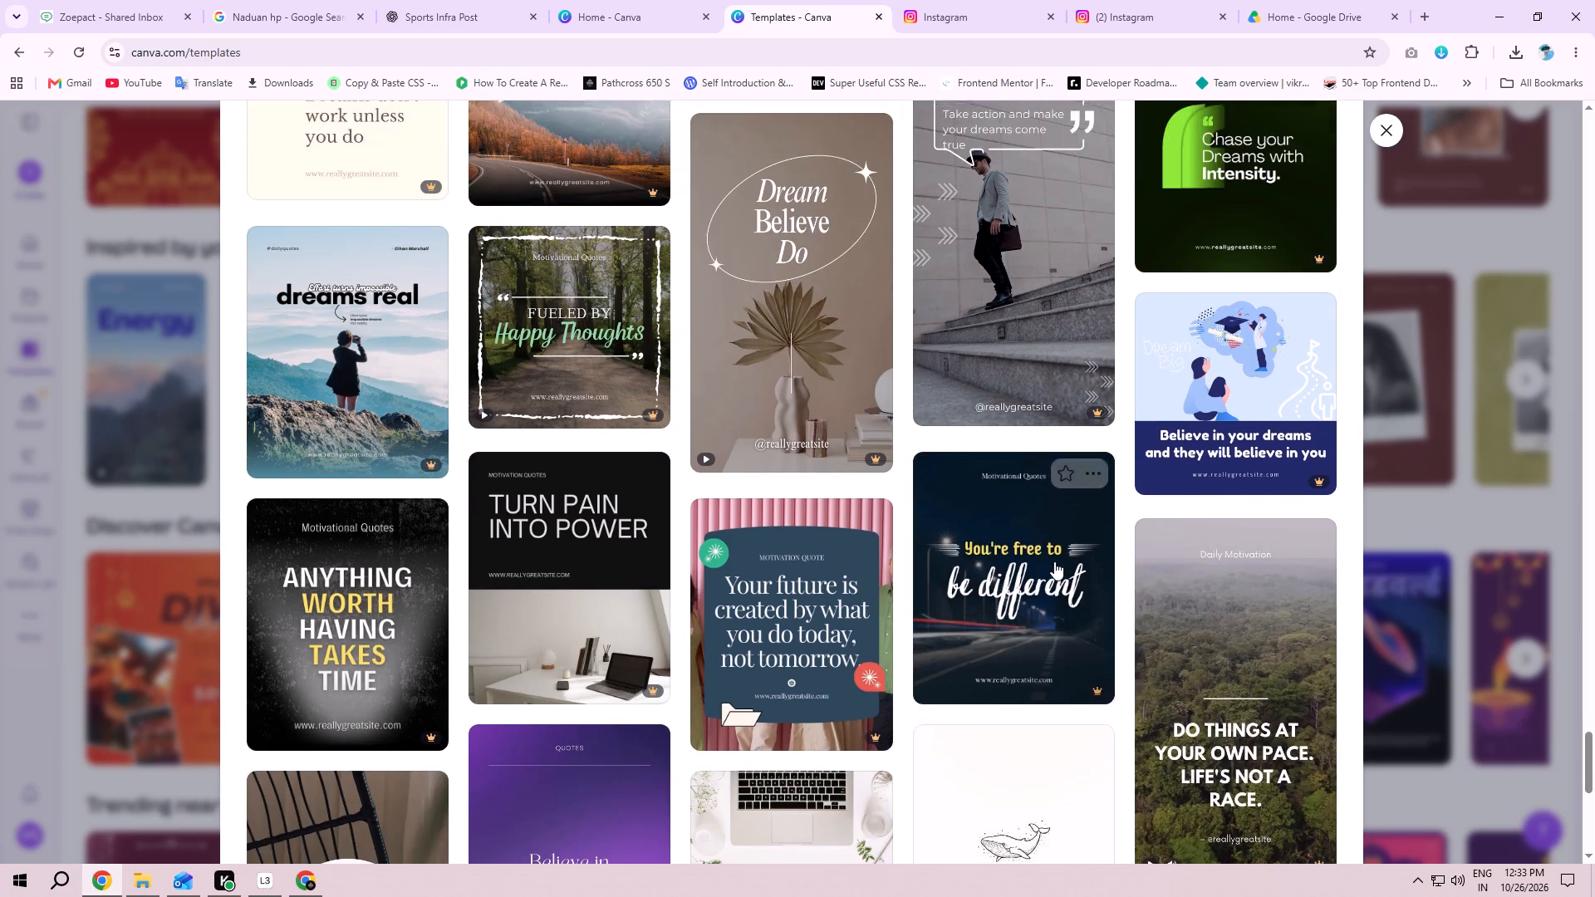
pyautogui.scroll(15, 1054, 561)
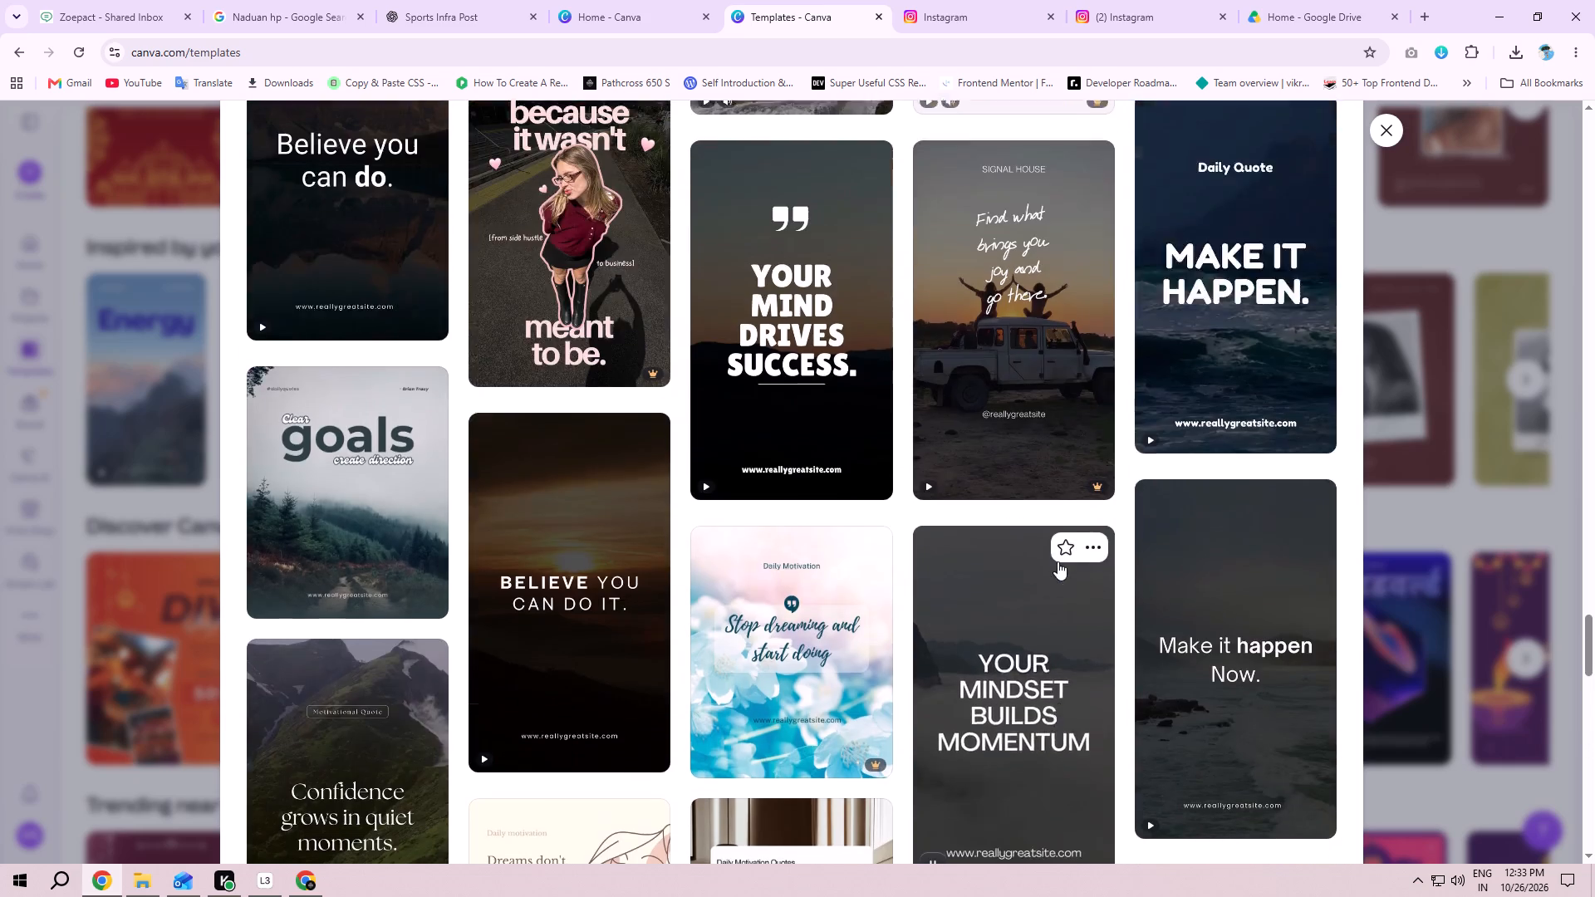
# Find the "Make it happen and shock everyone" template among the similar designs and open it for customising.
pyautogui.scroll(10, 1058, 561)
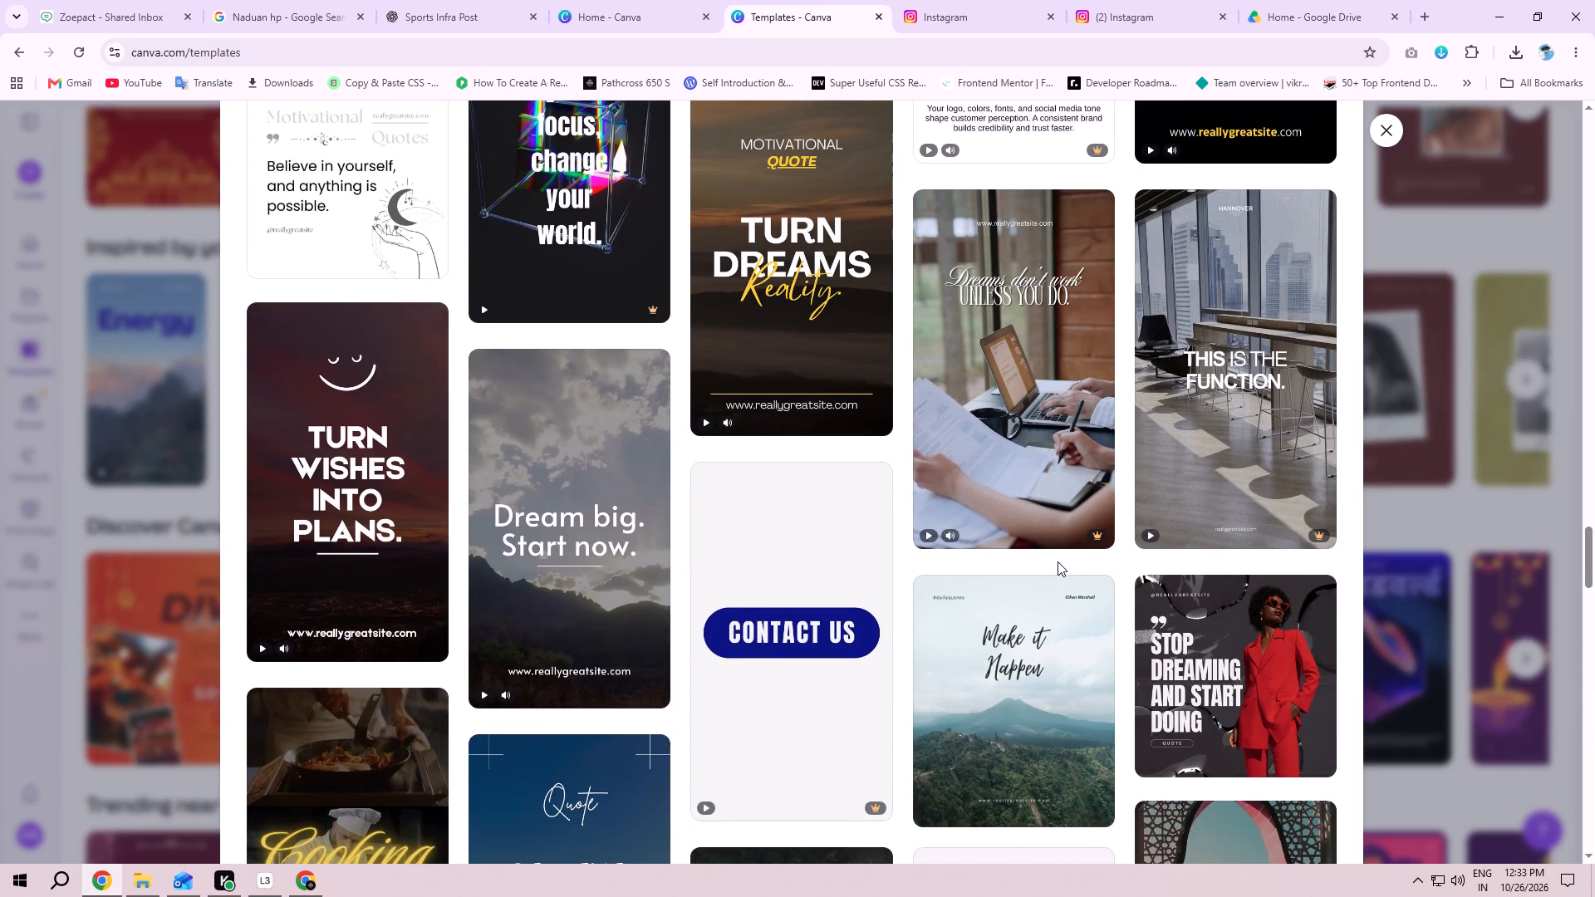
pyautogui.scroll(16, 1058, 561)
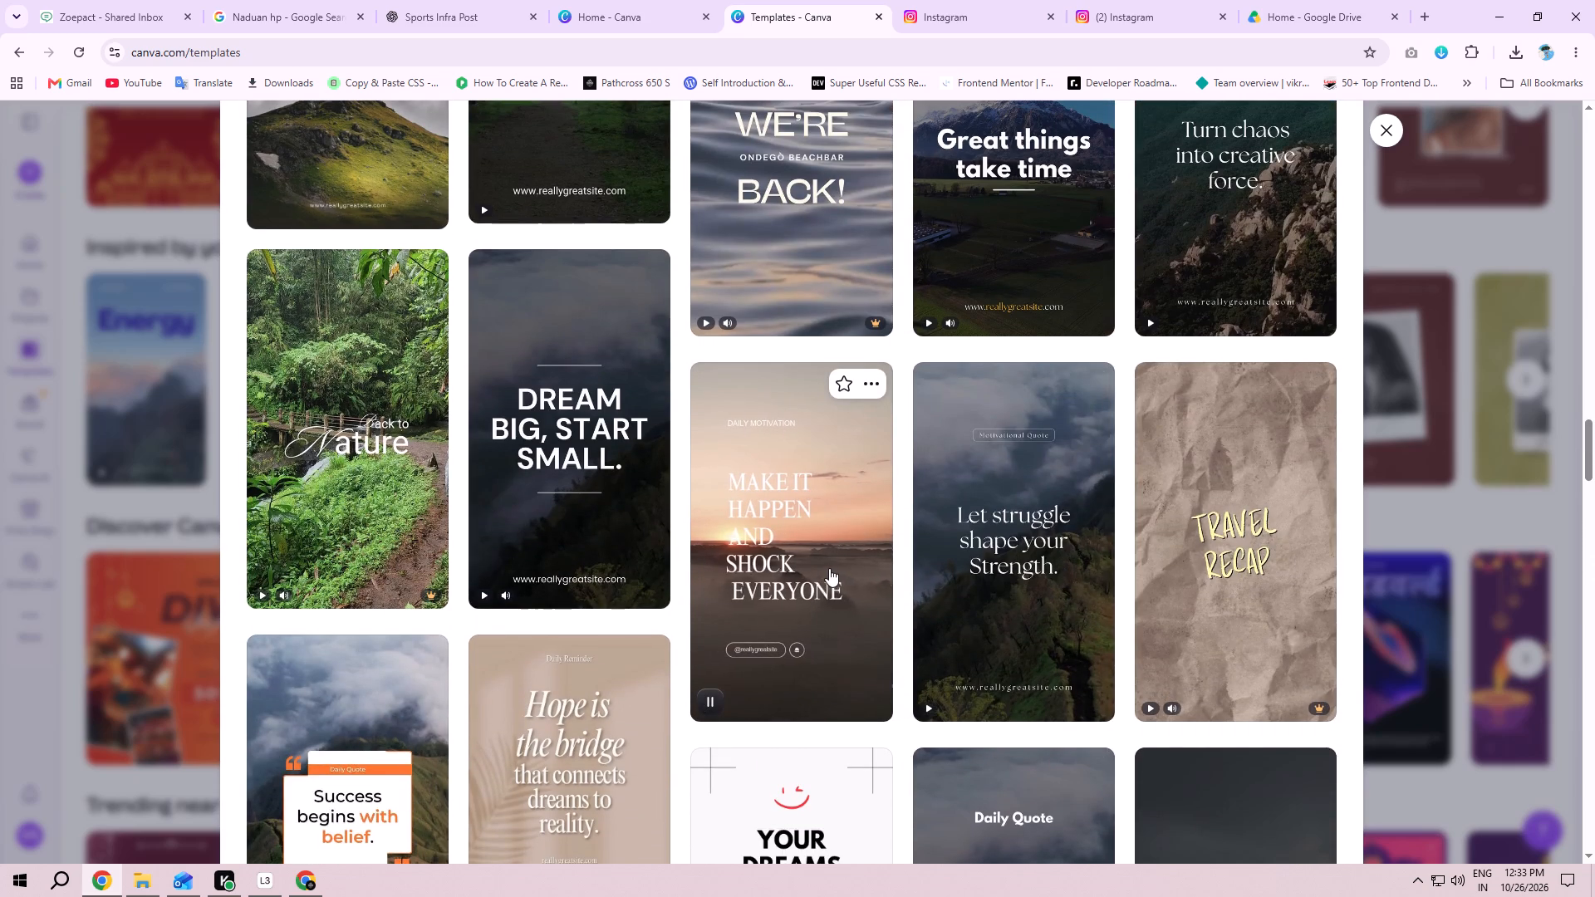
pyautogui.click(825, 566)
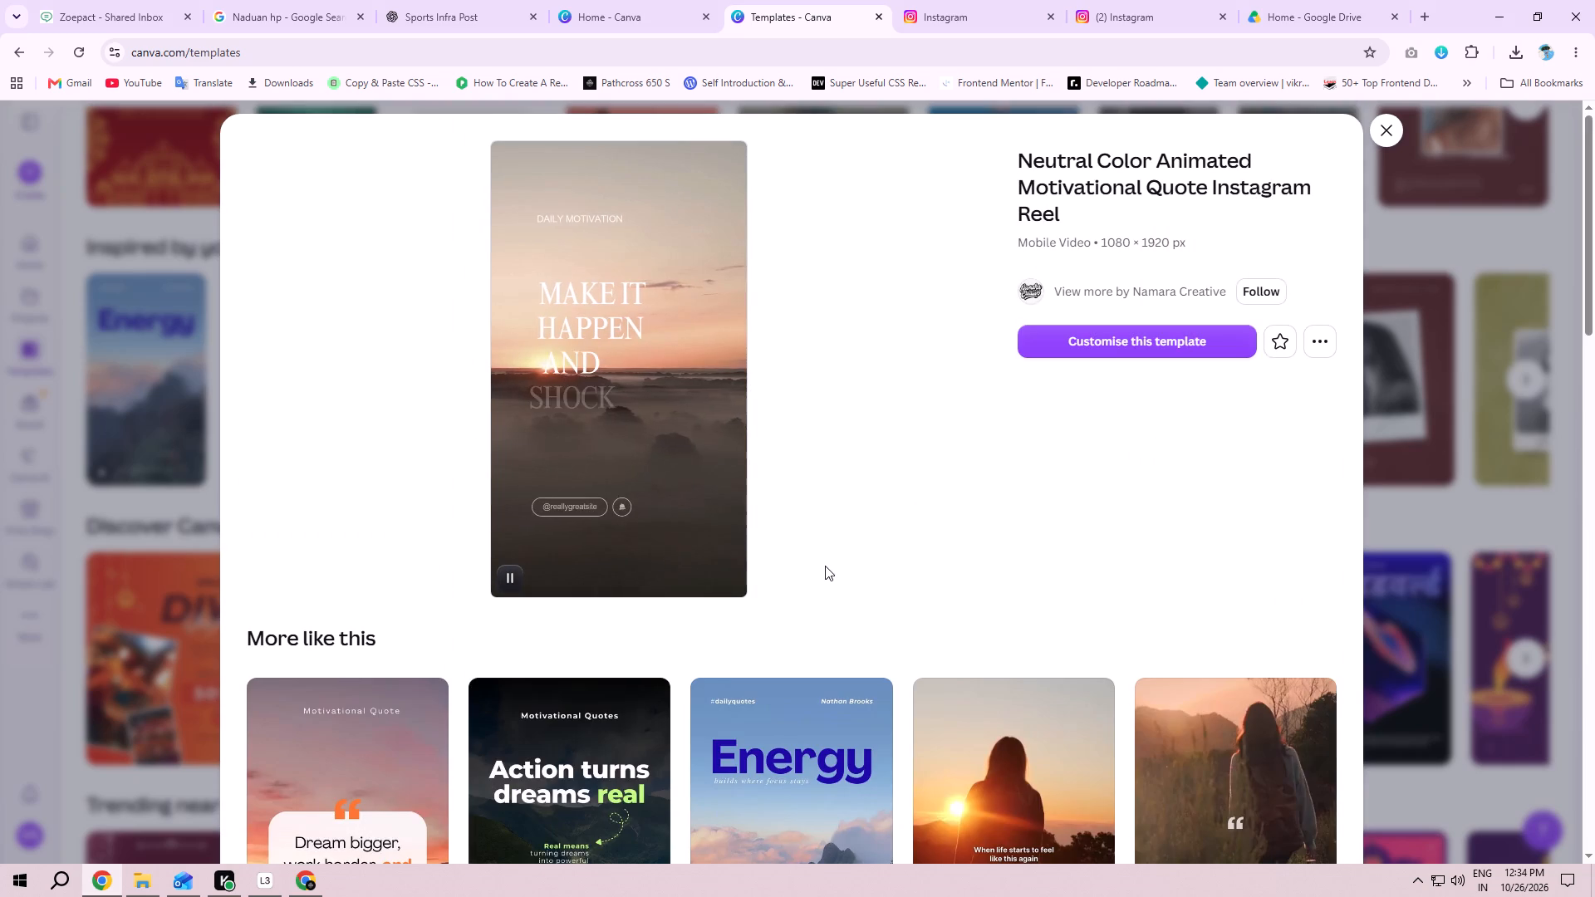
pyautogui.click(1082, 360)
pyautogui.click(1092, 348)
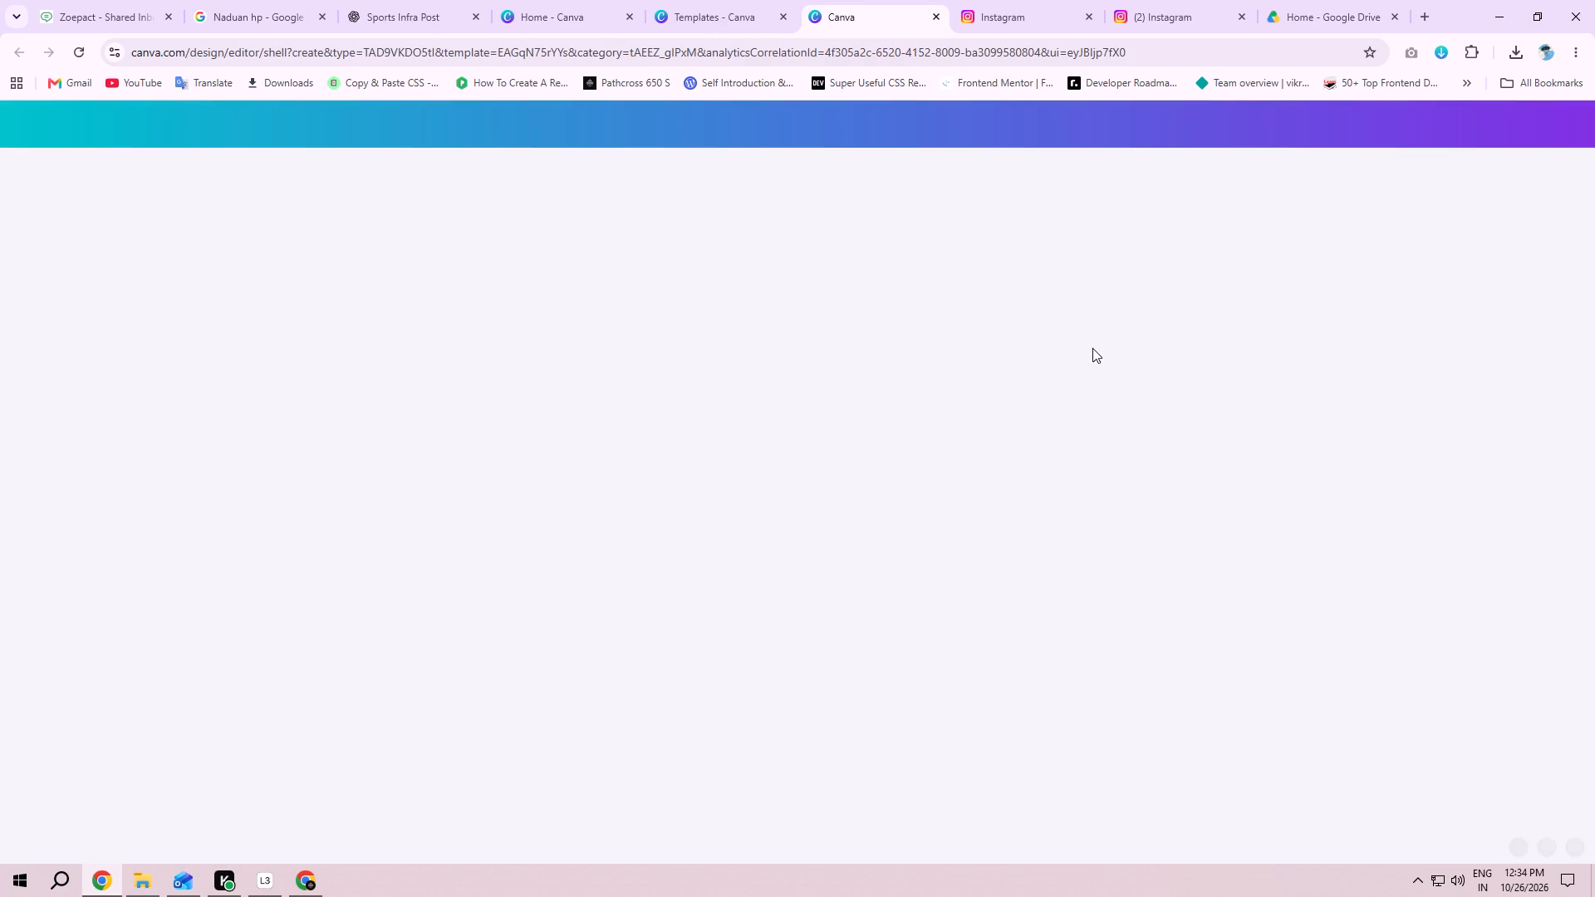
pyautogui.scroll(-3, 545, 385)
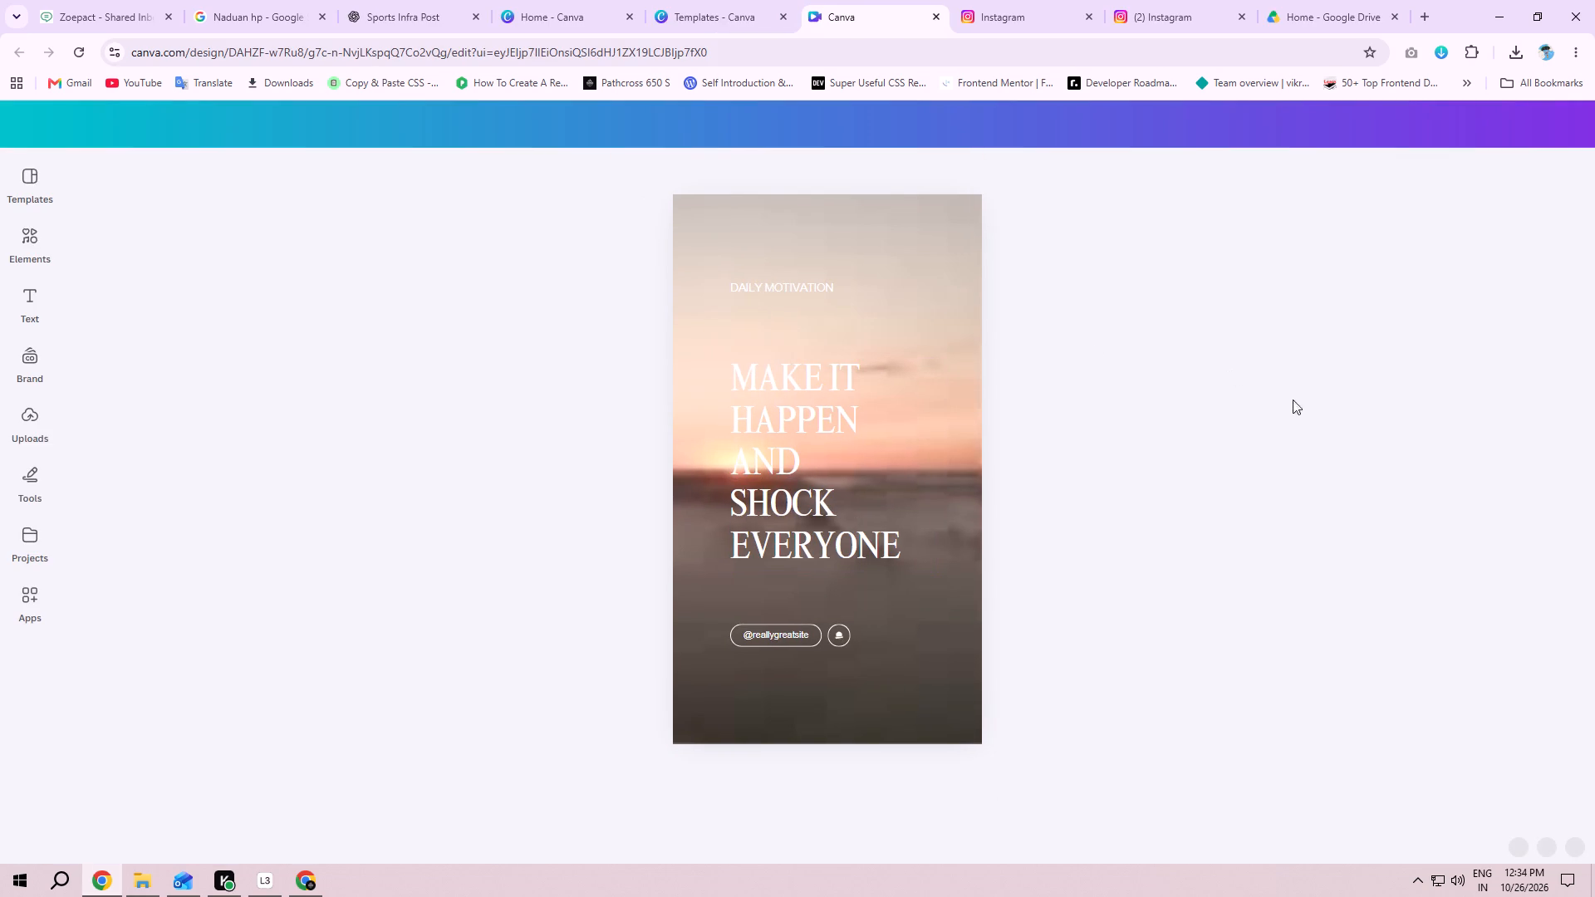
# Upload the video VN20261026_123650 from the MAD MUD folder in 3D Objects to the Canva uploads.
pyautogui.click(173, 776)
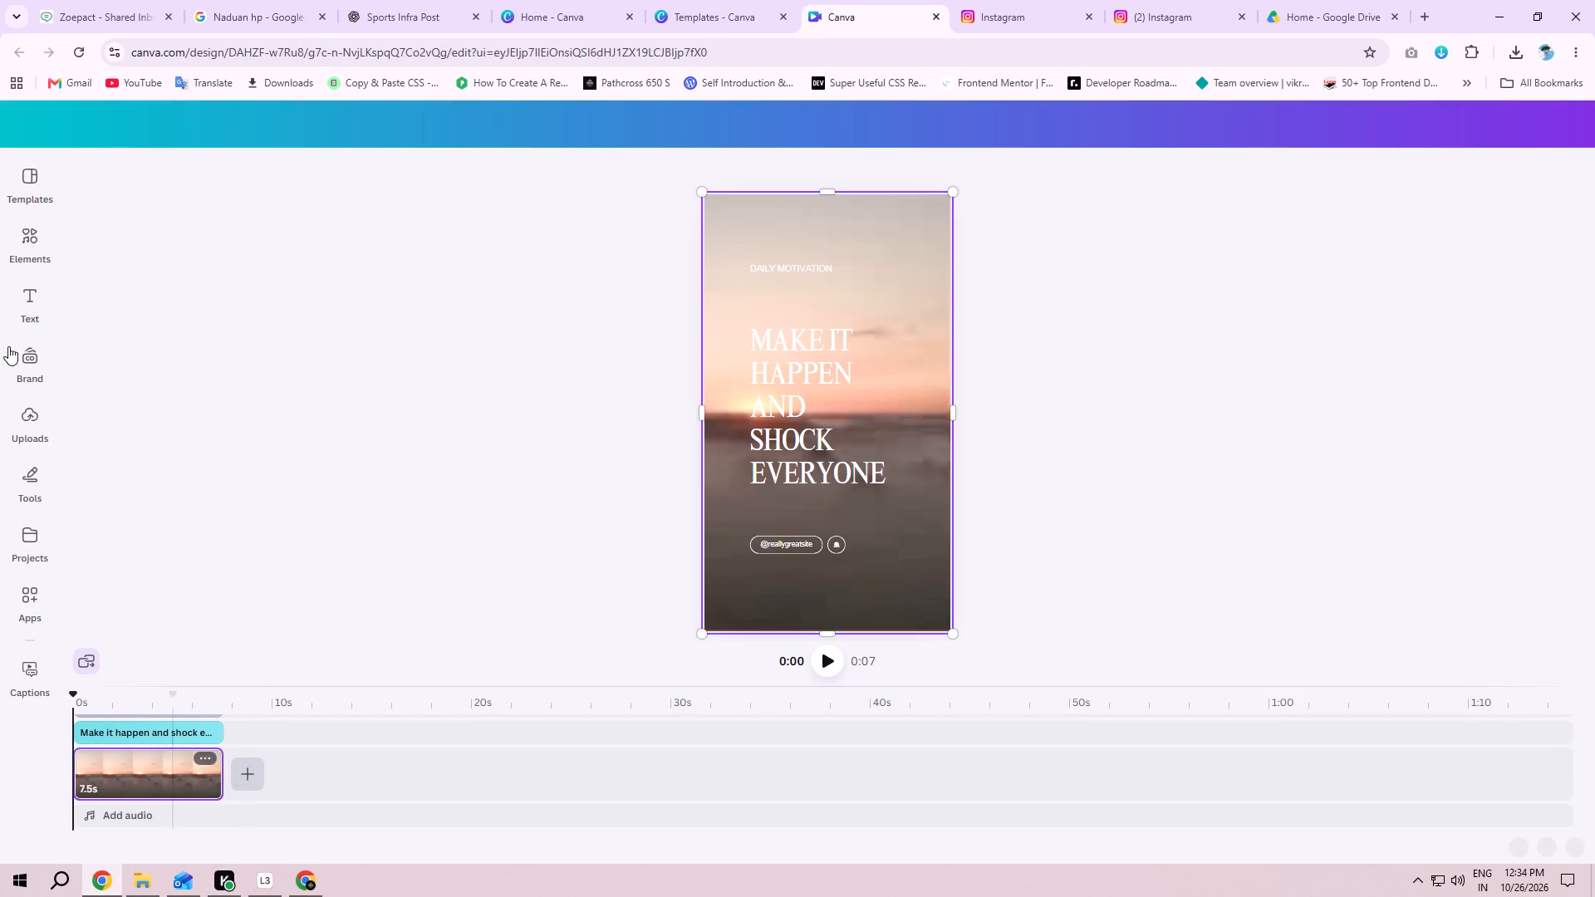
pyautogui.click(27, 414)
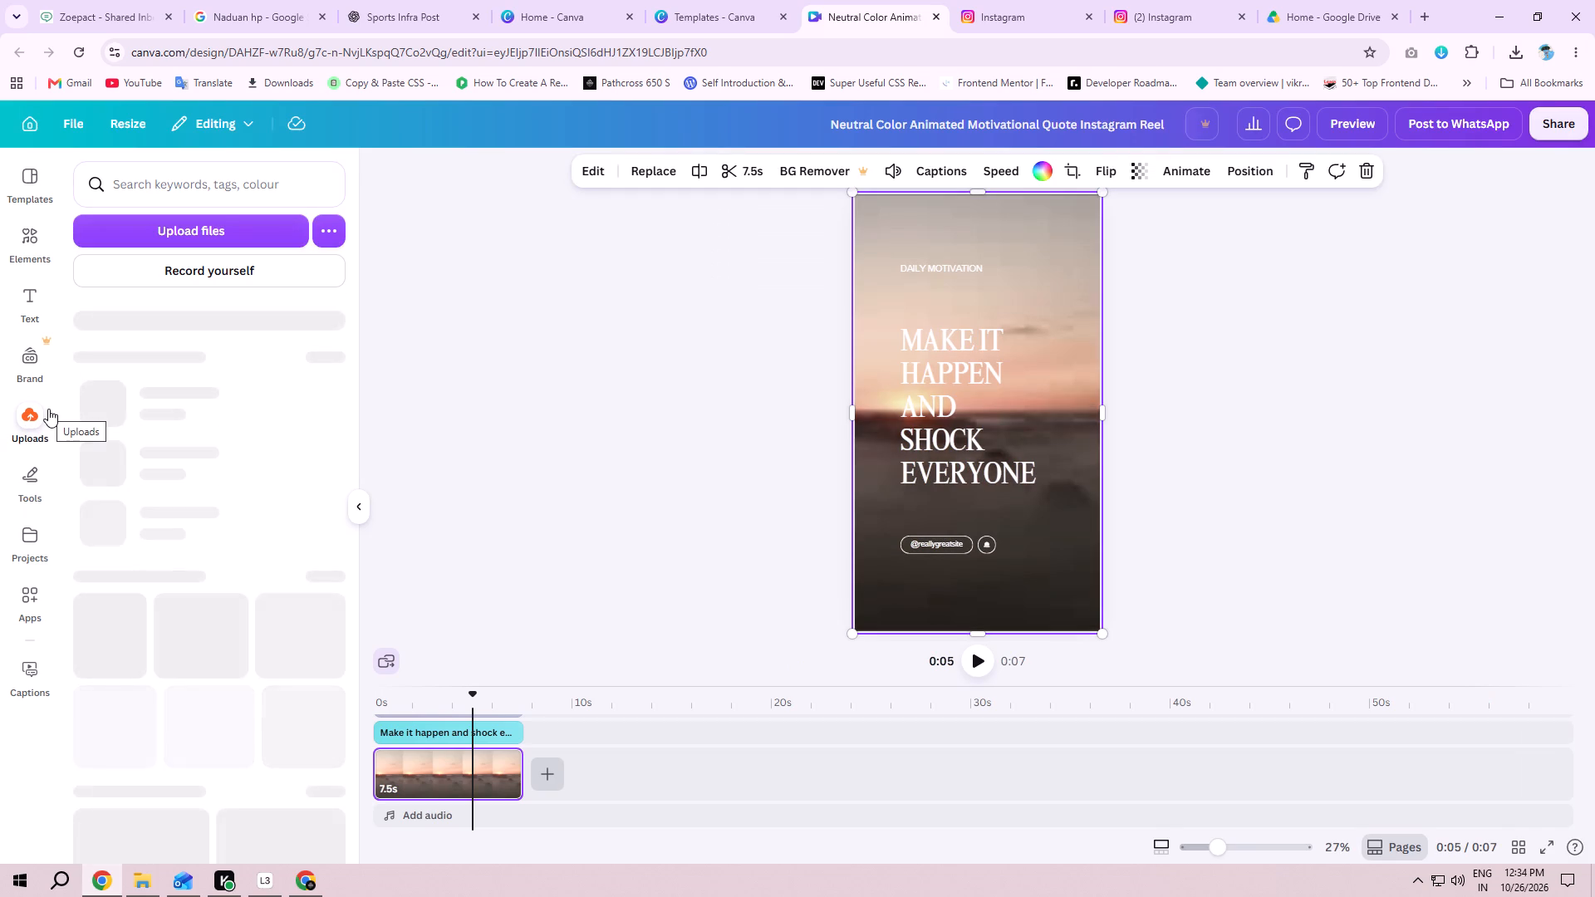
pyautogui.click(207, 232)
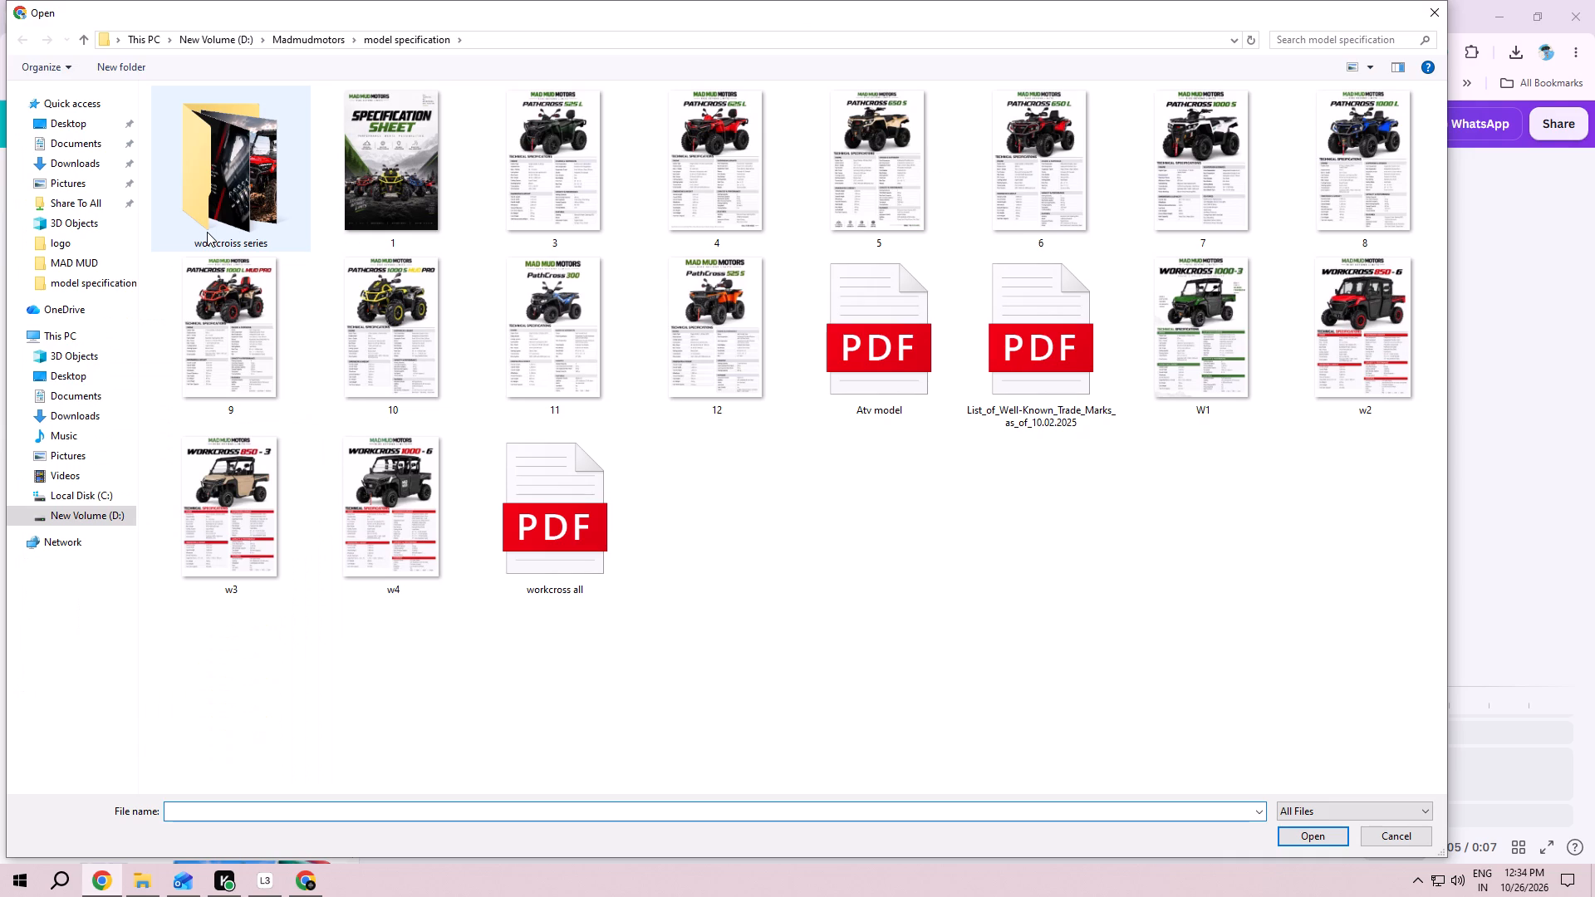
pyautogui.click(77, 355)
pyautogui.doubleClick(295, 160)
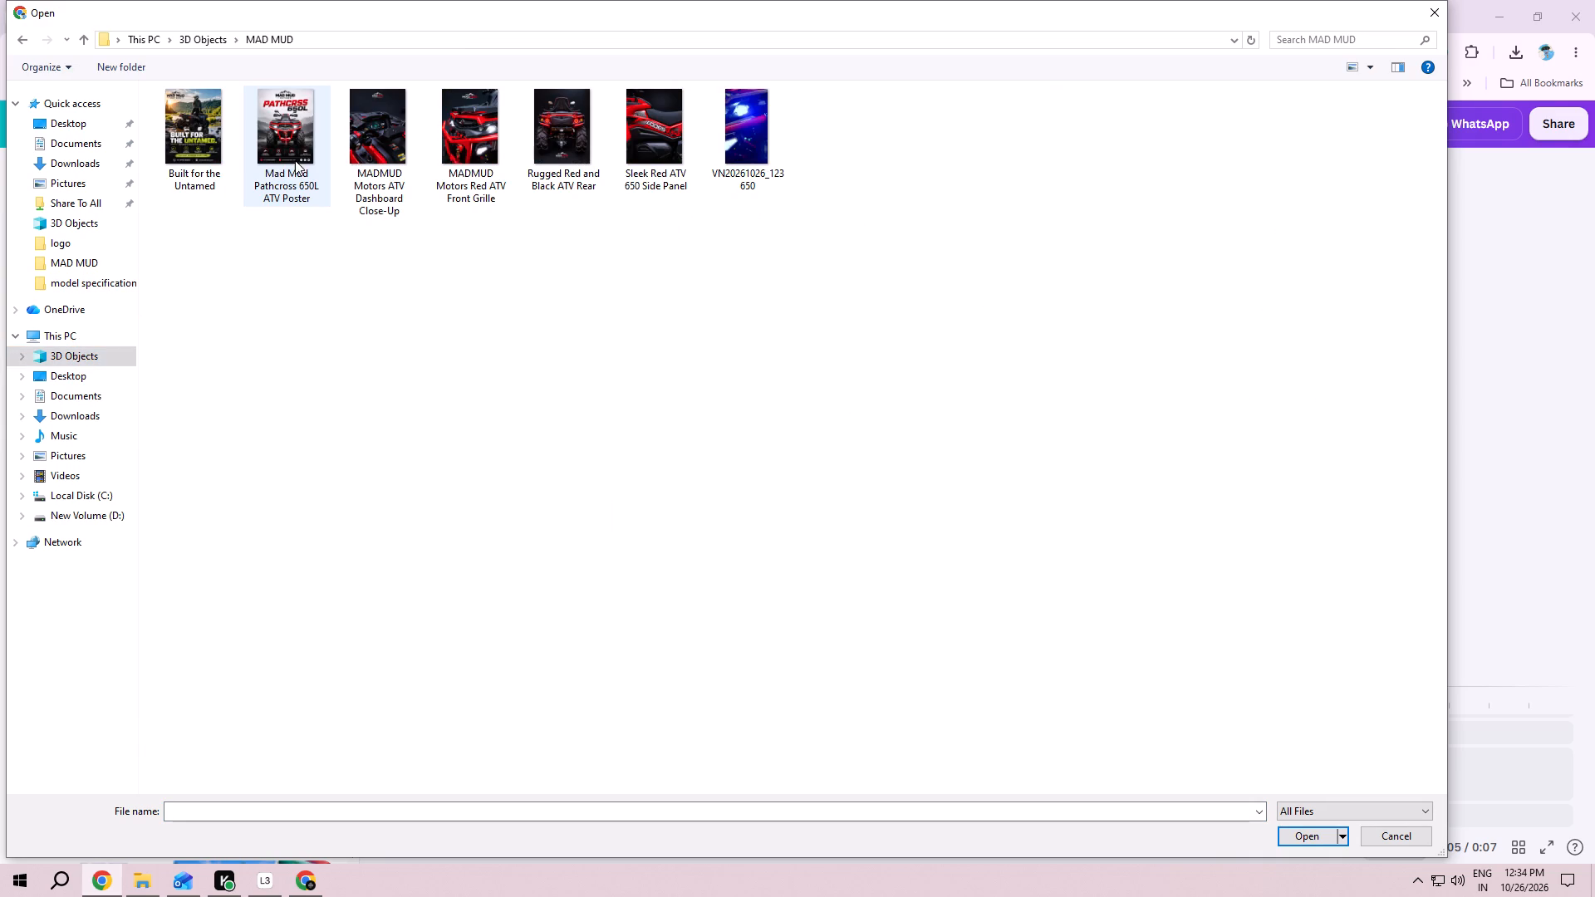
pyautogui.click(741, 162)
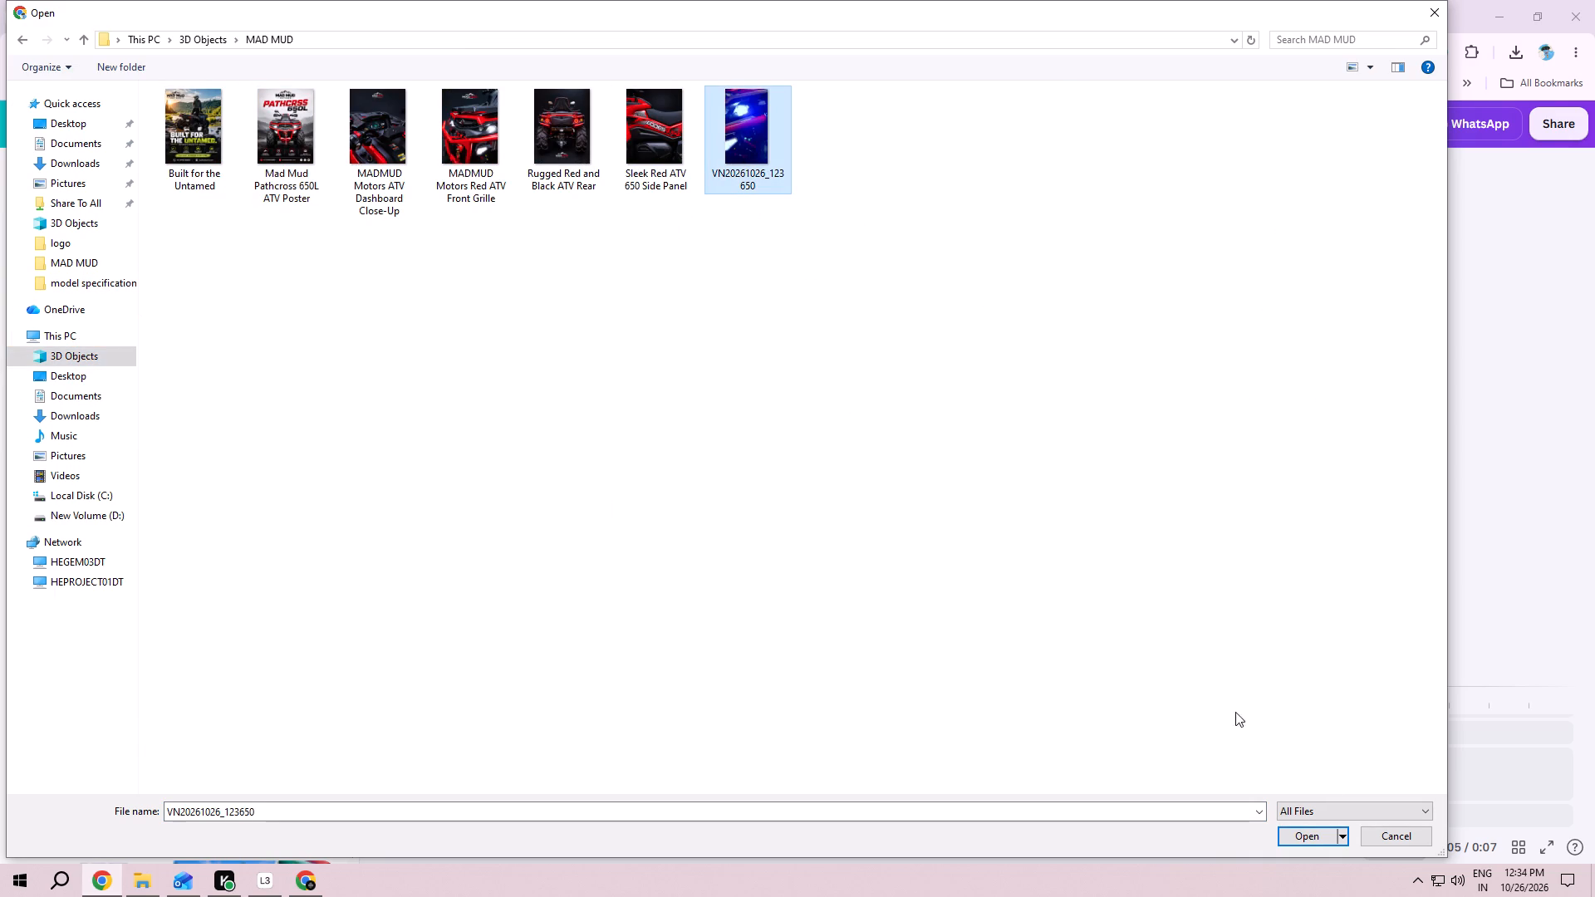
pyautogui.click(1307, 840)
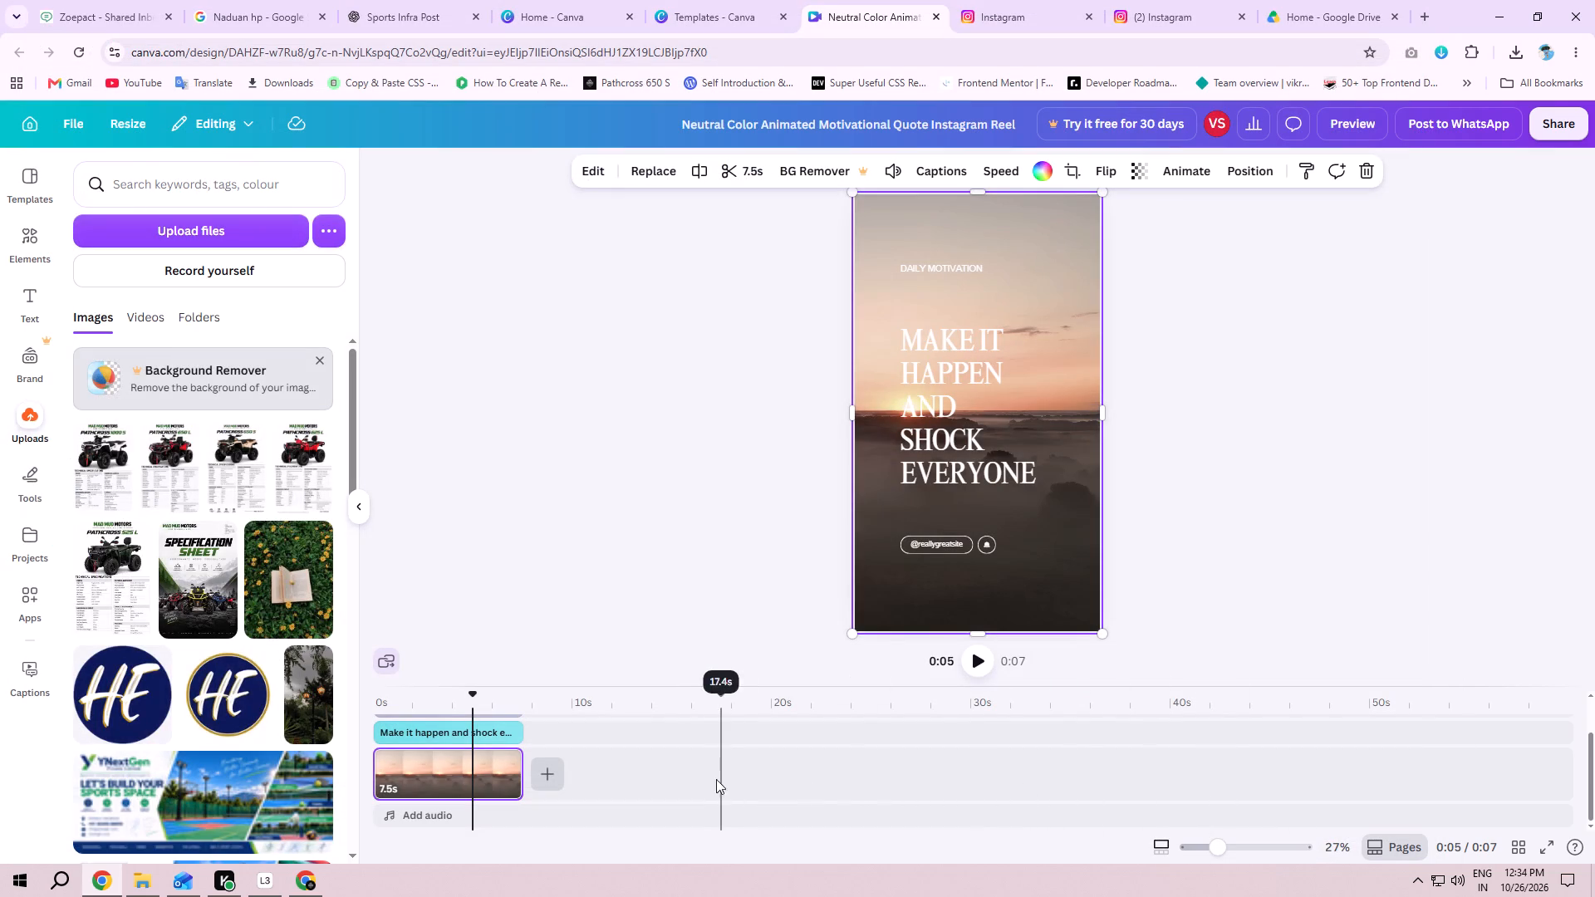
# Replace the template's sunset background clip in the timeline with the newly uploaded ATV video.
pyautogui.moveTo(101, 392); pyautogui.dragTo(420, 715)
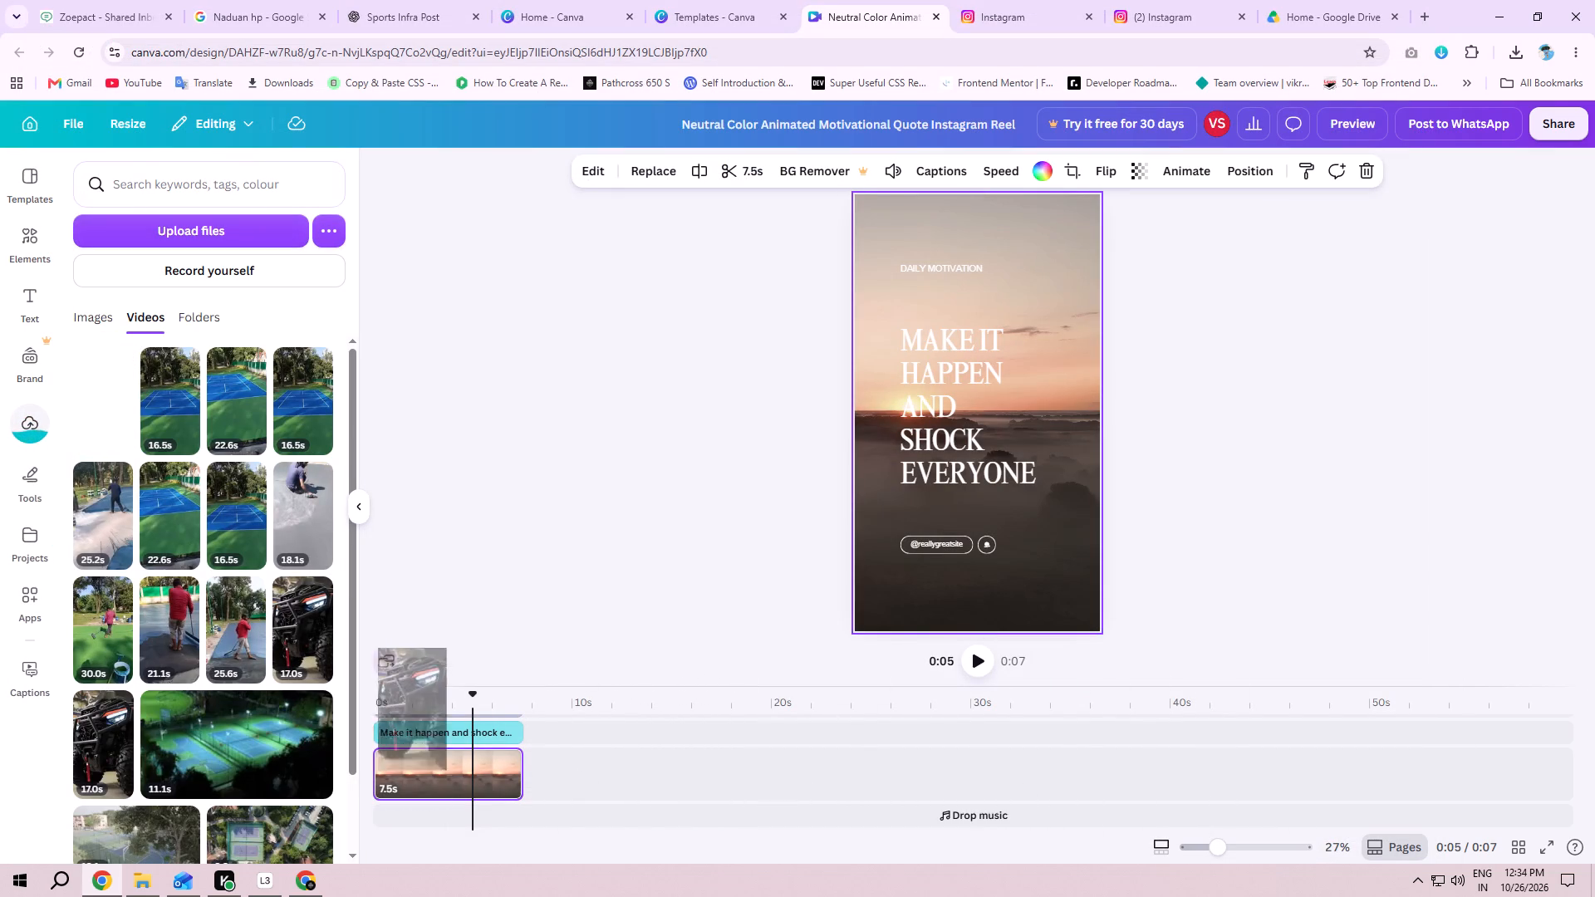
pyautogui.moveTo(420, 715); pyautogui.dragTo(454, 764)
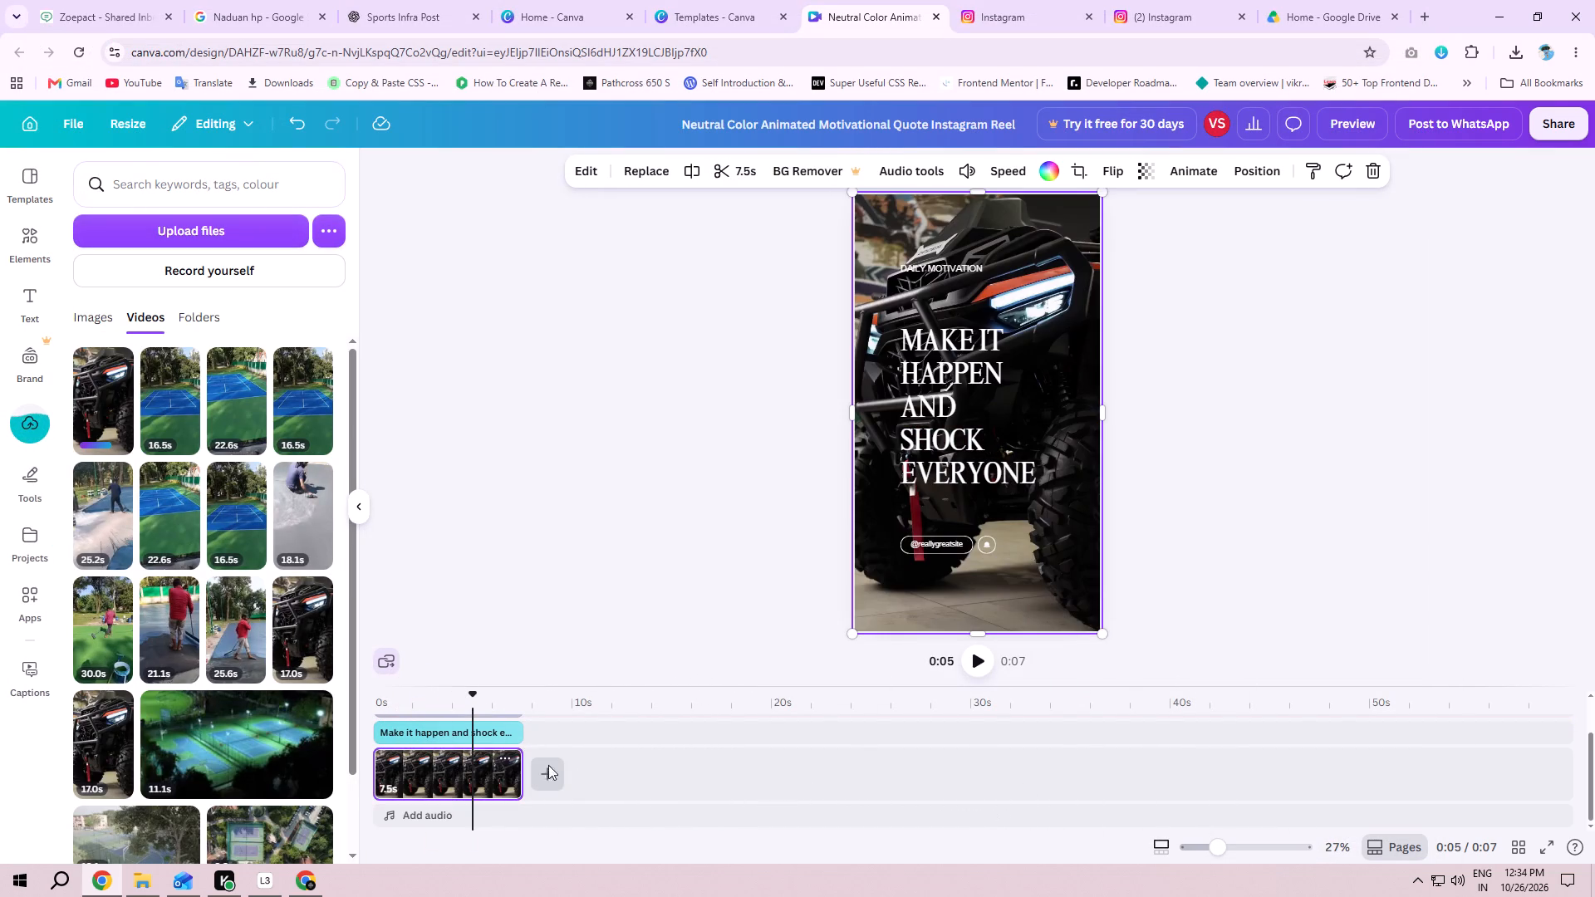
# Play the design from the start to check how the ATV video looks behind the template text.
pyautogui.click(681, 760)
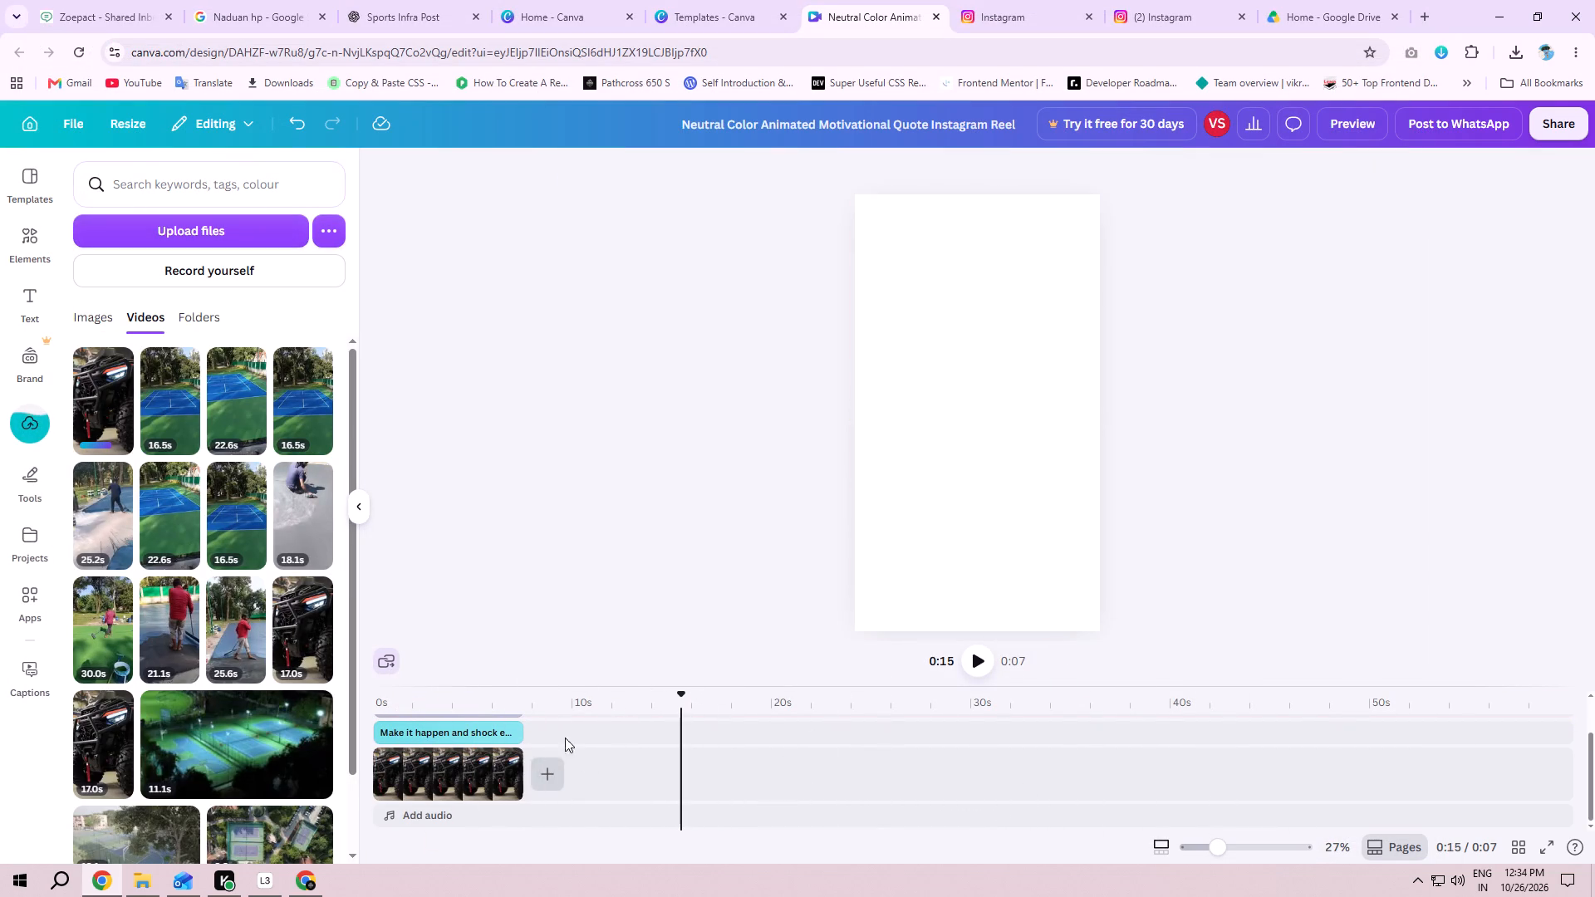
pyautogui.moveTo(690, 698); pyautogui.dragTo(275, 741)
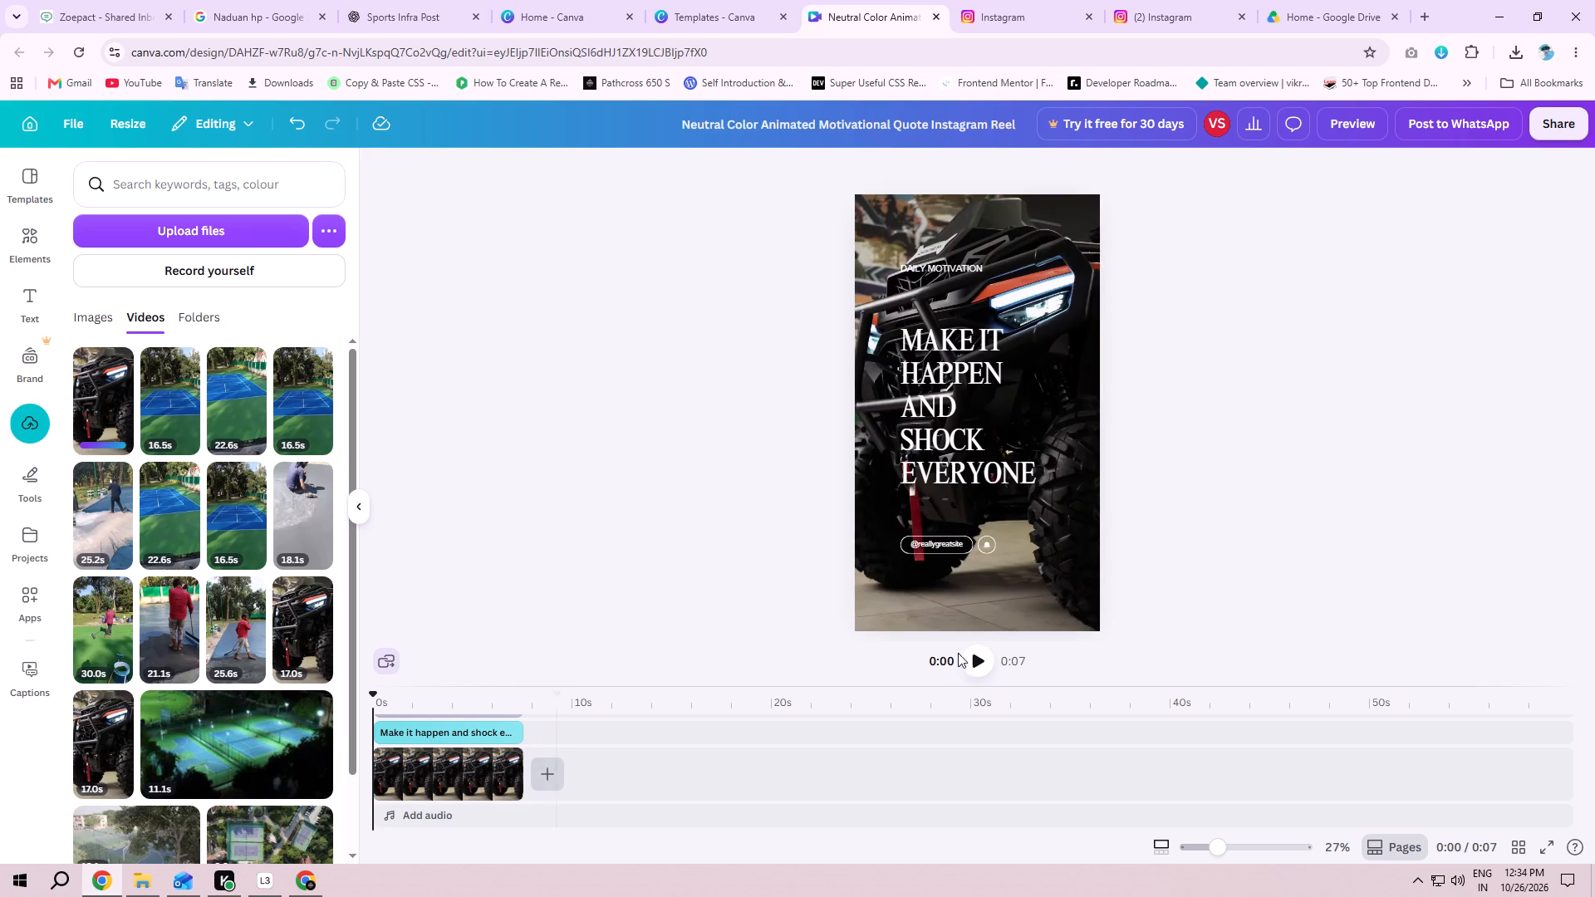
pyautogui.click(983, 659)
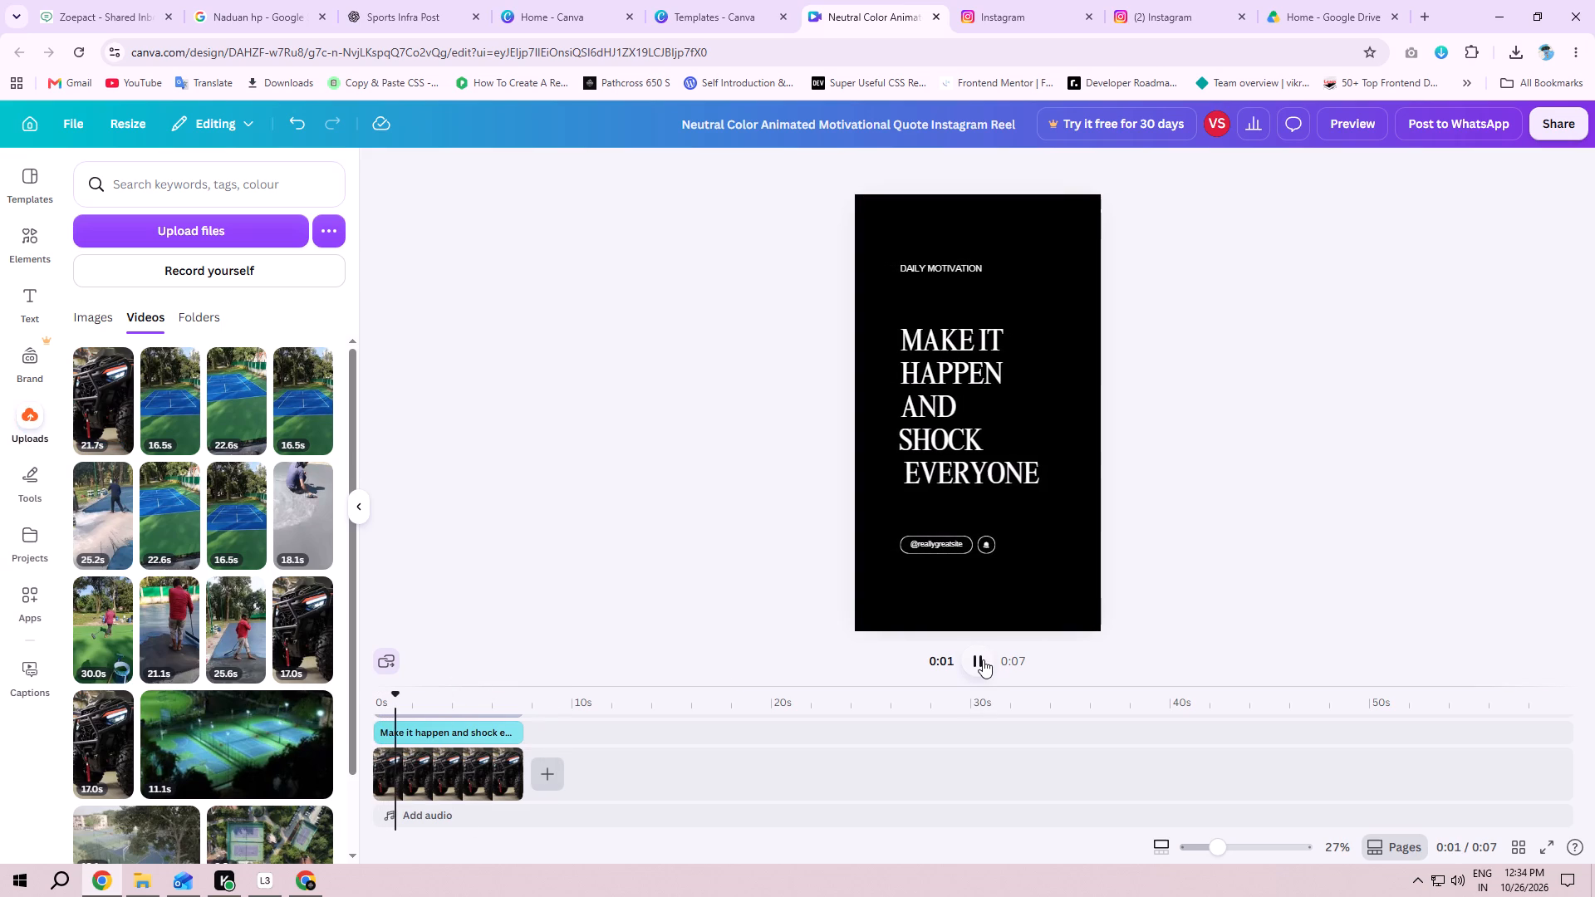
pyautogui.scroll(3, 681, 786)
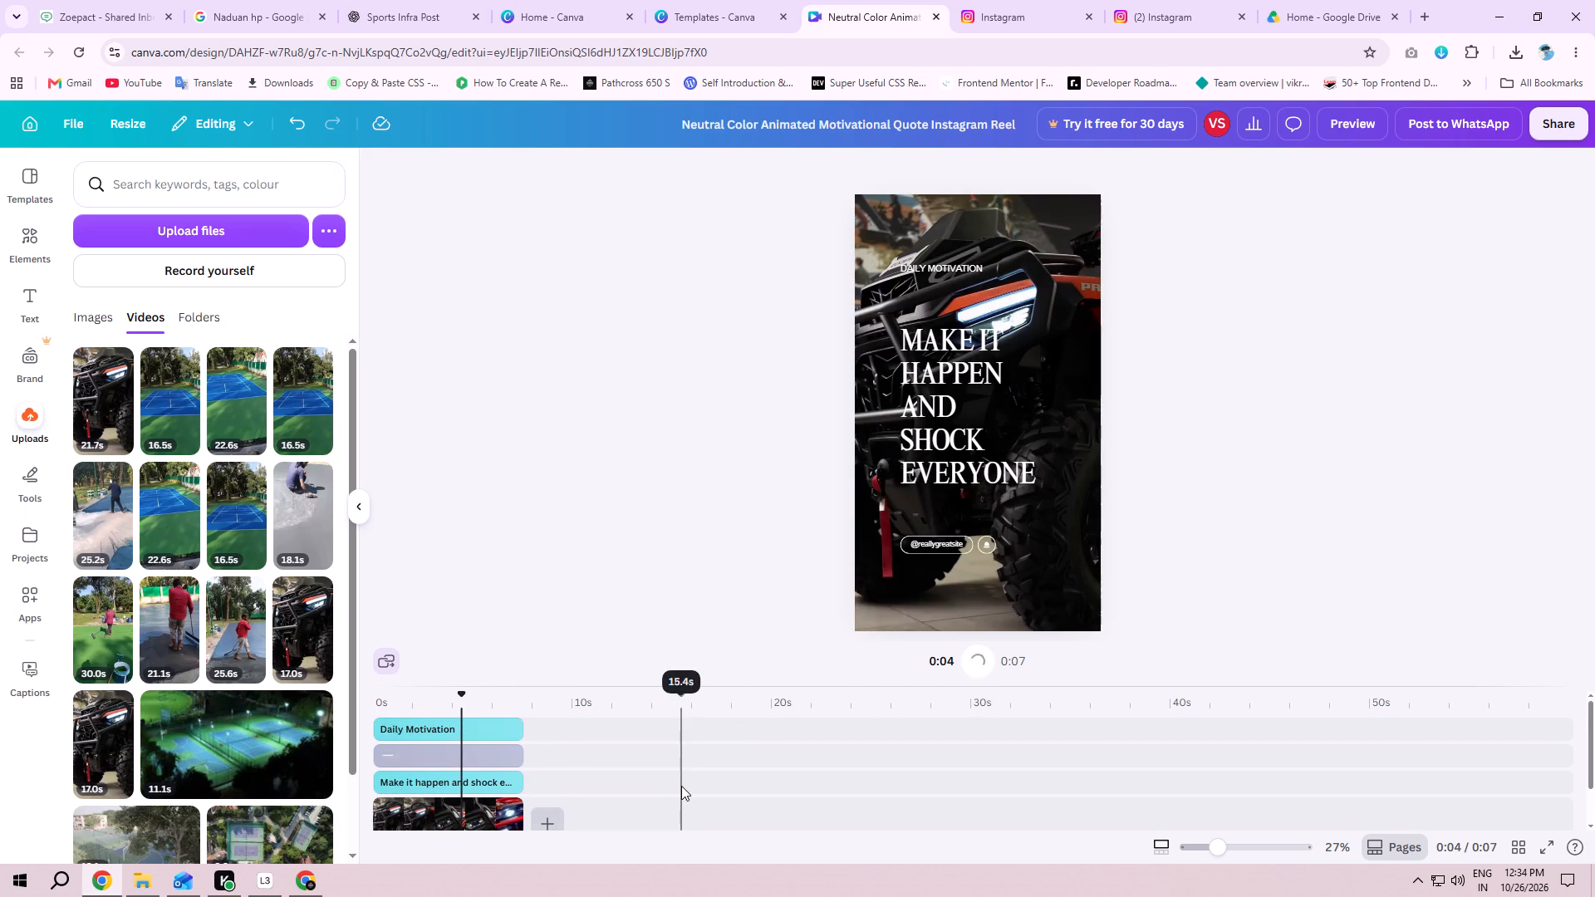
pyautogui.moveTo(474, 694); pyautogui.dragTo(327, 708)
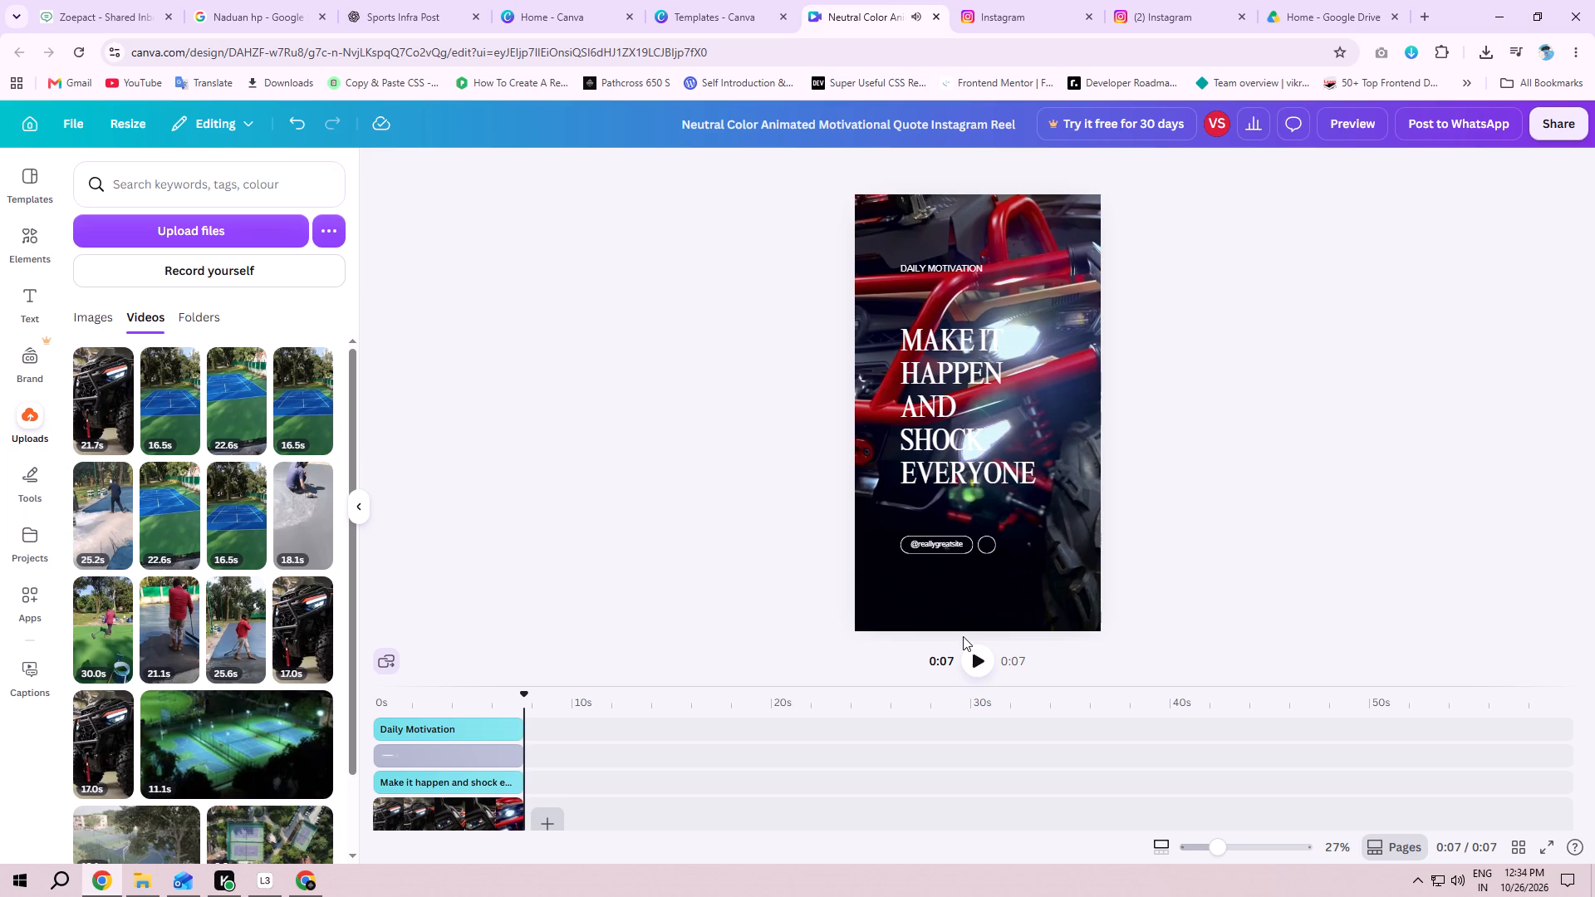
pyautogui.click(466, 813)
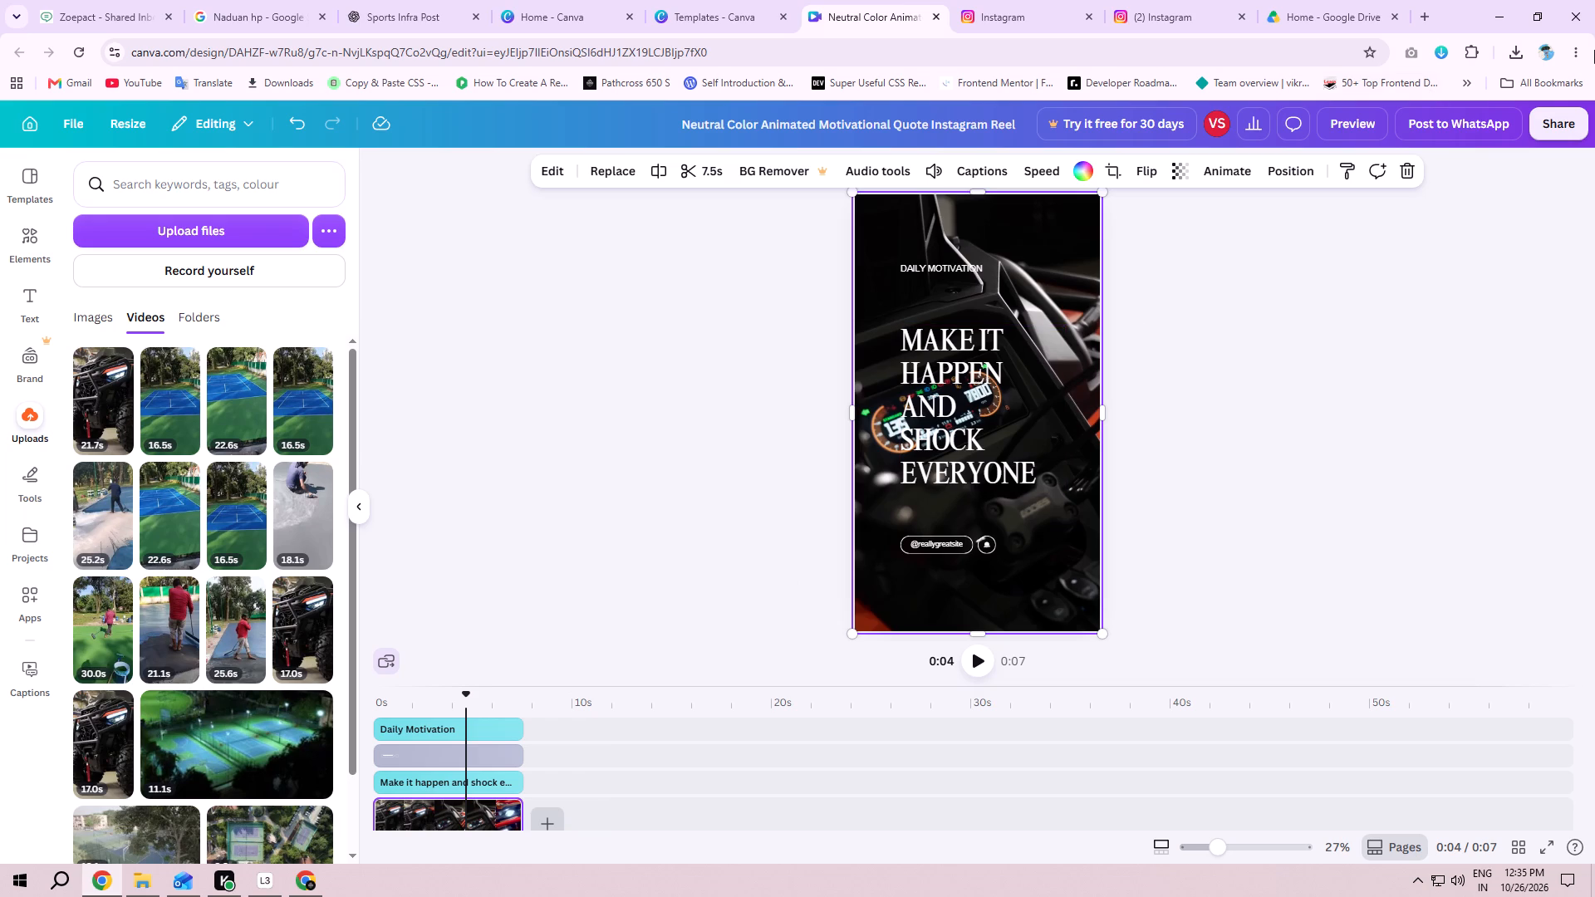
# Close the Google Drive tab.
pyautogui.click(1399, 13)
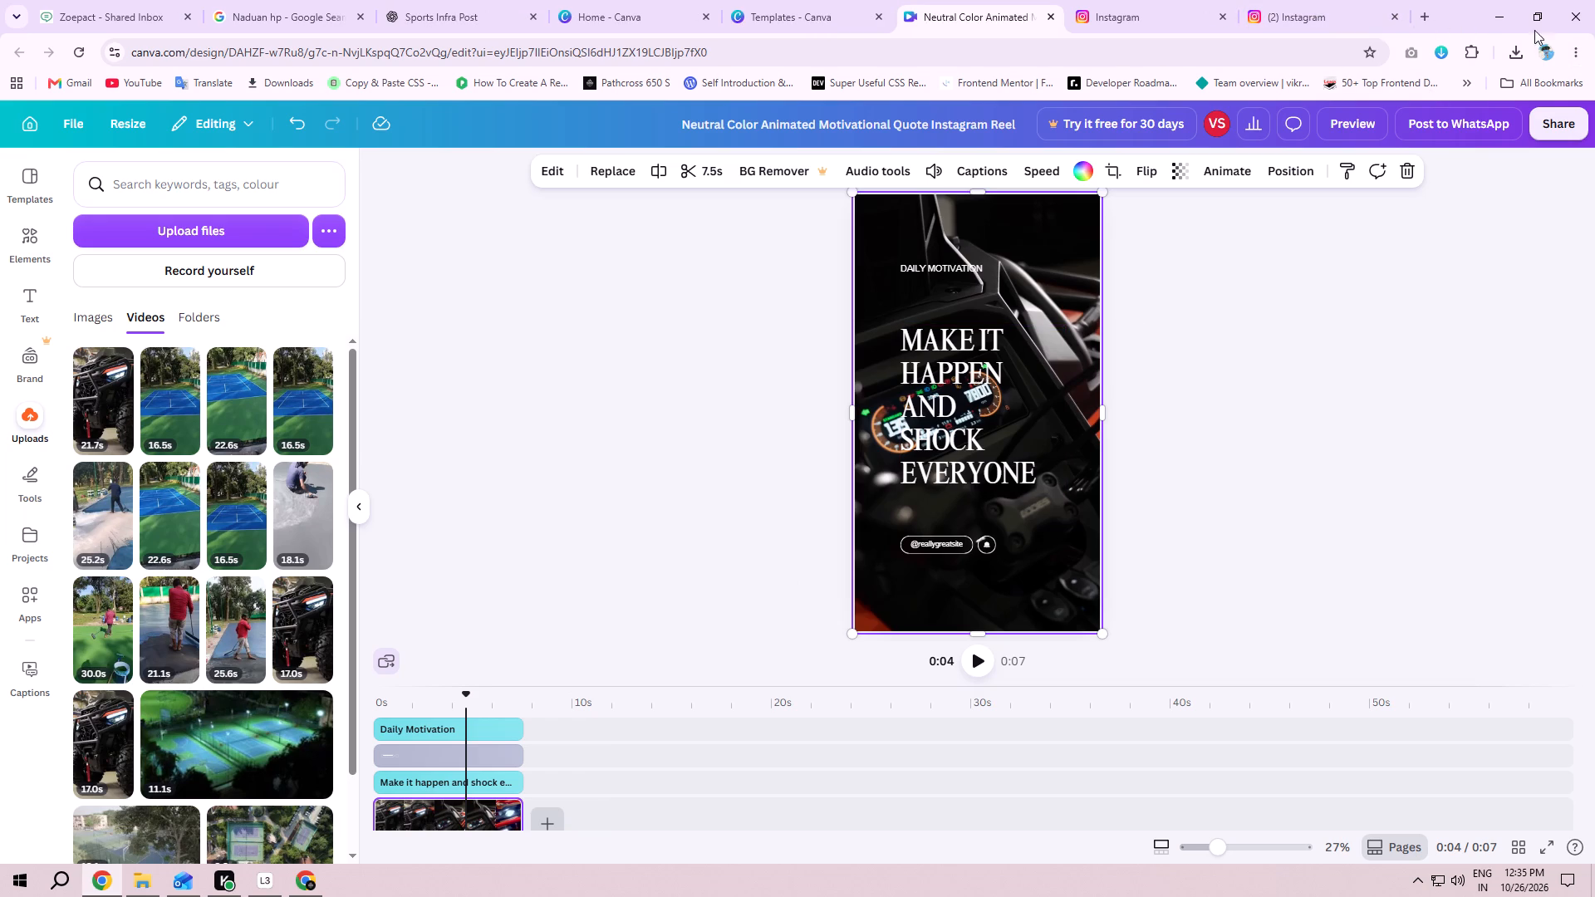
# View the browser's download history, then return to the Canva reel design.
pyautogui.click(1579, 52)
pyautogui.click(1459, 251)
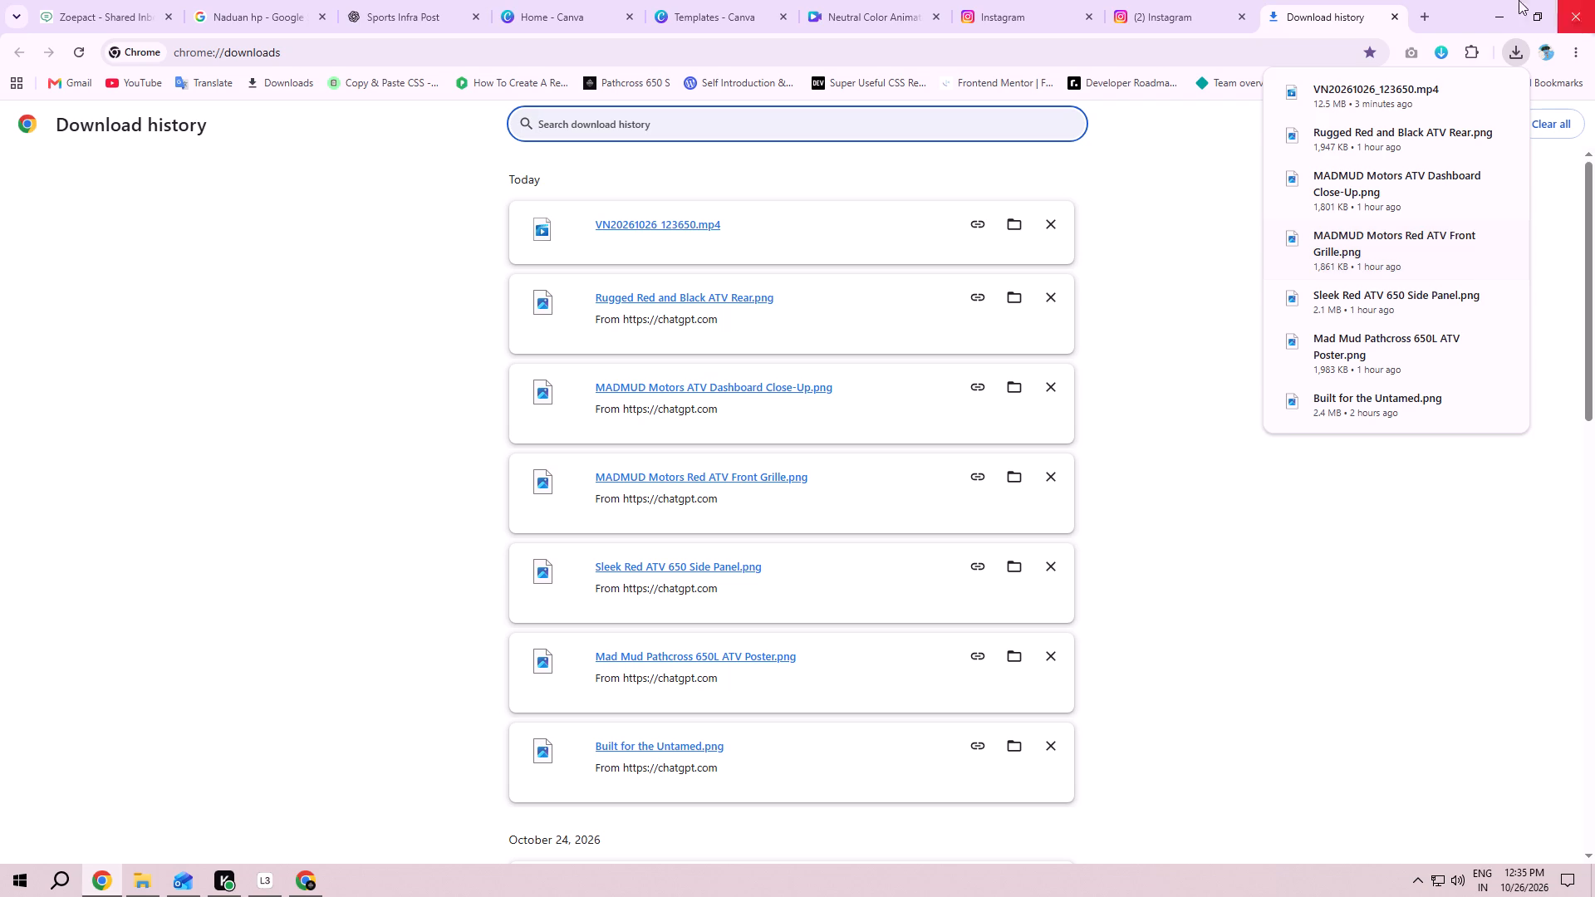
pyautogui.click(820, 0)
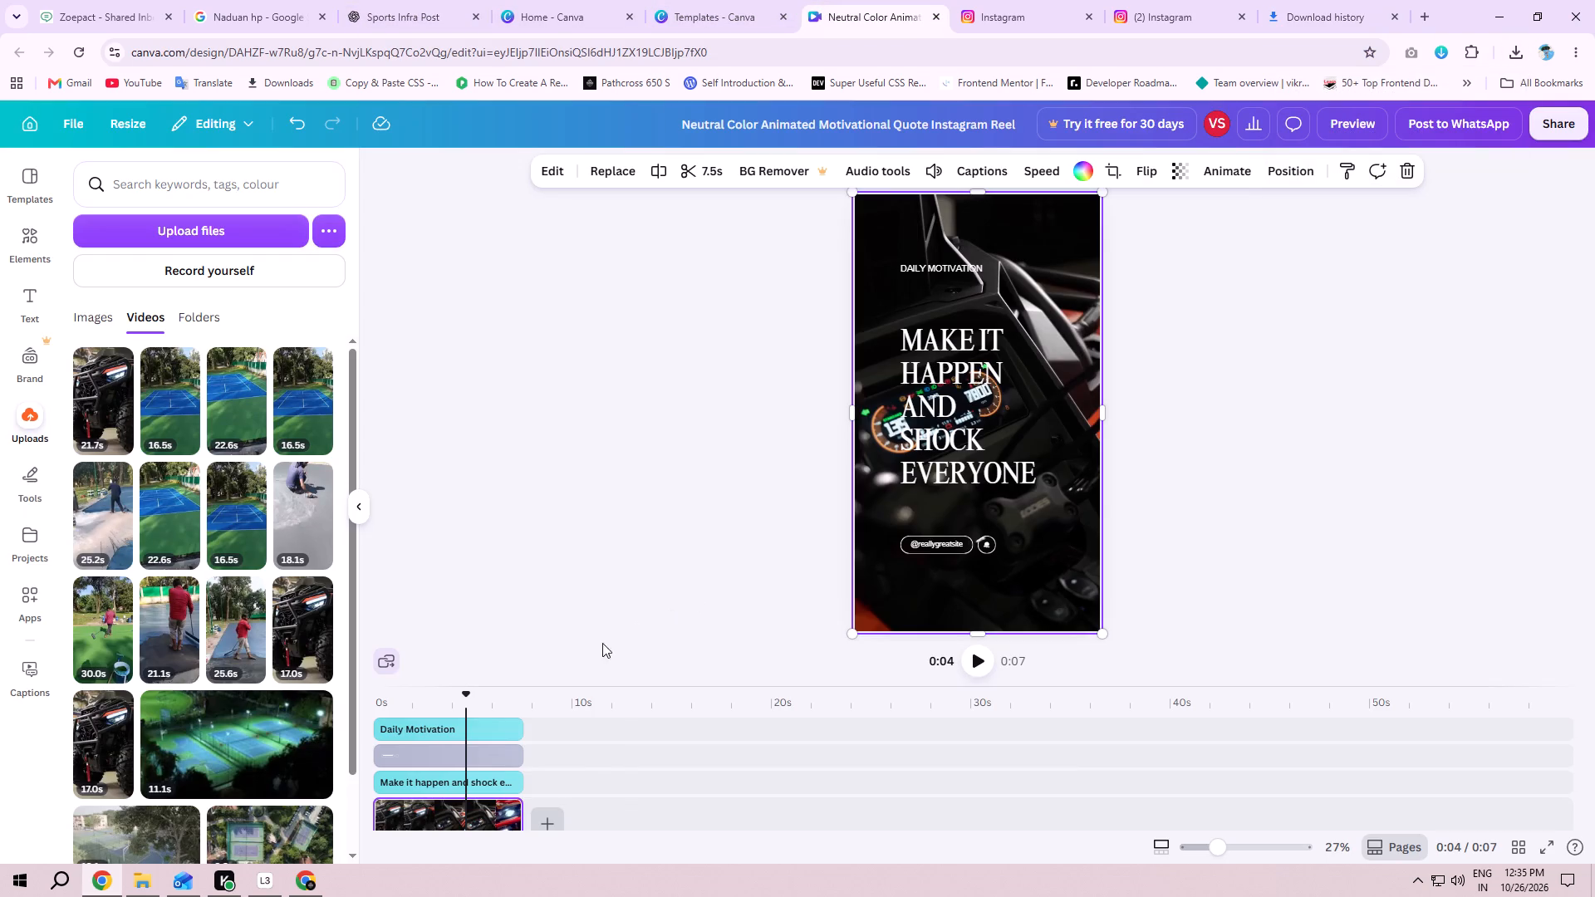
# Extend the background ATV clip in the timeline to its full length of 21.7 s.
pyautogui.scroll(6, 613, 731)
pyautogui.scroll(-3, 419, 505)
pyautogui.click(477, 806)
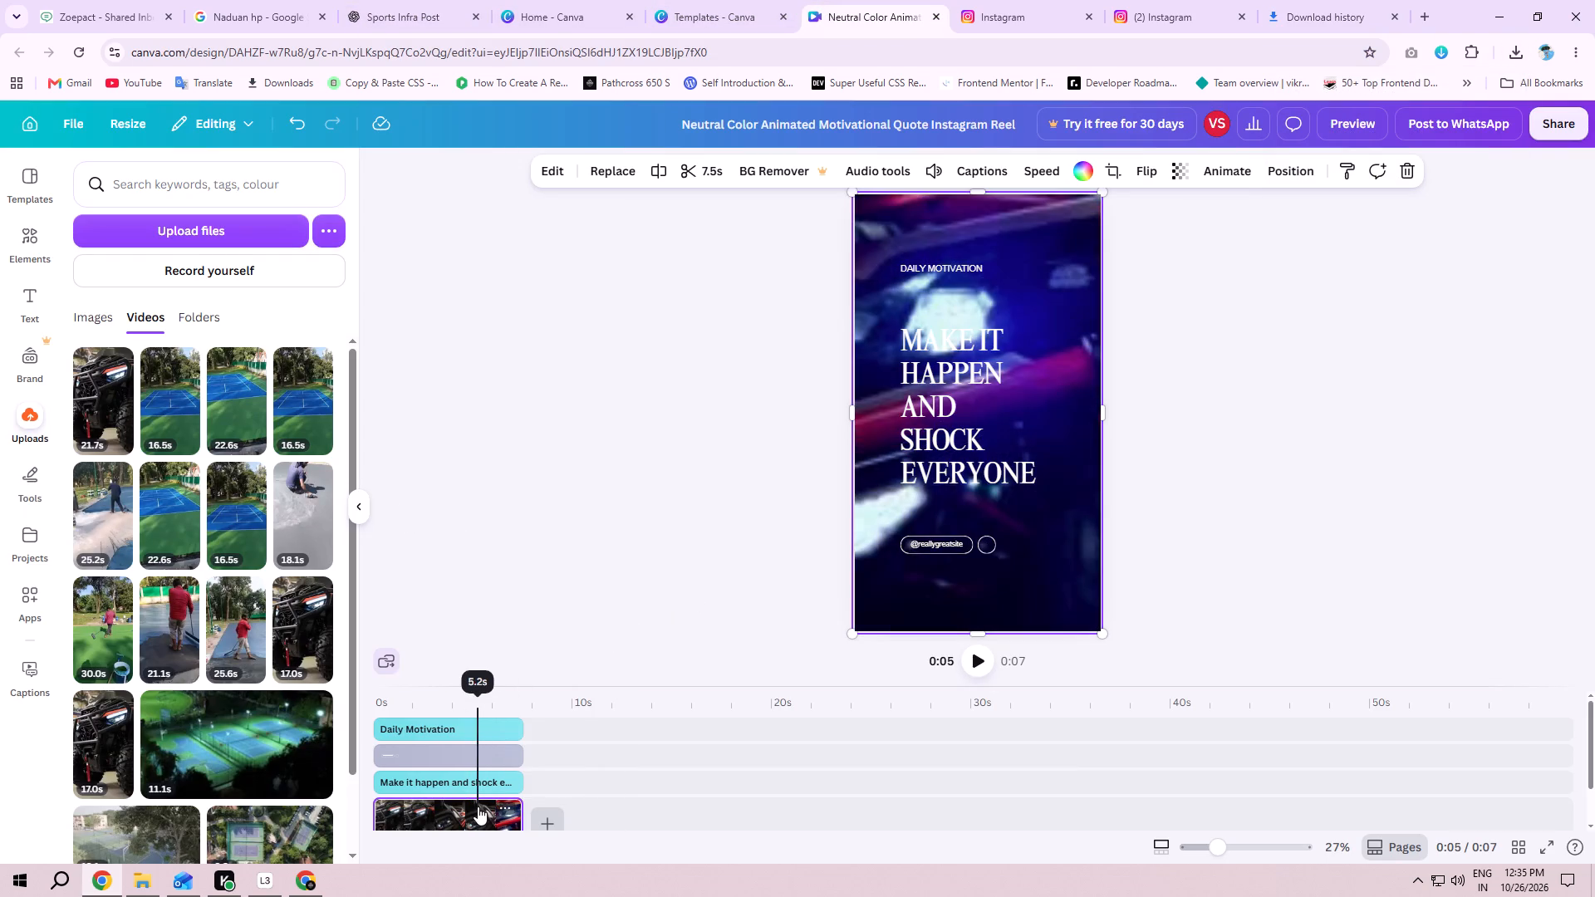
pyautogui.scroll(-3, 478, 806)
pyautogui.moveTo(518, 783); pyautogui.dragTo(631, 767)
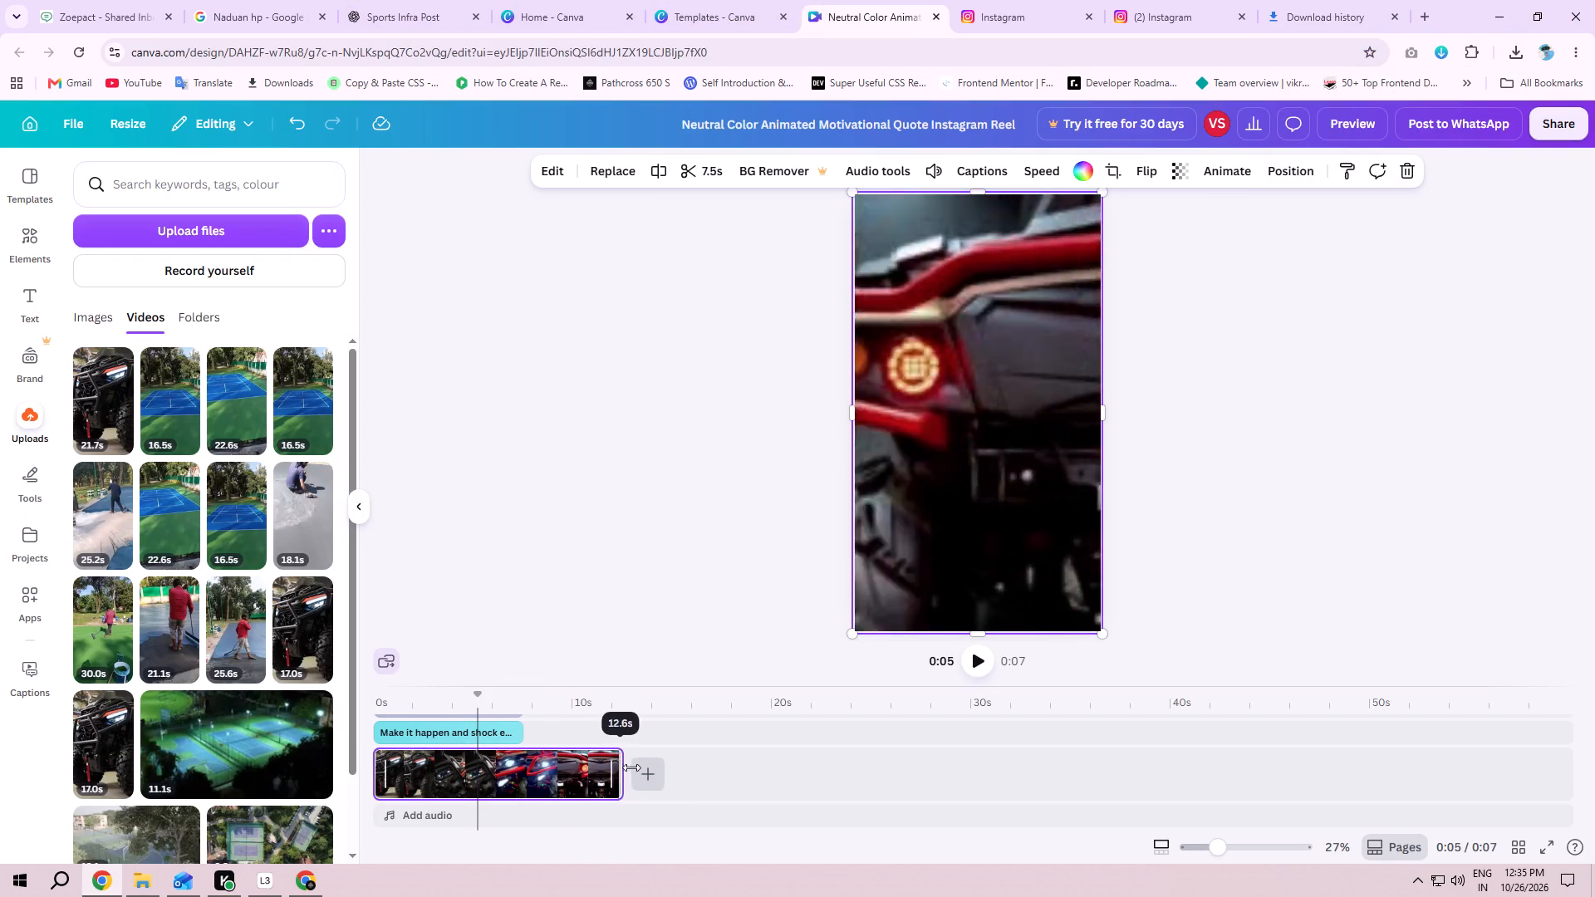
pyautogui.moveTo(631, 767); pyautogui.dragTo(882, 752)
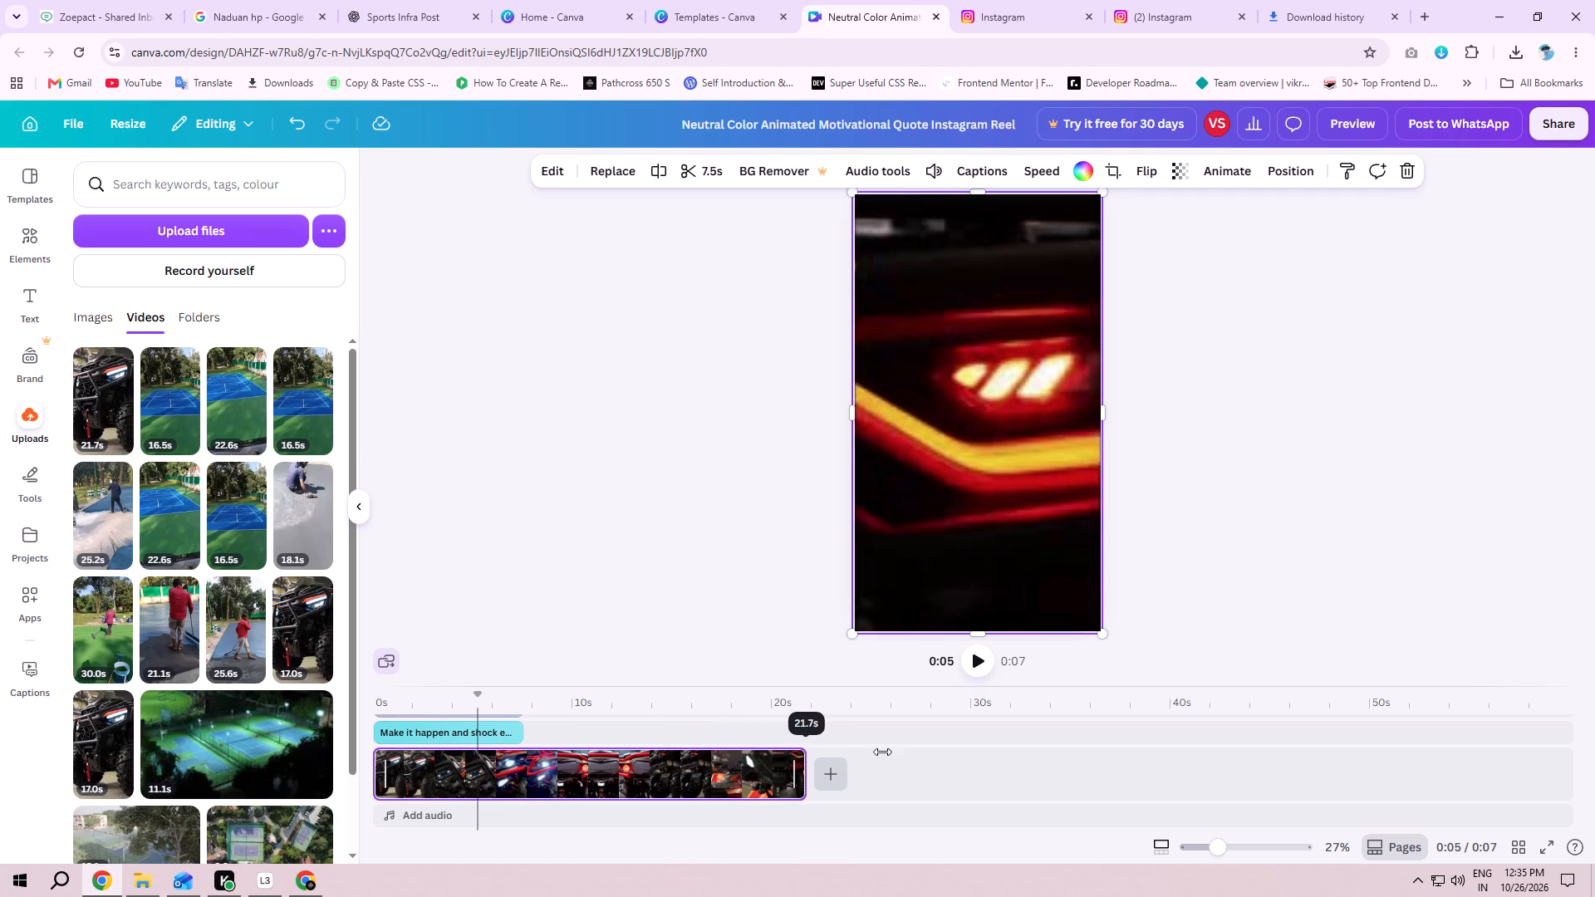
pyautogui.moveTo(882, 752); pyautogui.dragTo(885, 752)
# Extend the "Make it happen and shock everyone" text in the timeline to 21.7 s, matching the video's end.
pyautogui.scroll(1, 580, 783)
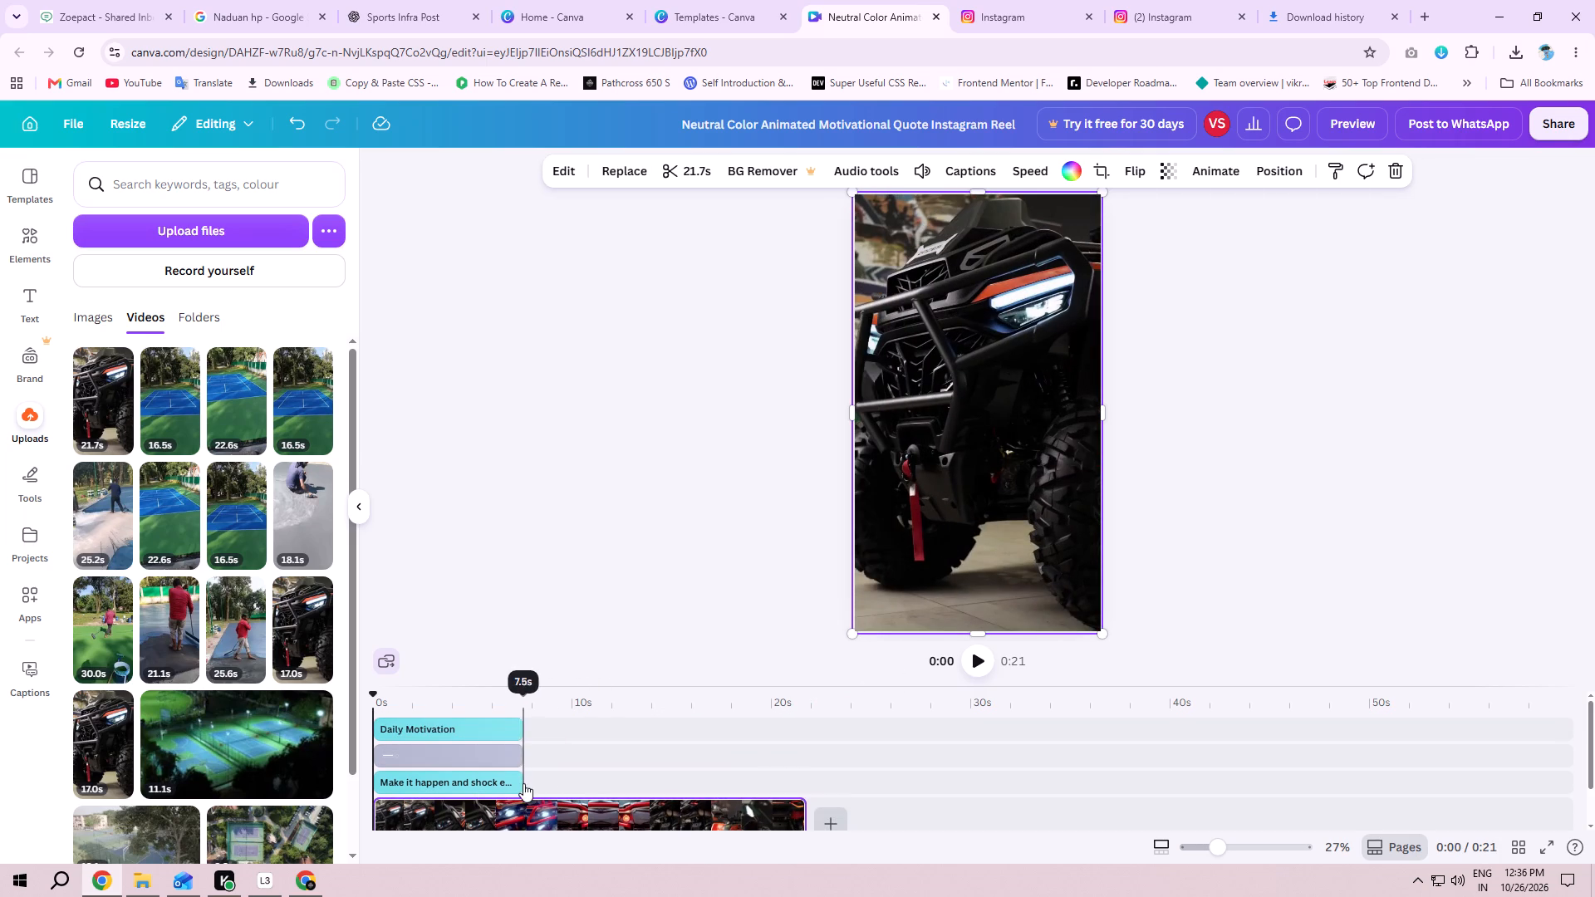
pyautogui.moveTo(519, 783); pyautogui.dragTo(658, 787)
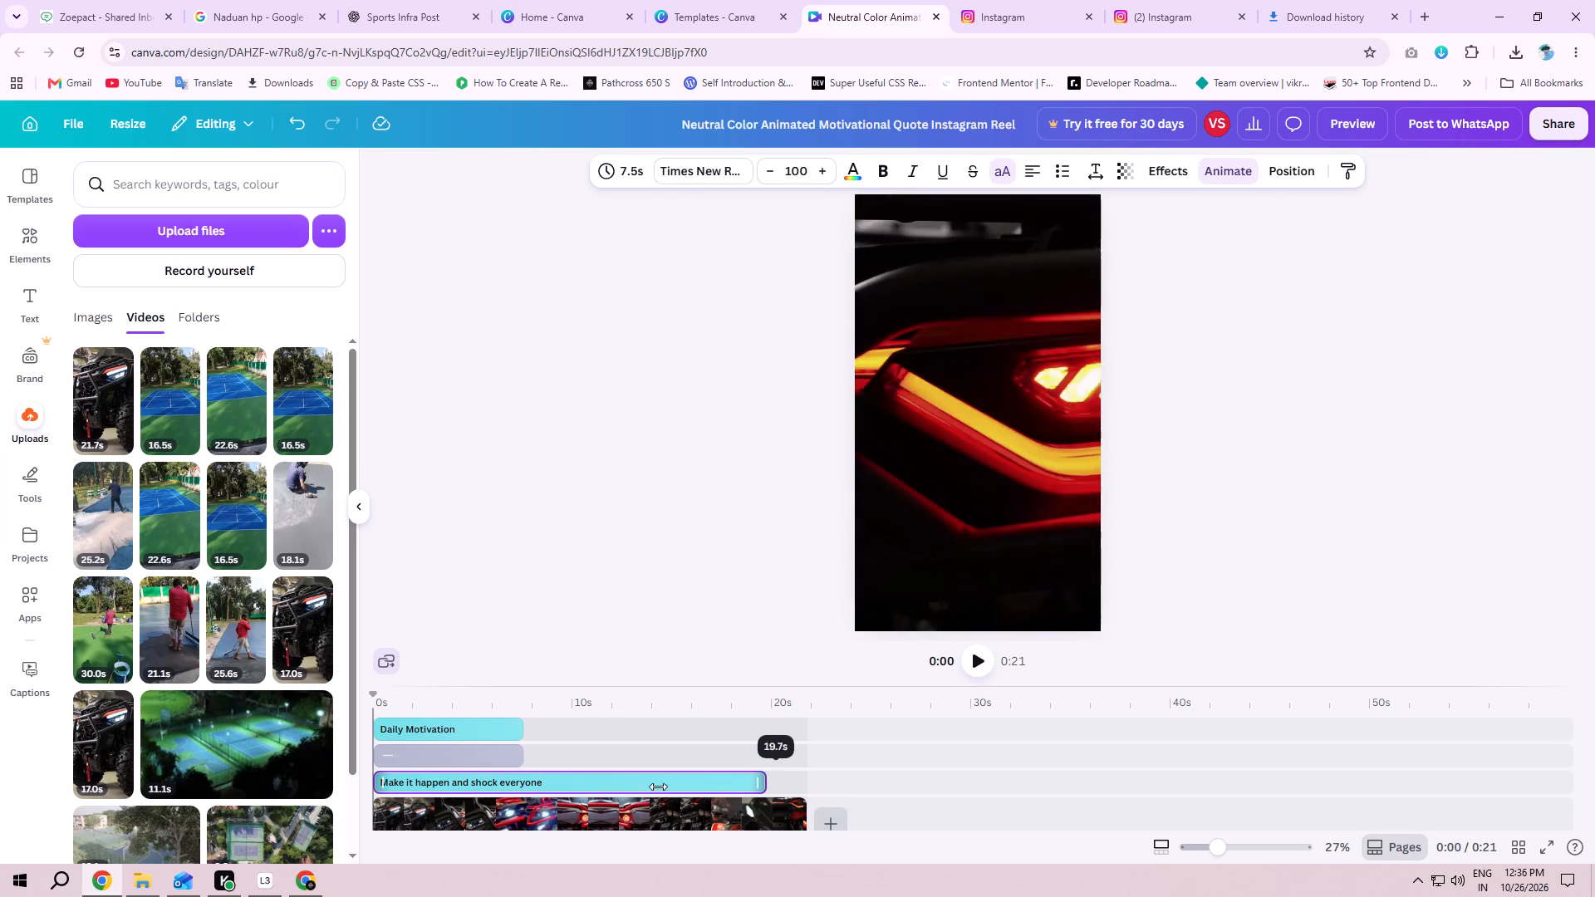
pyautogui.moveTo(658, 787); pyautogui.dragTo(783, 773)
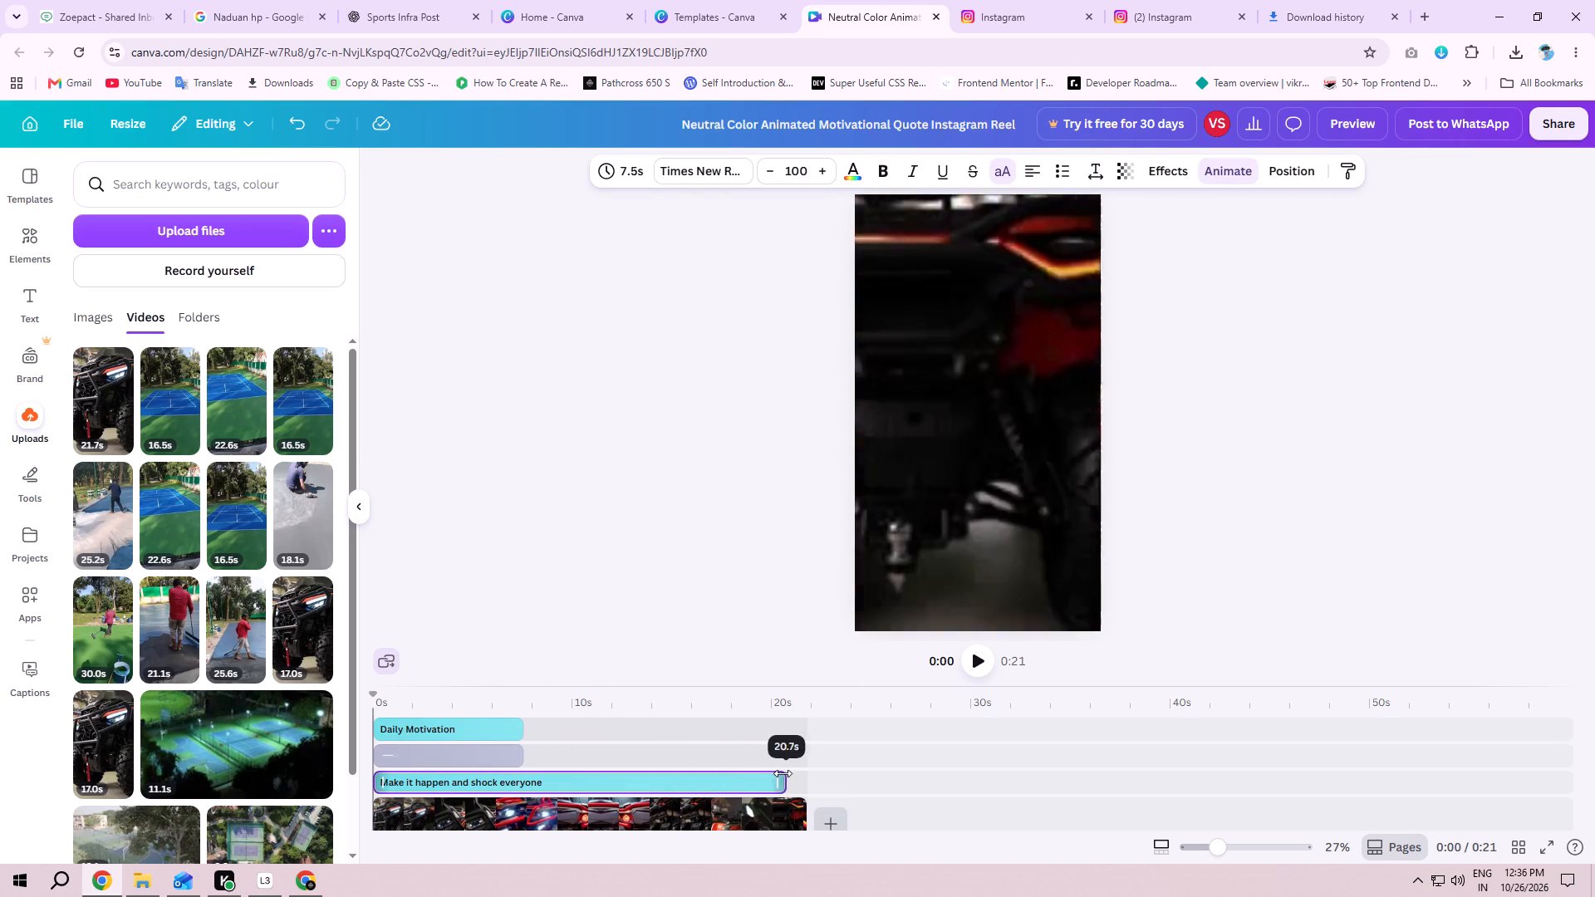
pyautogui.moveTo(783, 773); pyautogui.dragTo(798, 770)
pyautogui.moveTo(520, 755); pyautogui.dragTo(656, 744)
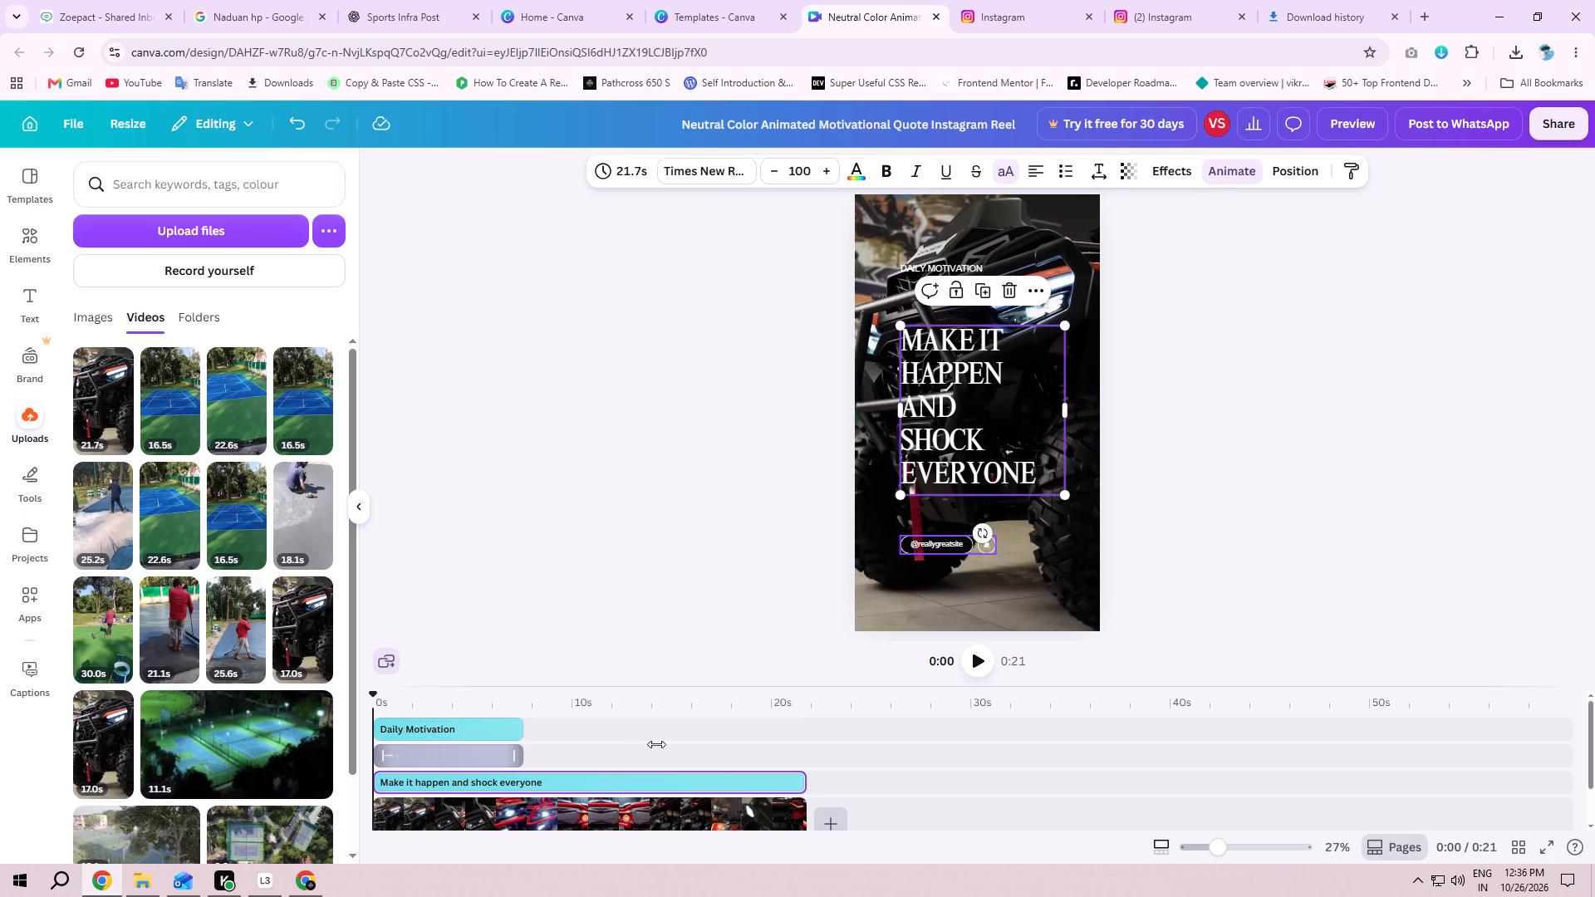
pyautogui.moveTo(656, 744); pyautogui.dragTo(679, 753)
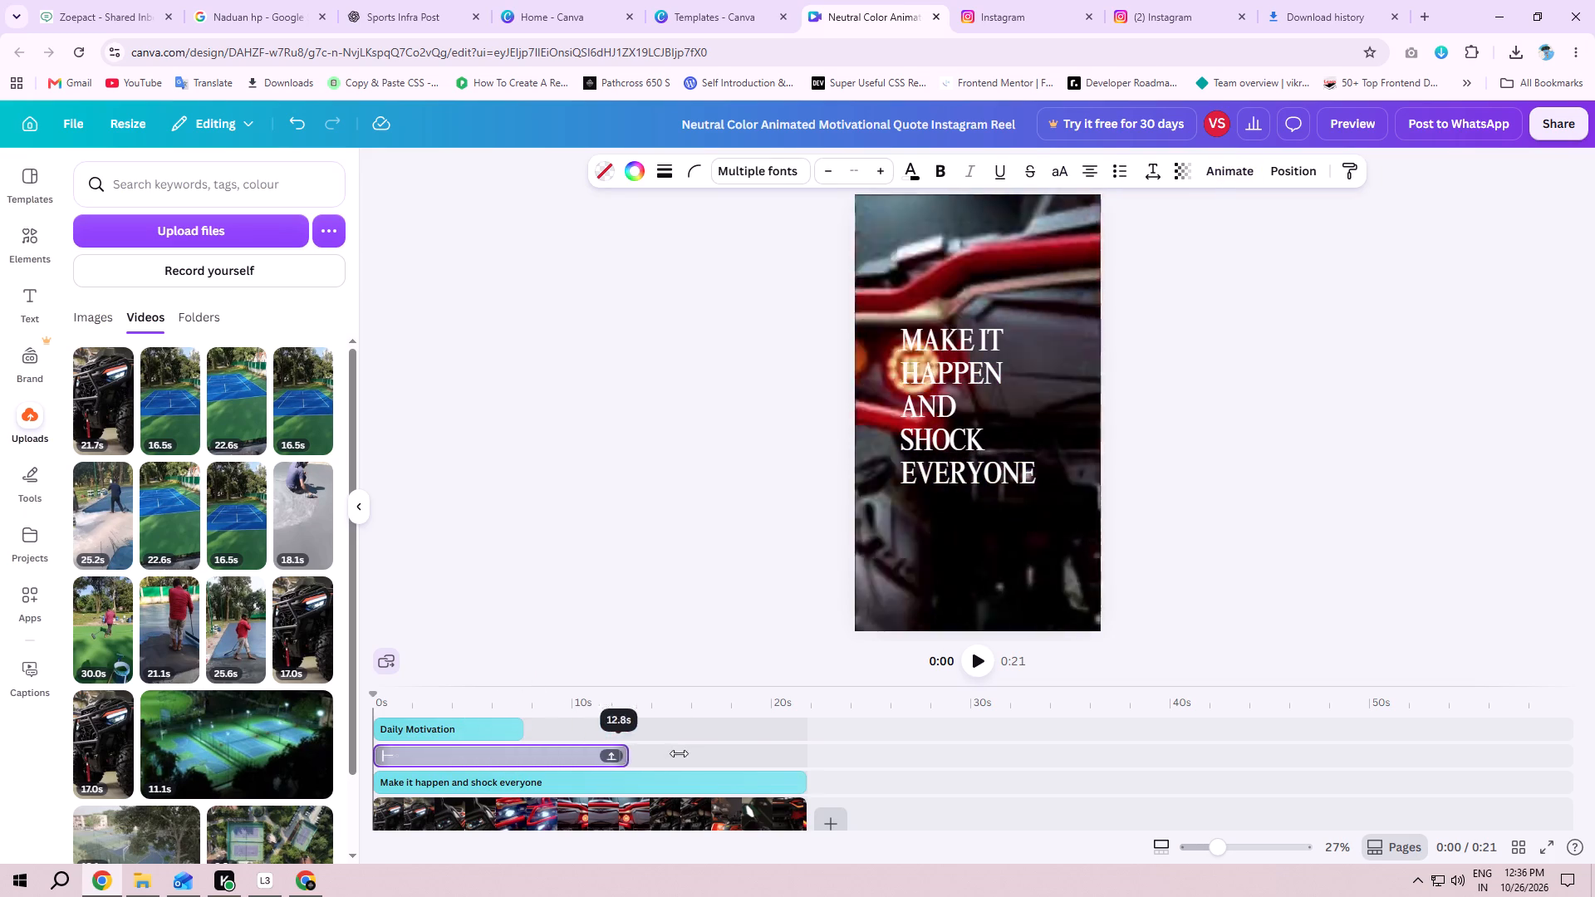
pyautogui.moveTo(679, 753); pyautogui.dragTo(801, 752)
# Extend the "Daily Motivation" text in the timeline to 21.7 s, matching the video's end.
pyautogui.scroll(1, 676, 795)
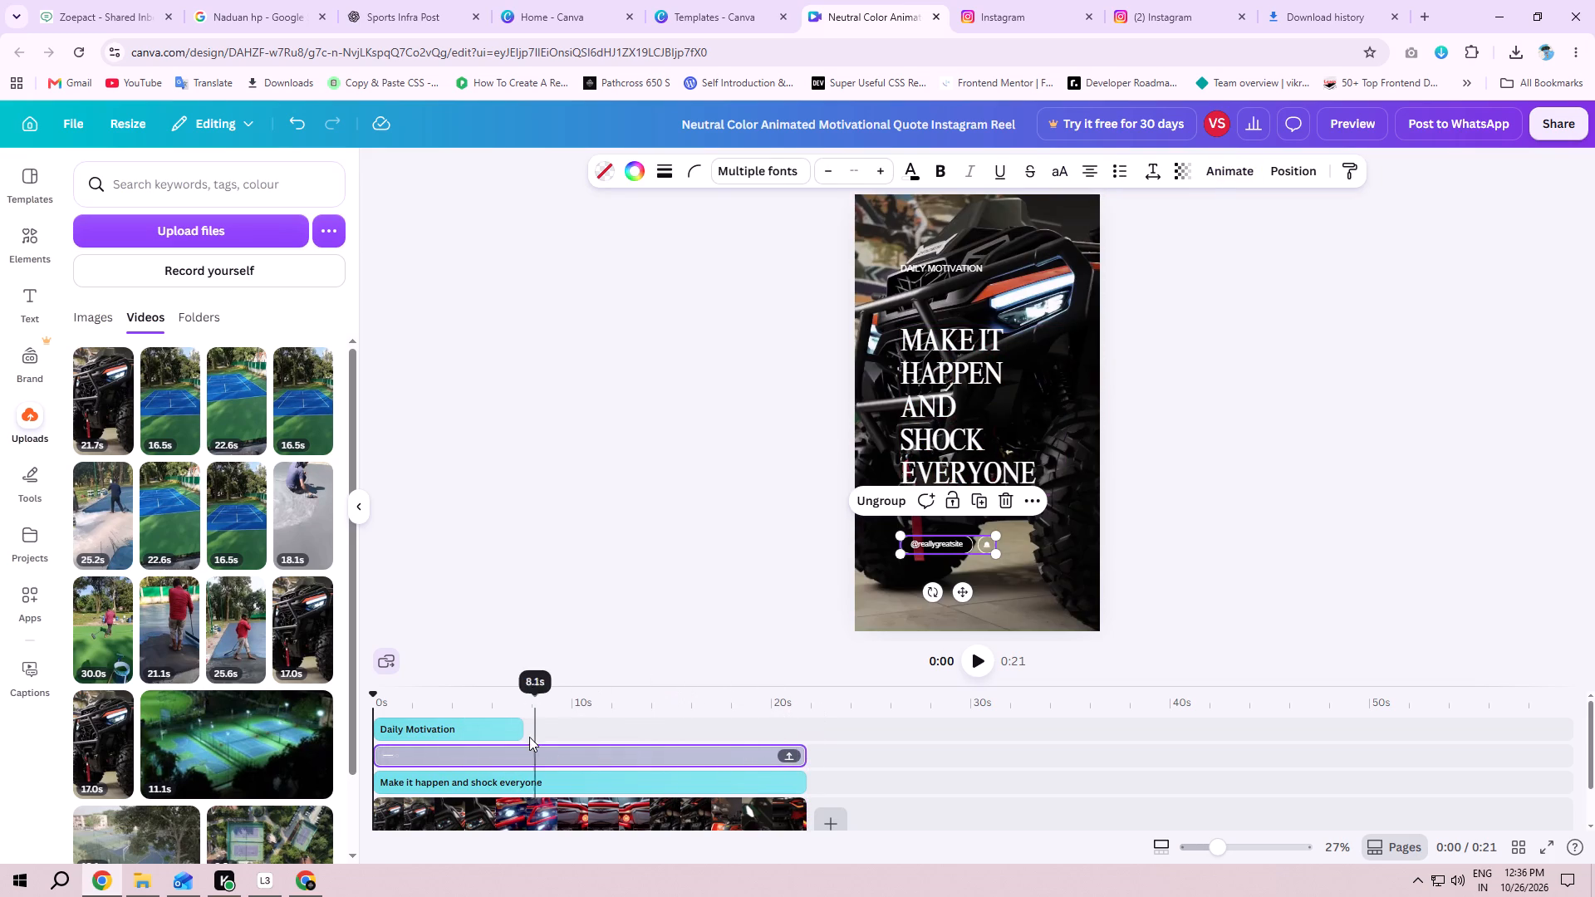
pyautogui.click(518, 732)
pyautogui.moveTo(518, 732); pyautogui.dragTo(709, 718)
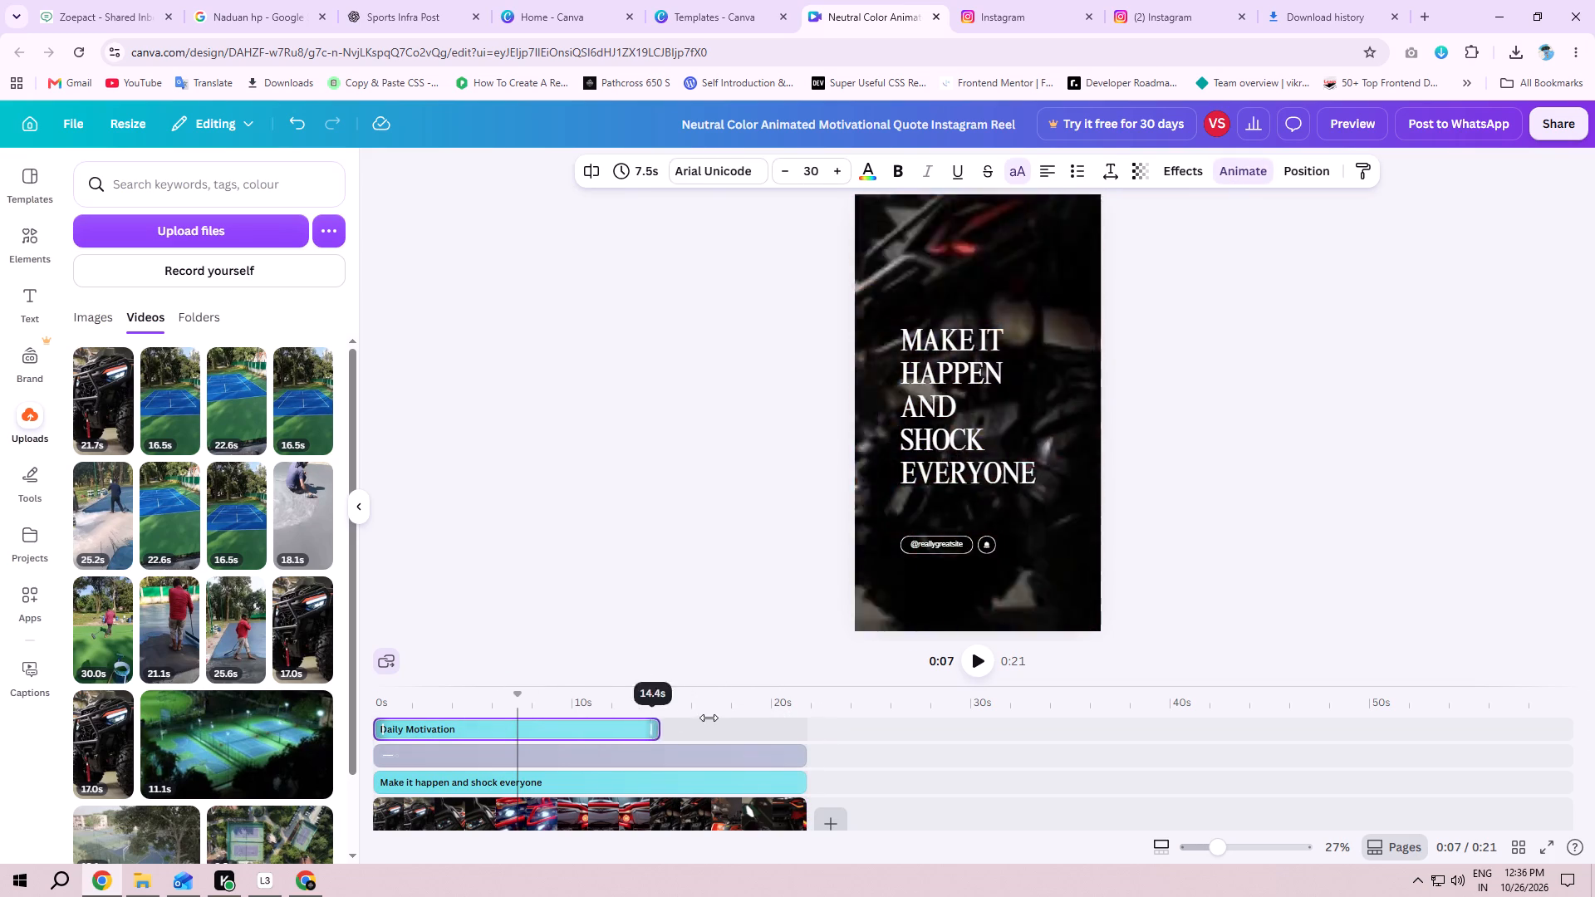
pyautogui.moveTo(709, 718); pyautogui.dragTo(796, 717)
pyautogui.scroll(3, 704, 767)
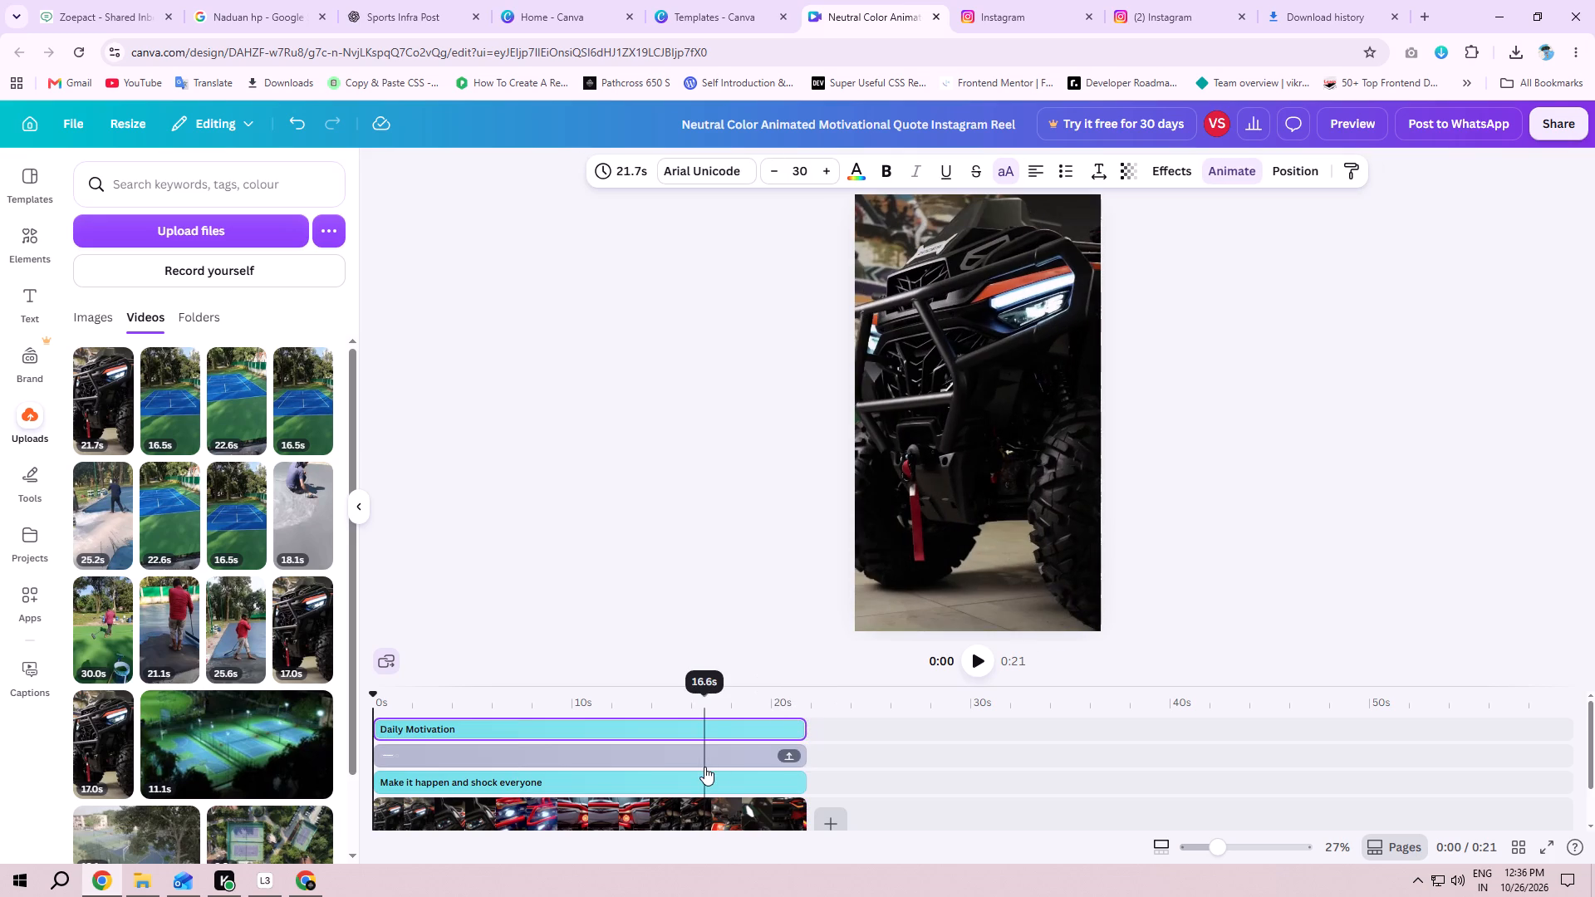
pyautogui.scroll(1, 704, 767)
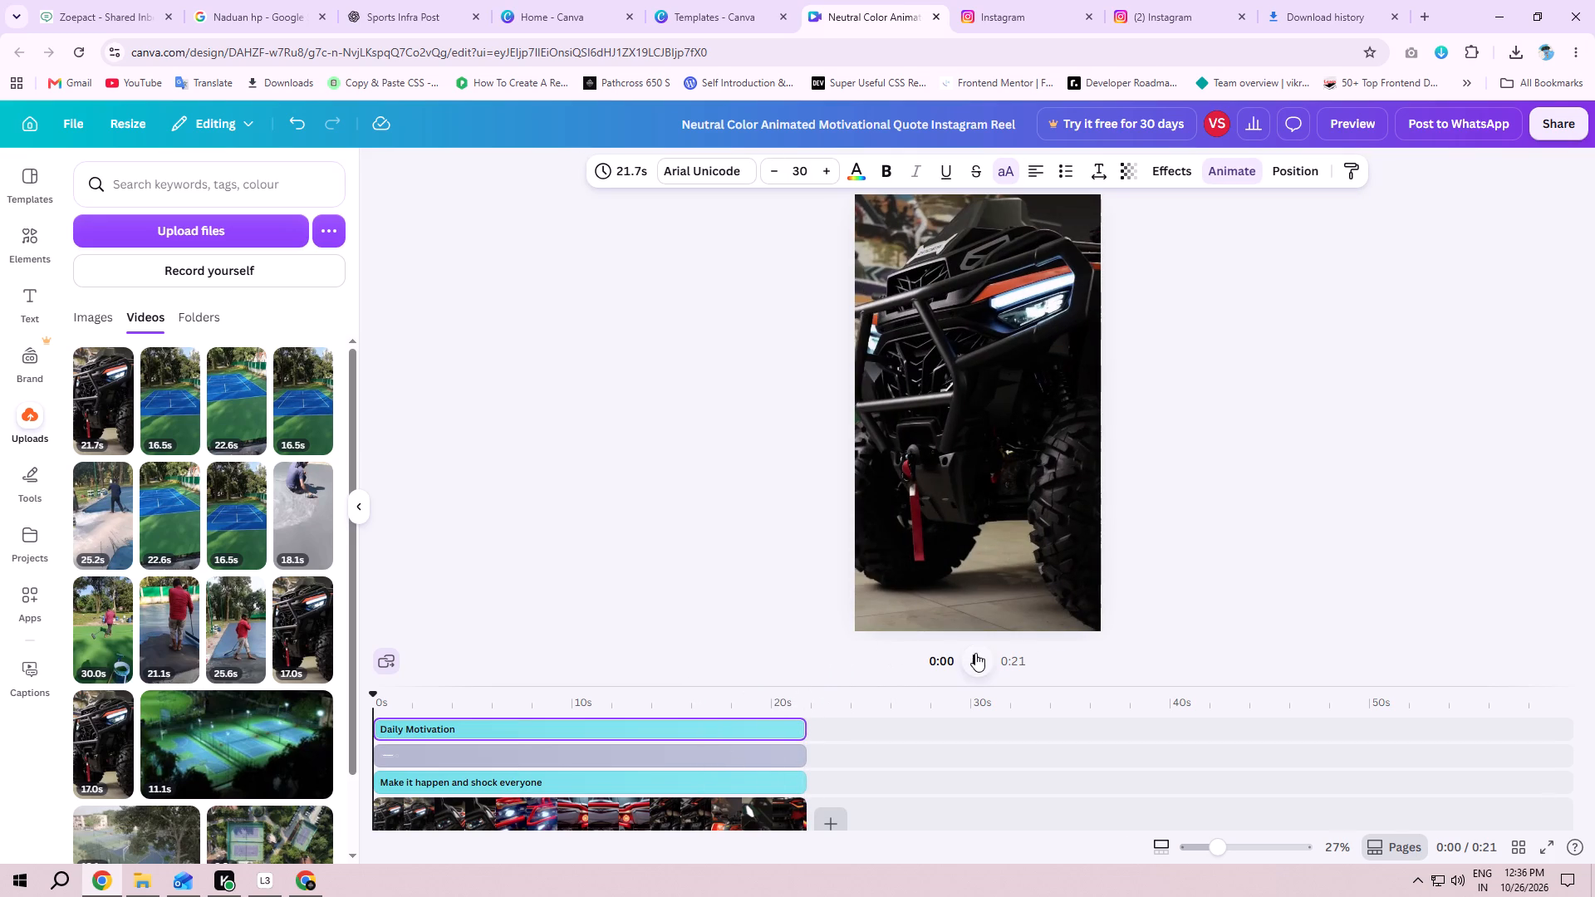
# Play the reel from the start to review the text overlays against the full background ATV video.
pyautogui.click(978, 655)
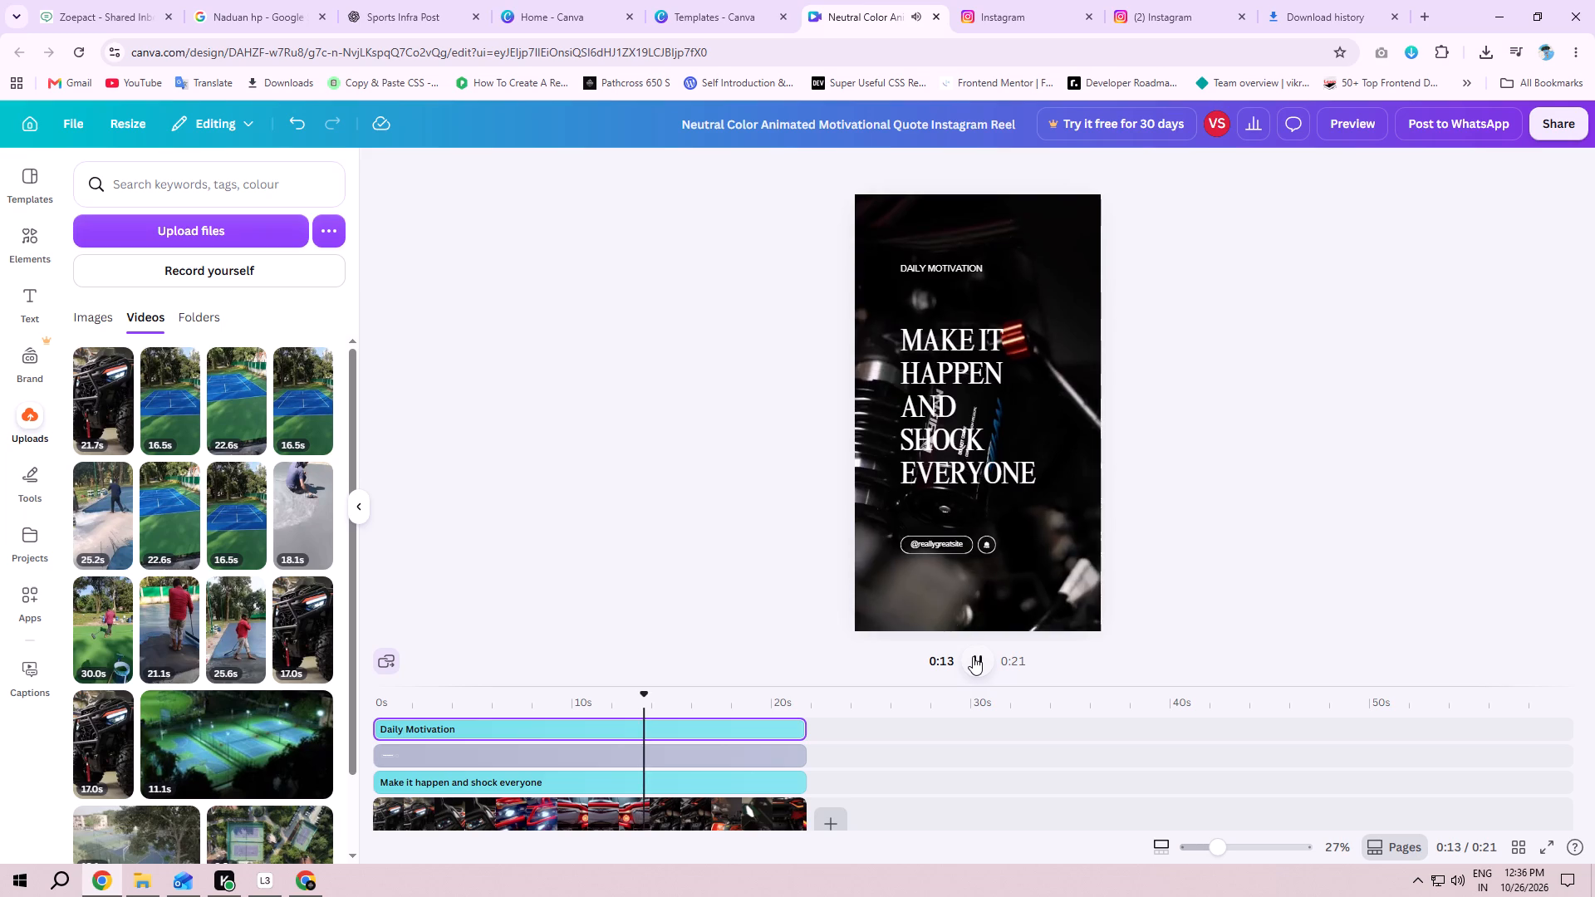
pyautogui.scroll(-5, 196, 466)
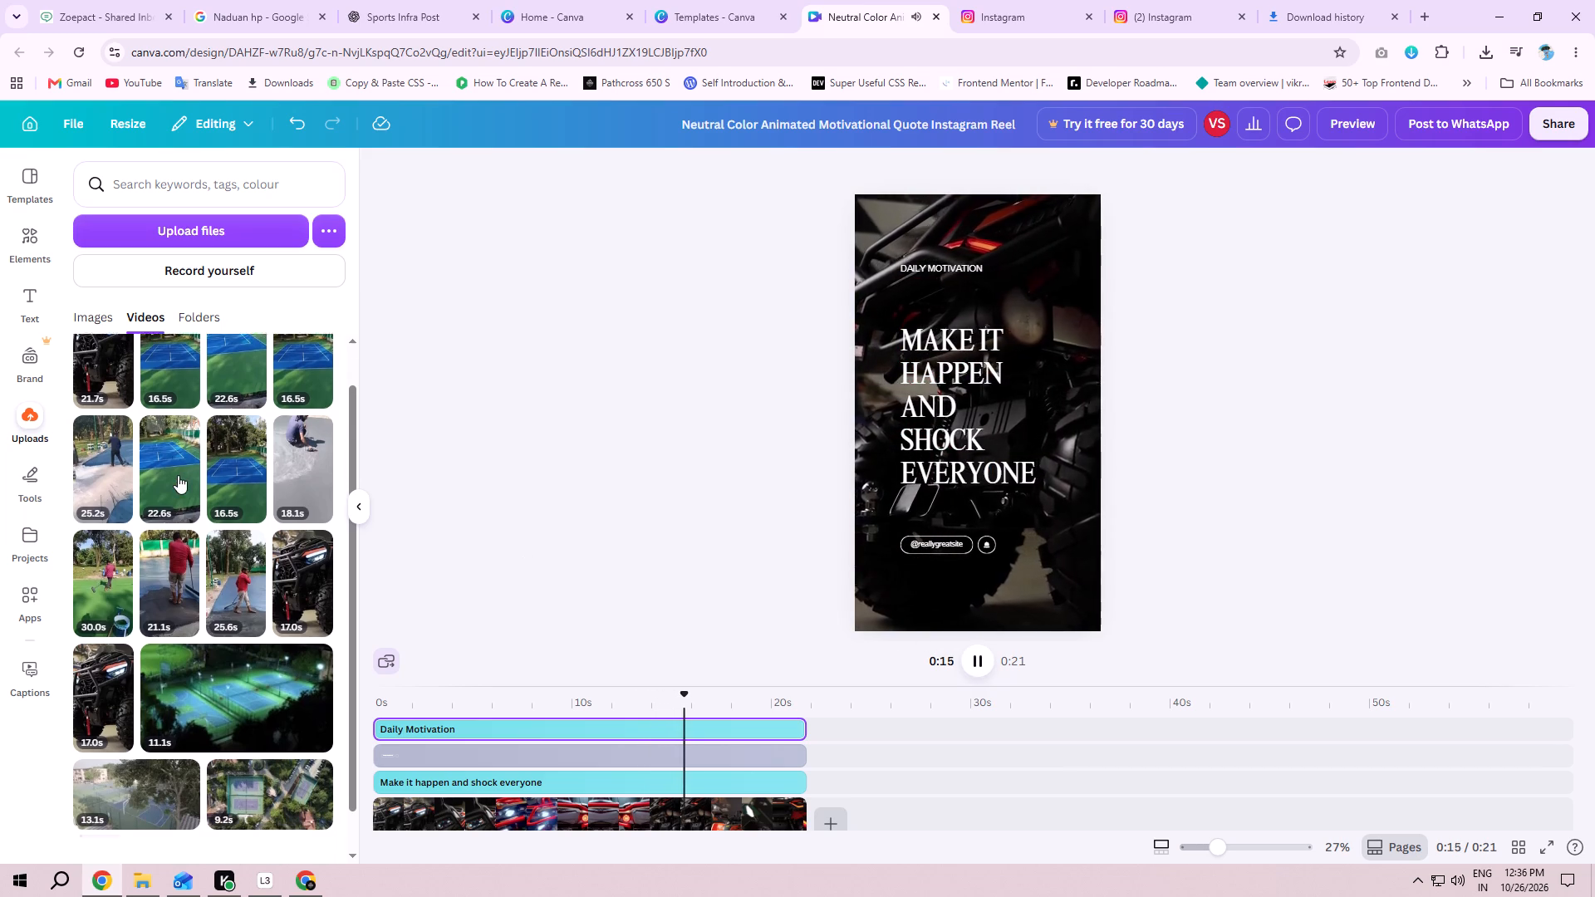
pyautogui.scroll(10, 183, 472)
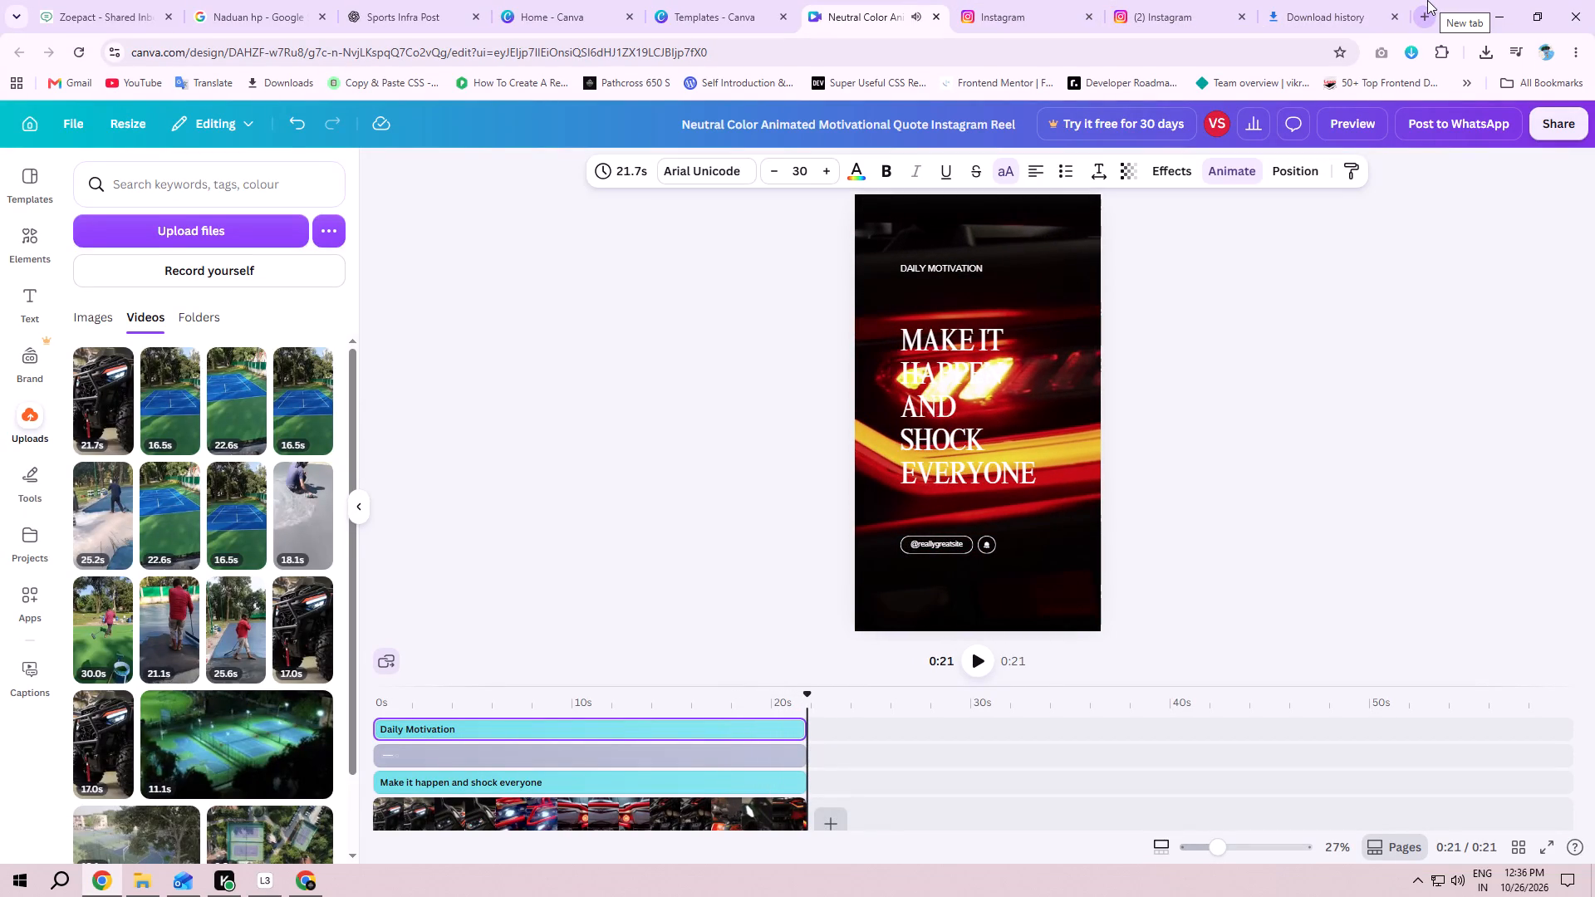
pyautogui.click(232, 0)
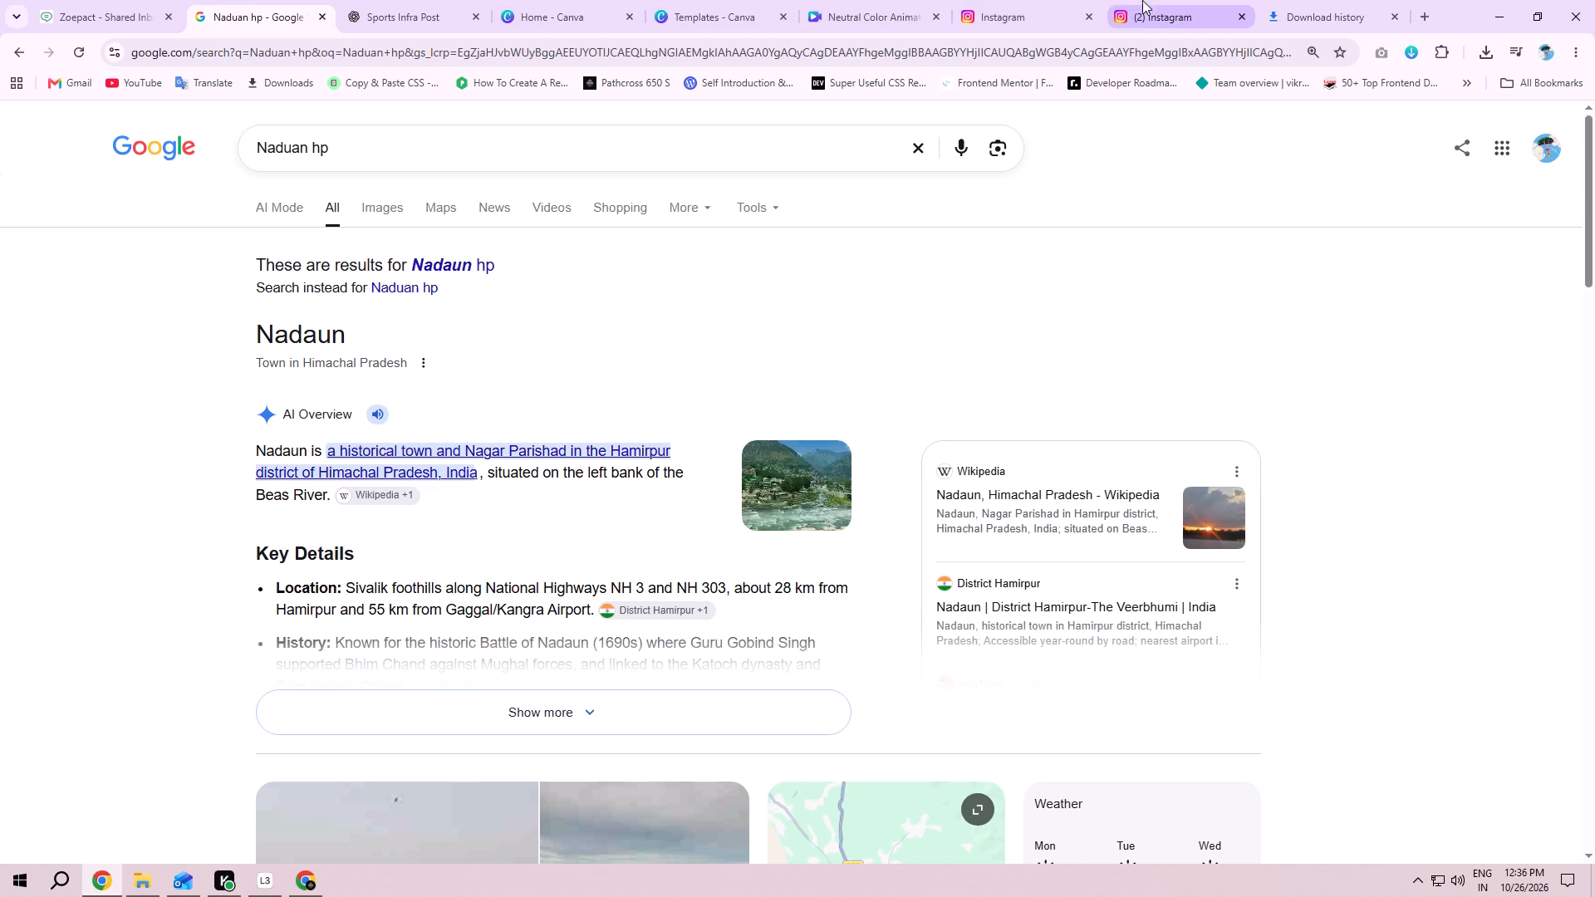
pyautogui.click(393, 0)
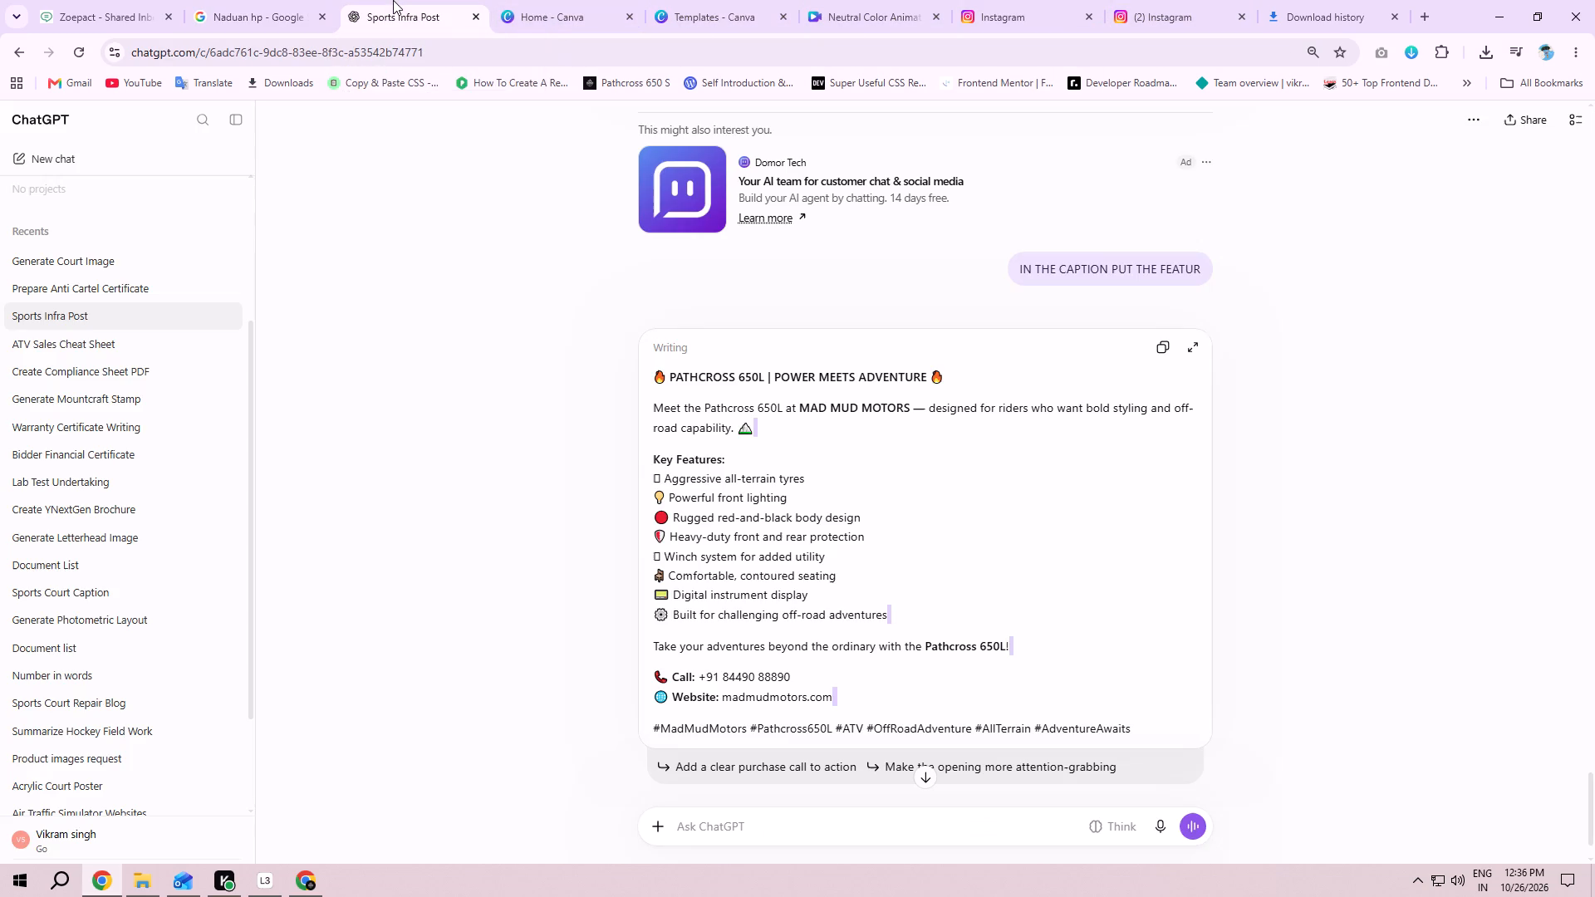
pyautogui.scroll(9, 110, 230)
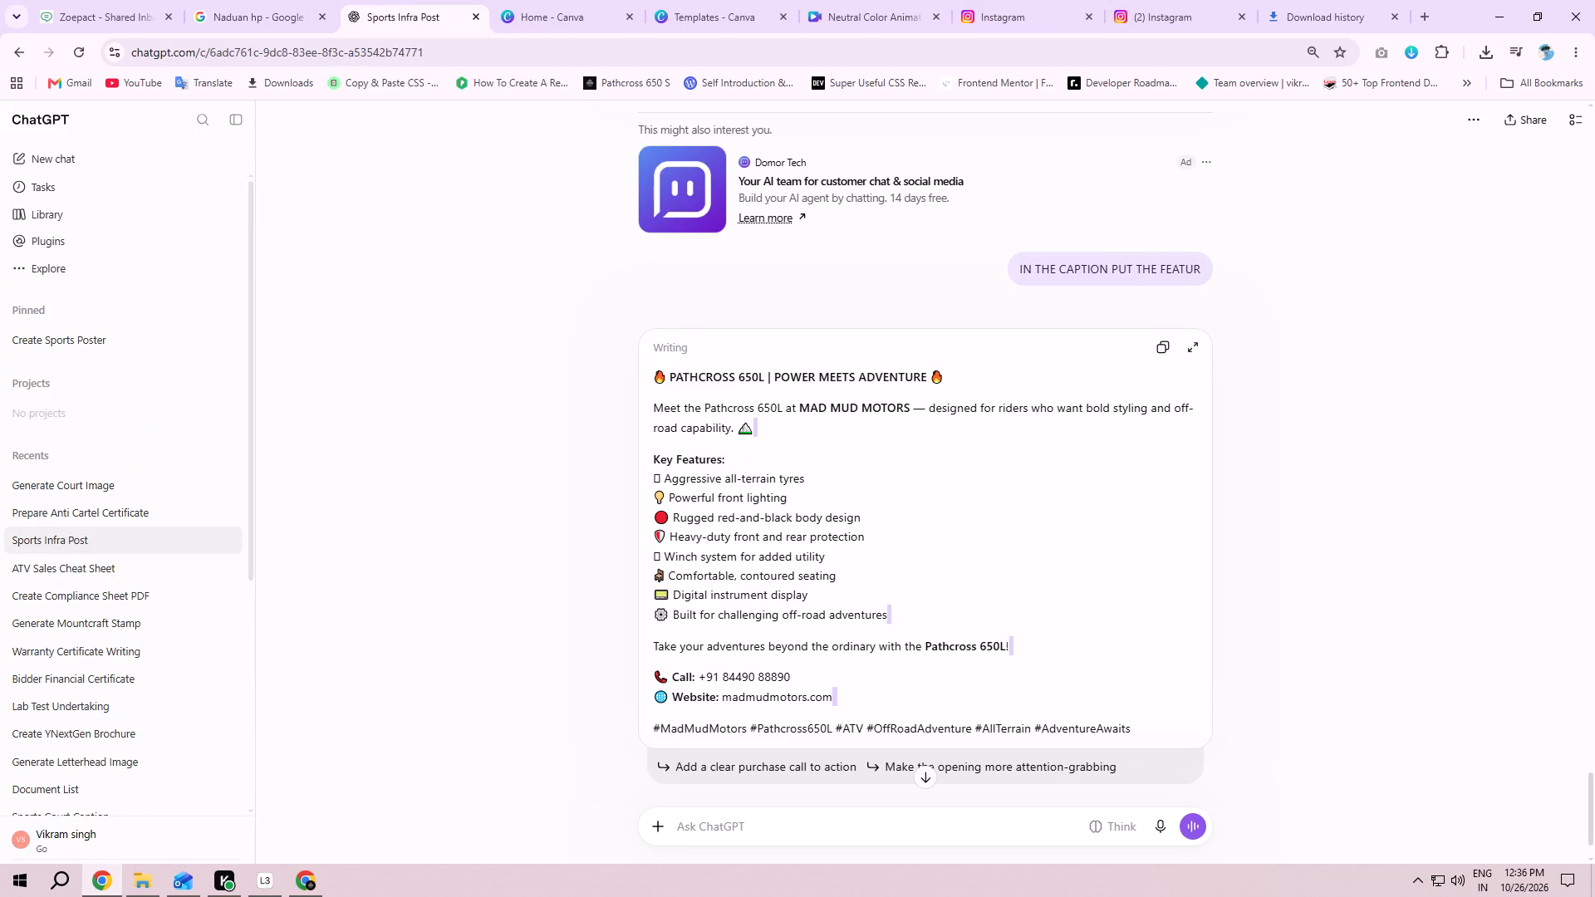
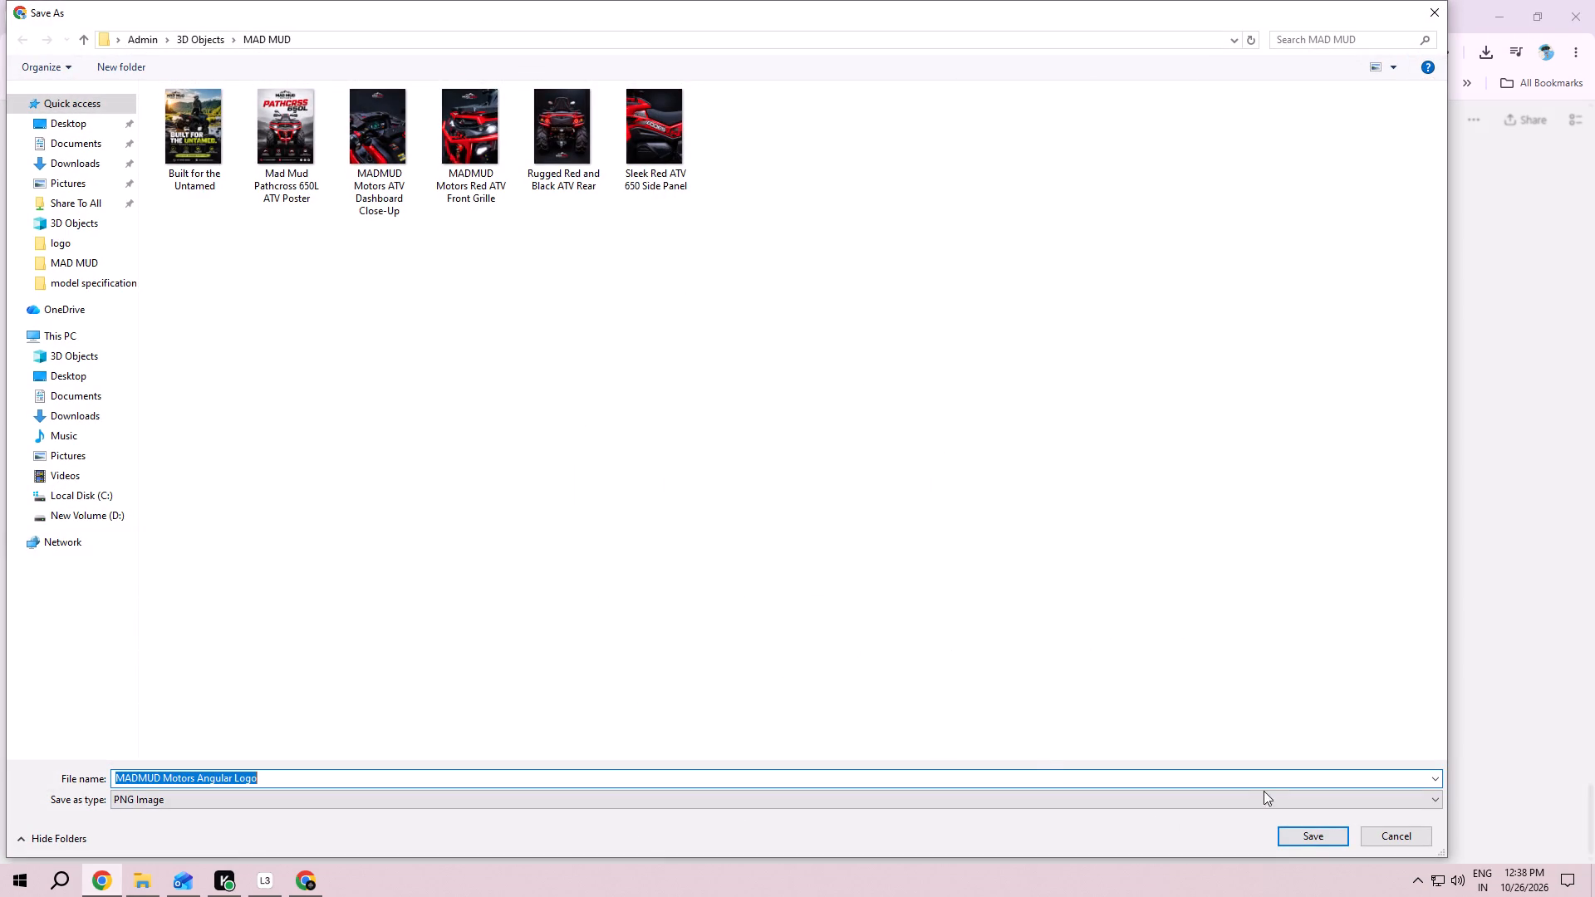
pyautogui.click(1303, 843)
# Switch to the Canva reel and upload the MADMUD Motors text logo, adding it to the design.
pyautogui.click(1155, 0)
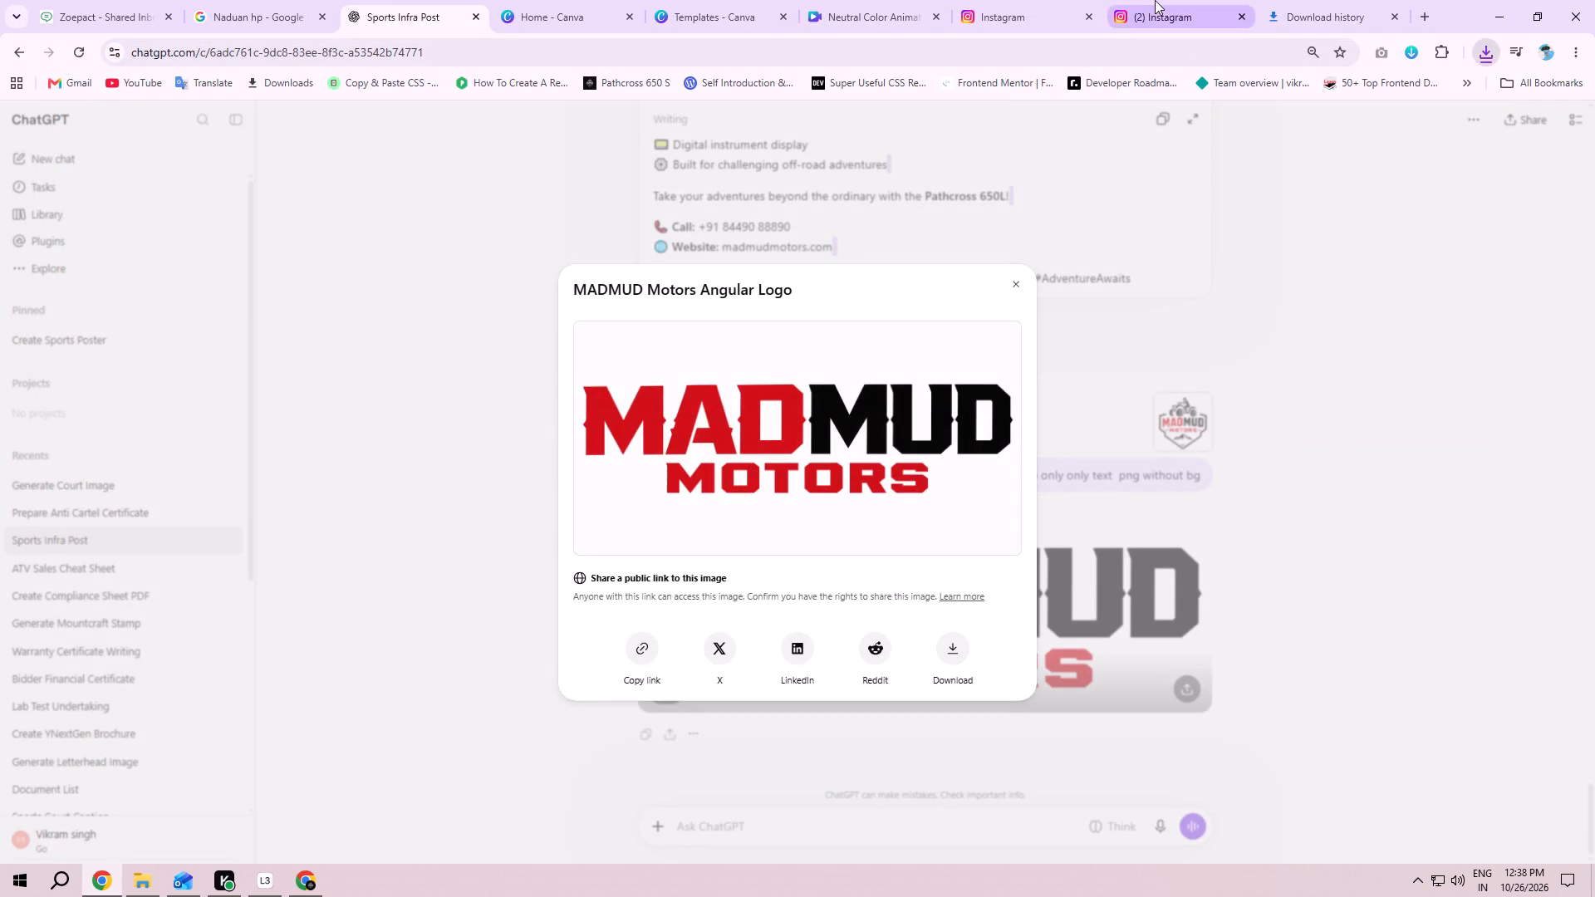
pyautogui.click(864, 0)
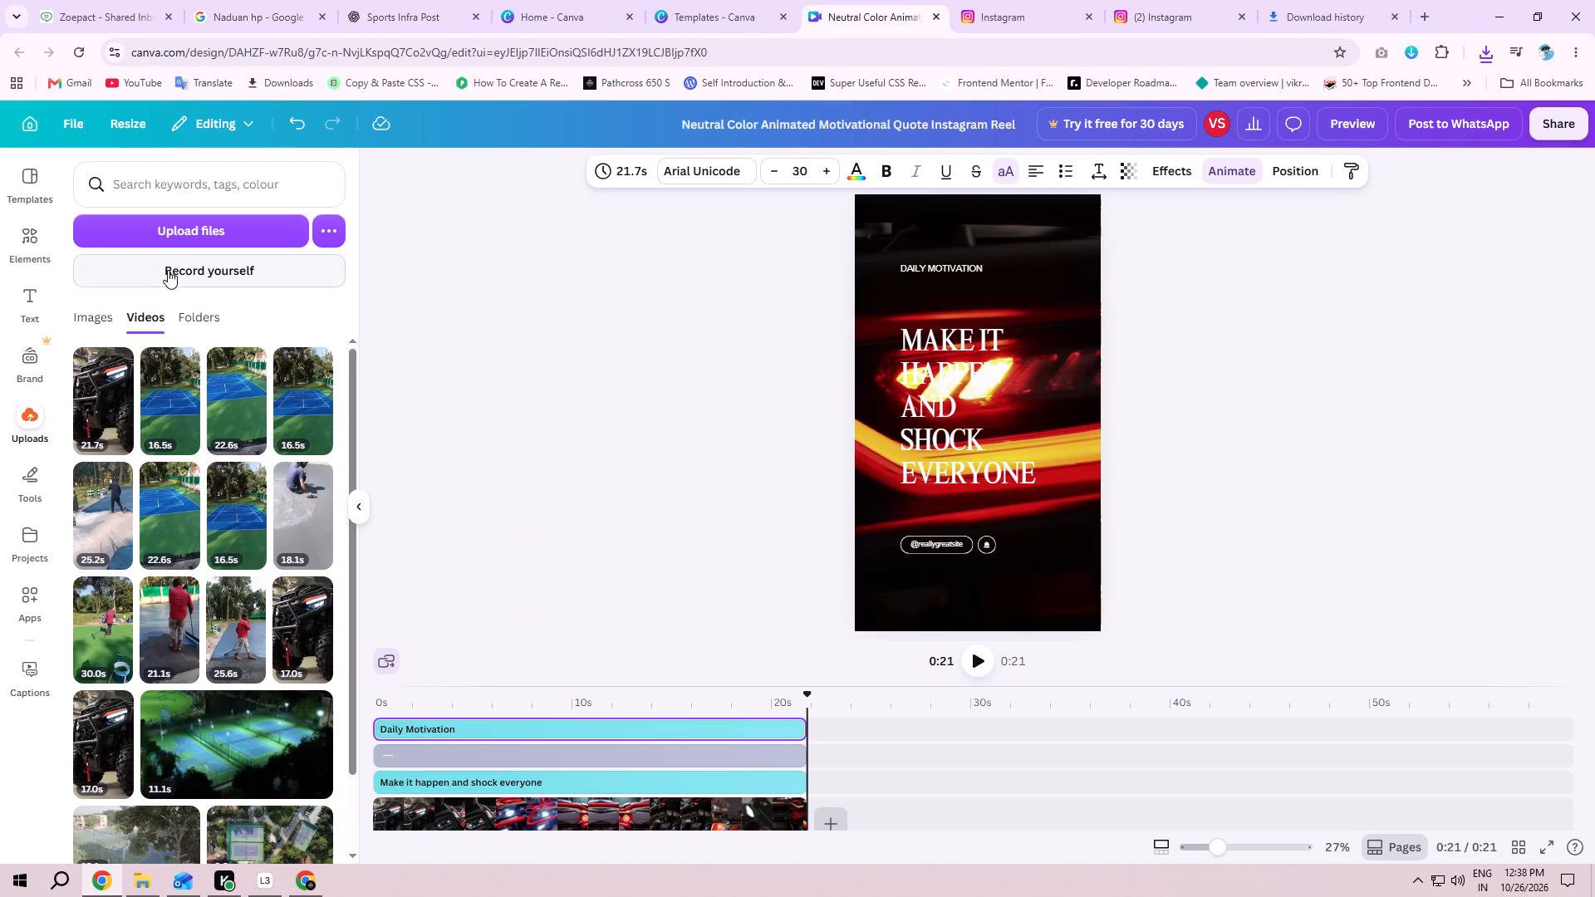
pyautogui.click(171, 243)
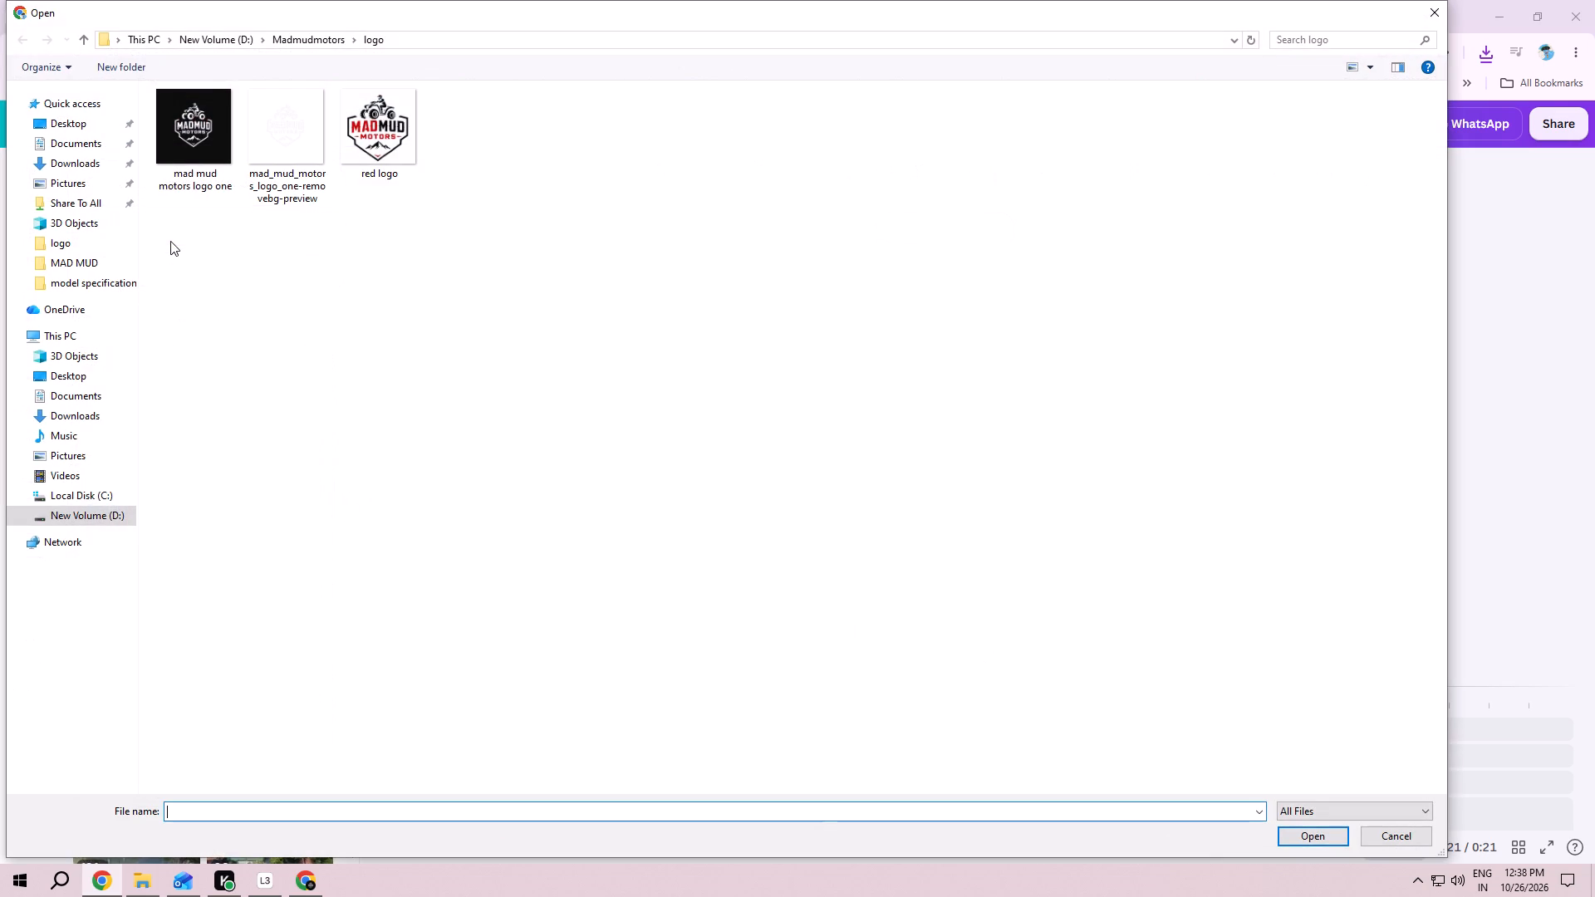
# Upload the "MADMUD Motors Angular Logo" image from the MAD MUD folder in 3D Objects and add it to the reel.
pyautogui.click(88, 347)
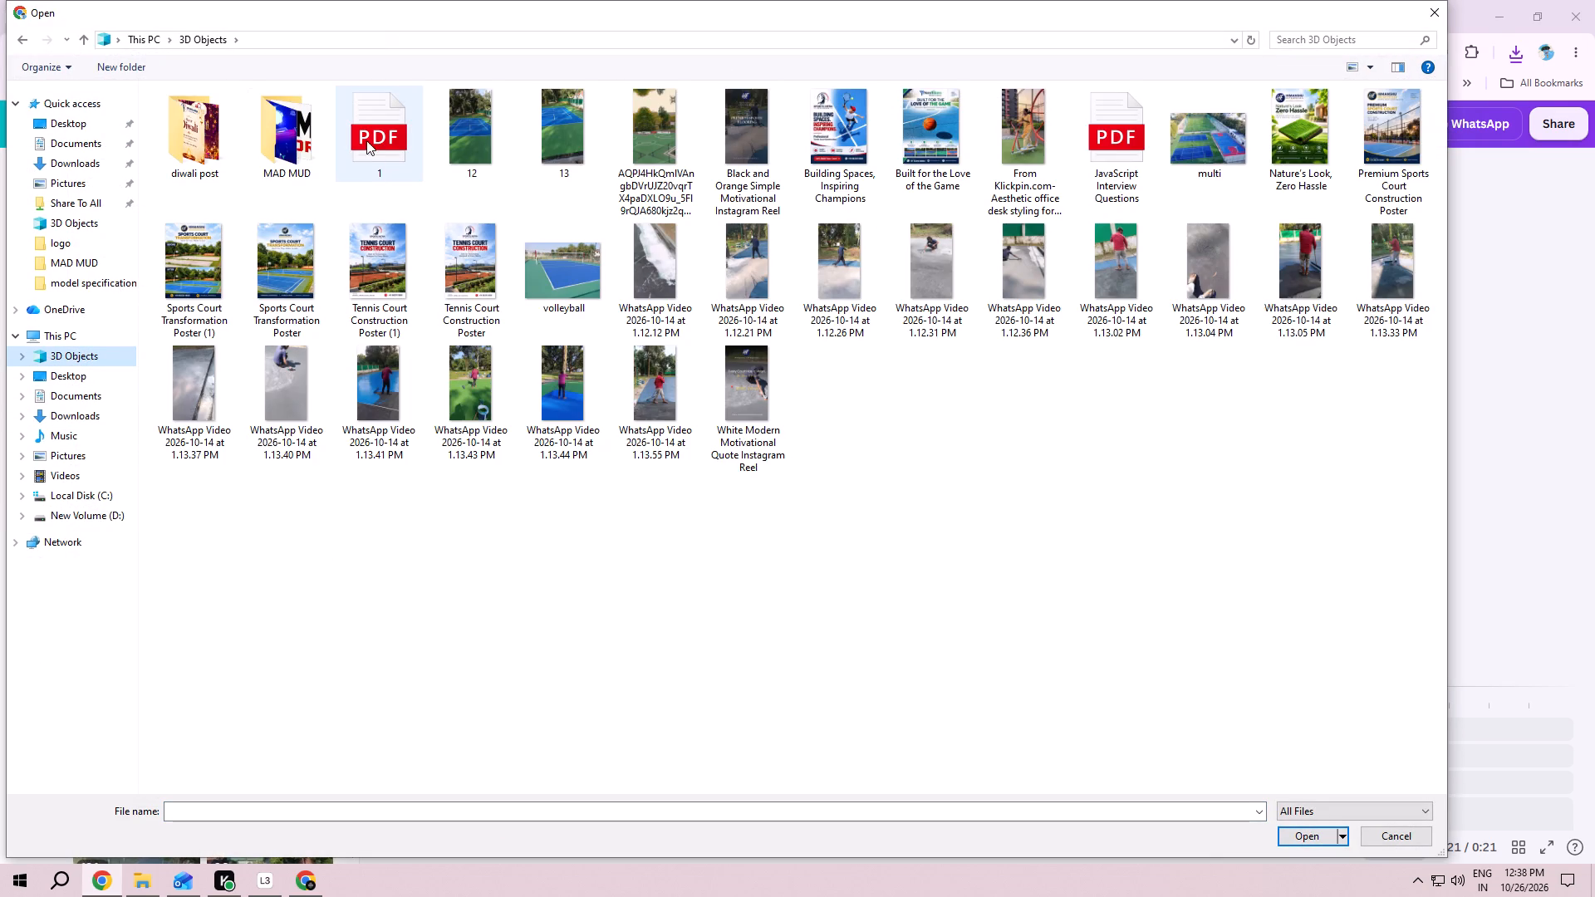
pyautogui.doubleClick(294, 140)
pyautogui.click(380, 150)
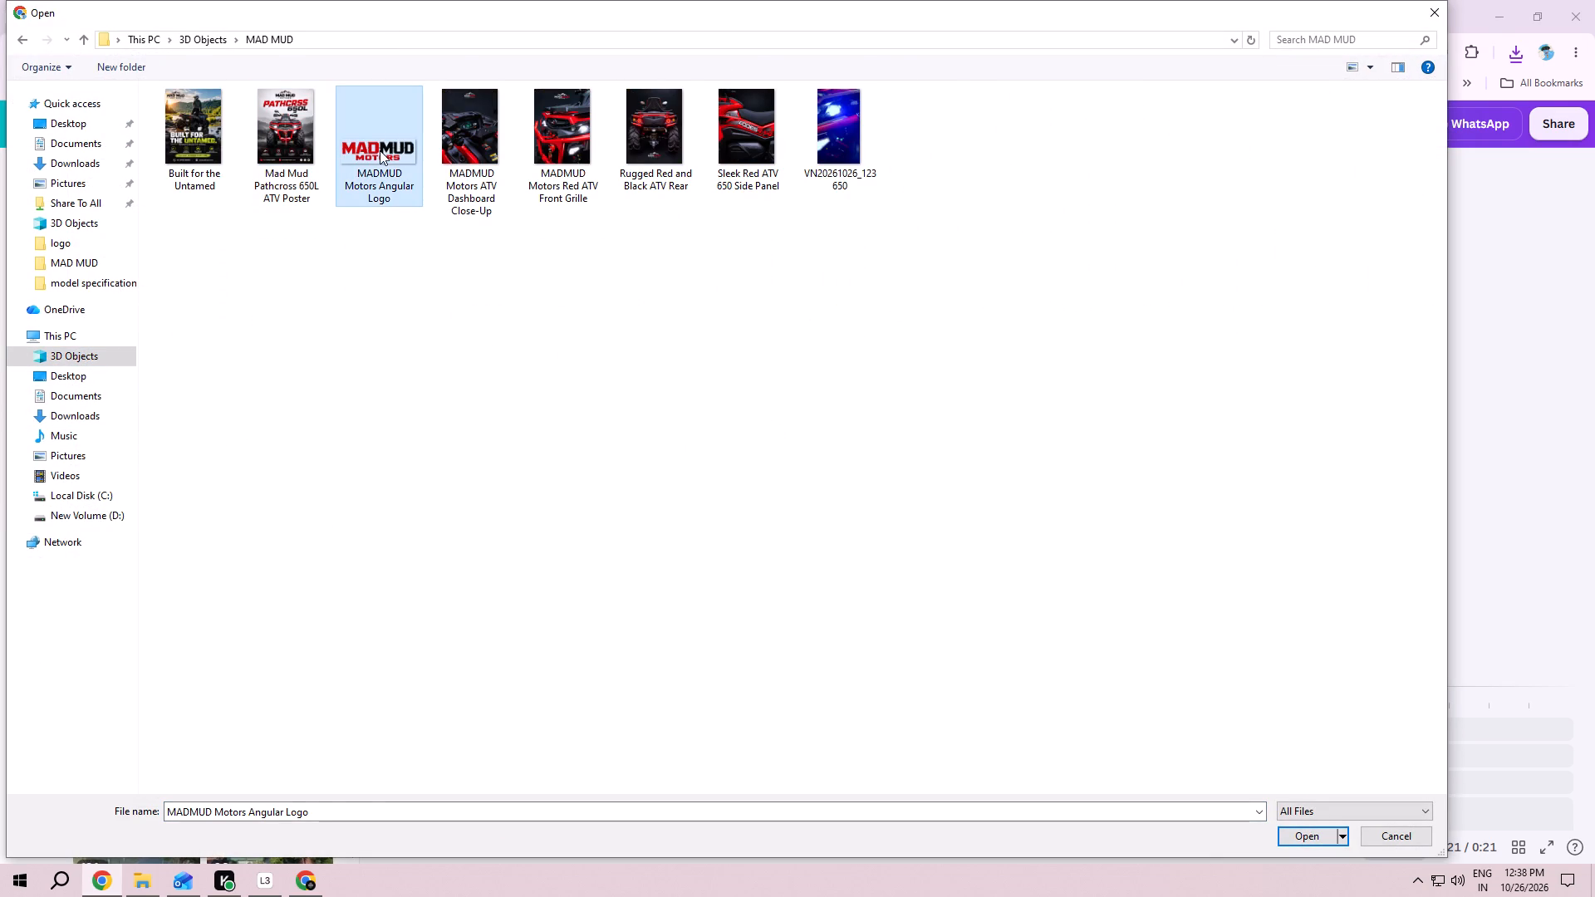
pyautogui.press('Return')
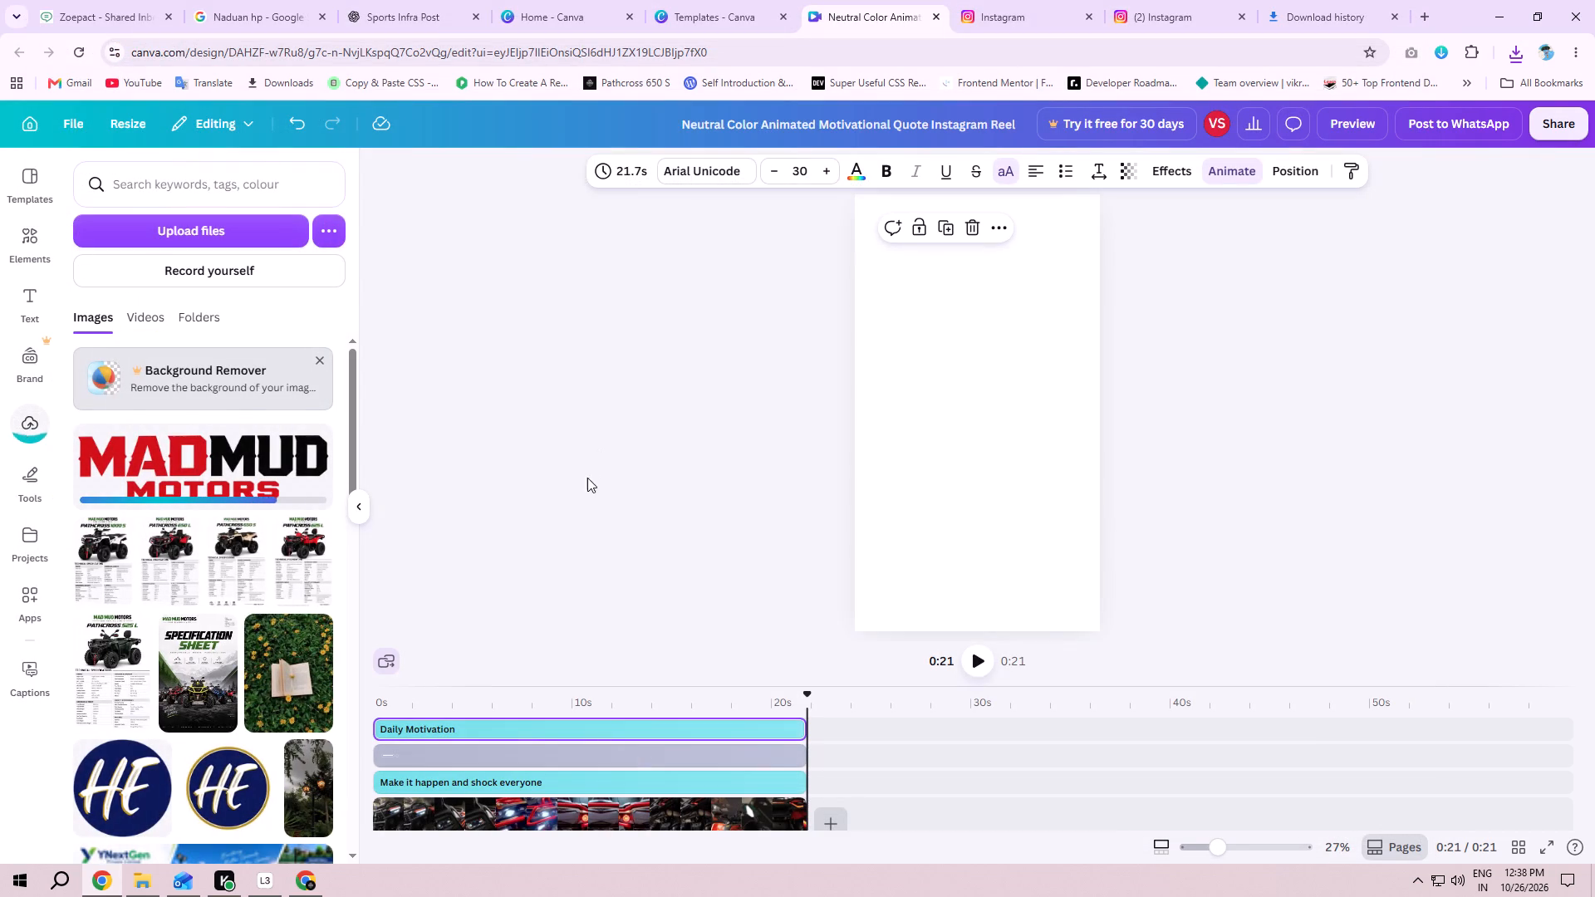
pyautogui.click(110, 468)
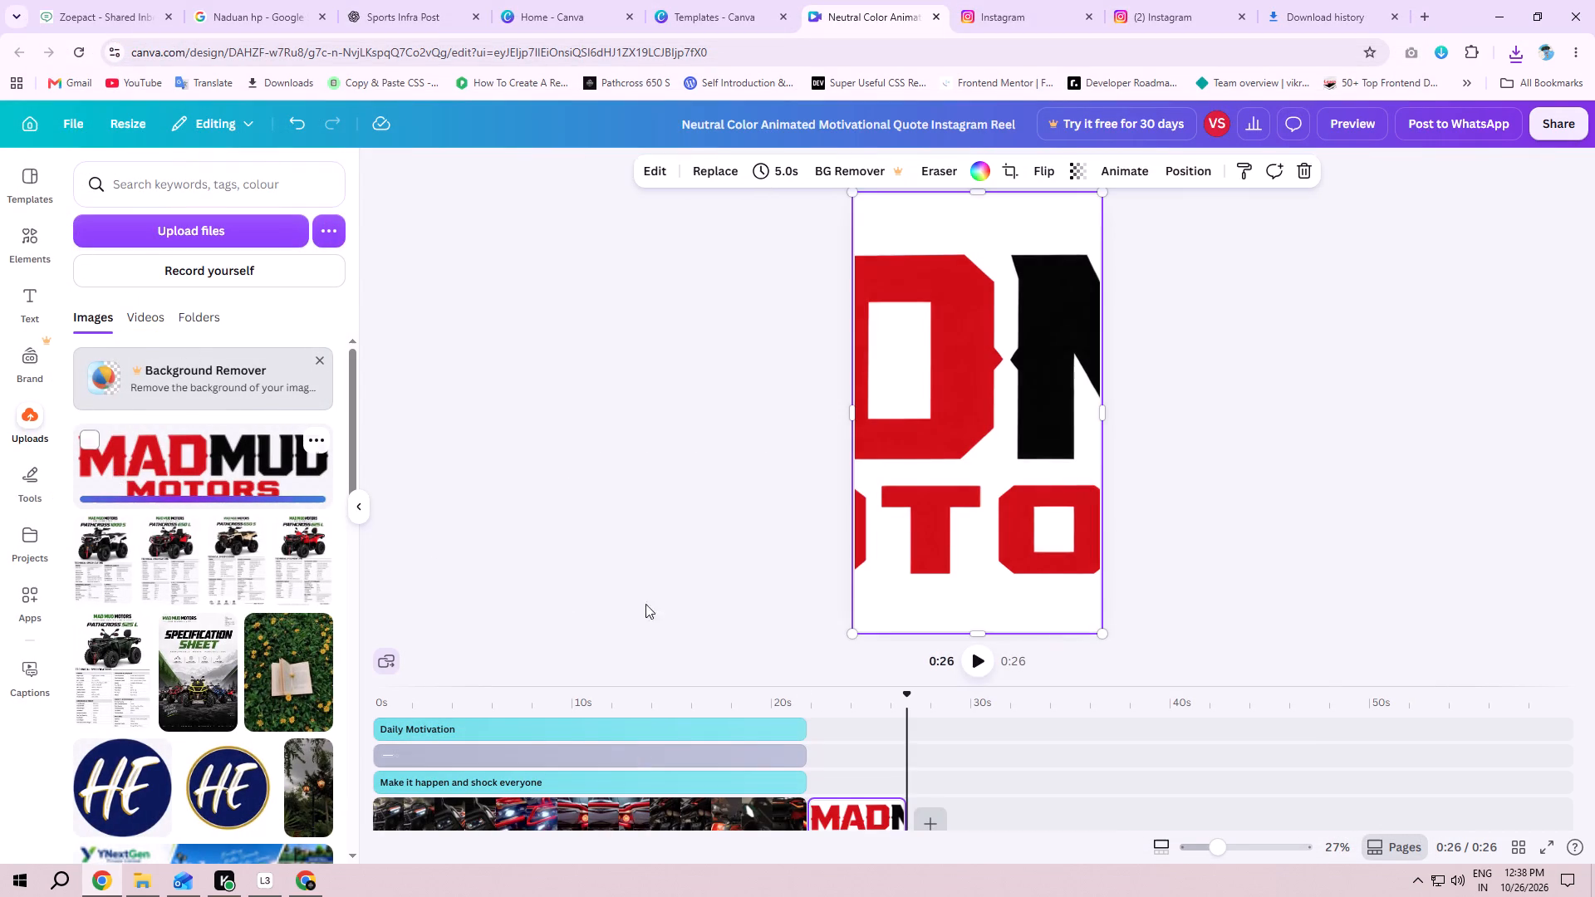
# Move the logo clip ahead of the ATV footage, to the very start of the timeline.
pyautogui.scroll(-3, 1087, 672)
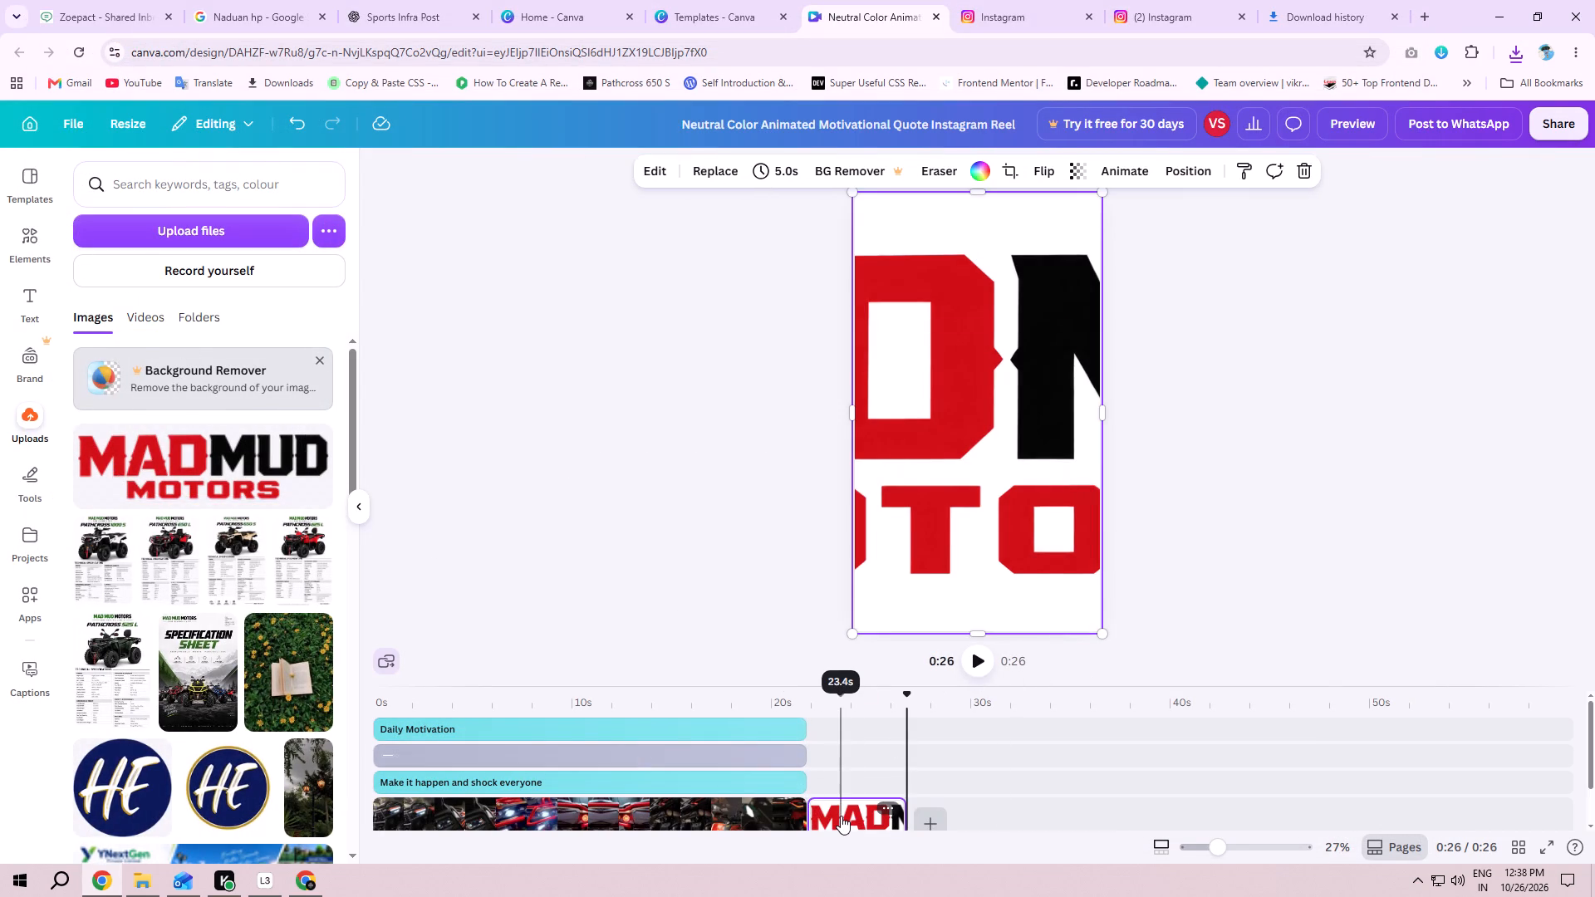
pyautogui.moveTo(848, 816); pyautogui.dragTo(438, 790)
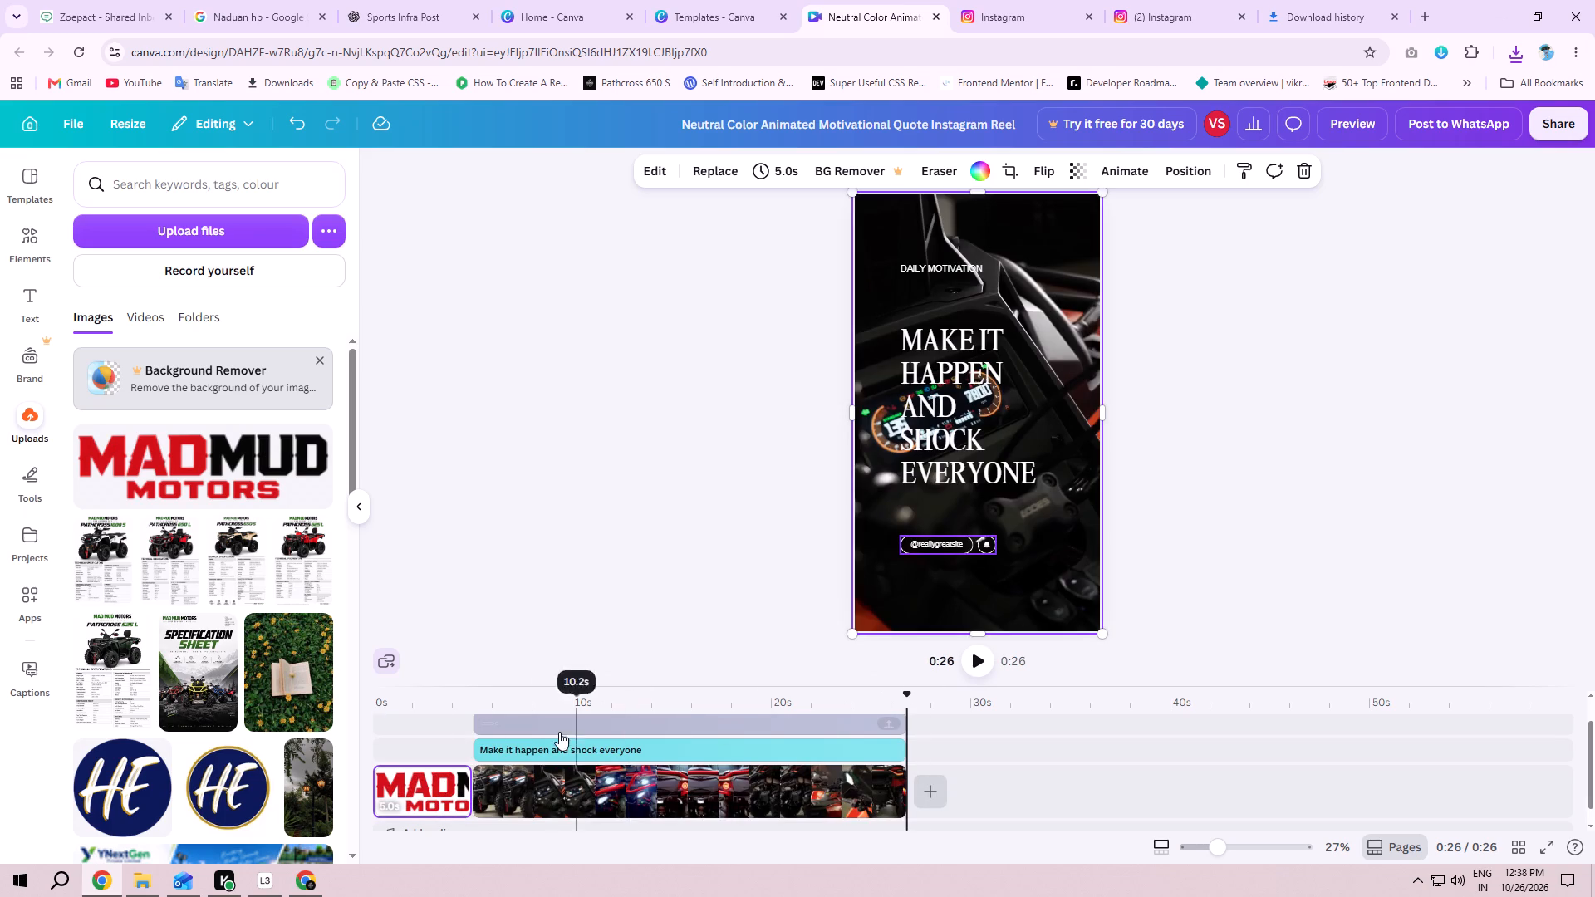
# Detach the logo clip onto its own overlay track above the ATV footage and position it near the beginning of the reel.
pyautogui.click(442, 782)
pyautogui.press('Return')
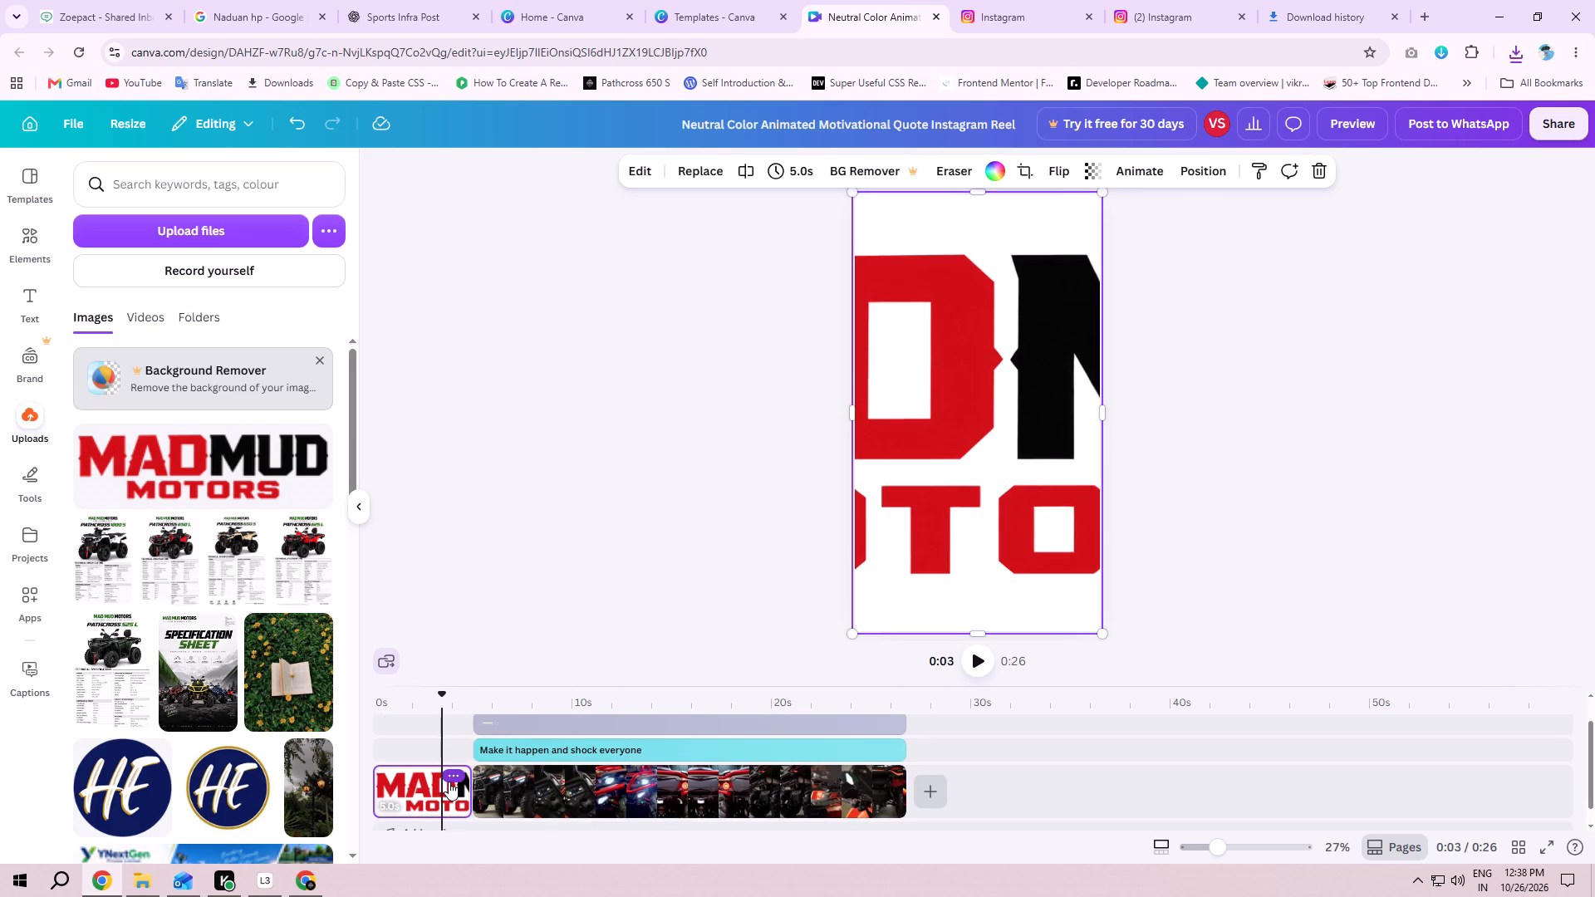
pyautogui.moveTo(428, 789); pyautogui.dragTo(531, 734)
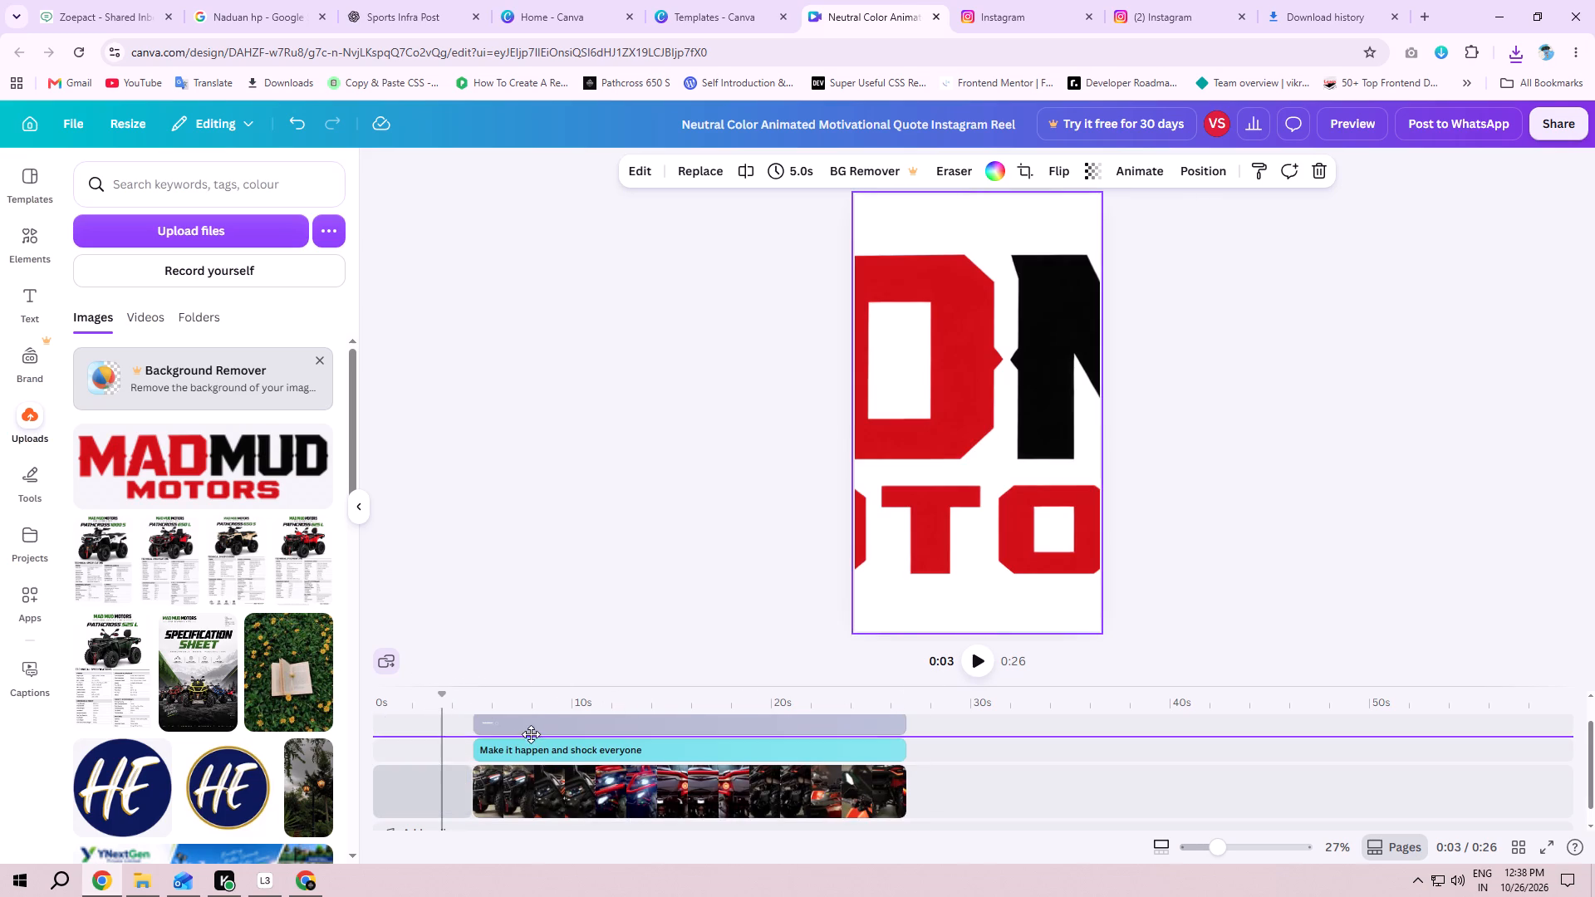
pyautogui.moveTo(531, 734); pyautogui.dragTo(548, 722)
pyautogui.scroll(4, 557, 730)
pyautogui.scroll(-3, 557, 730)
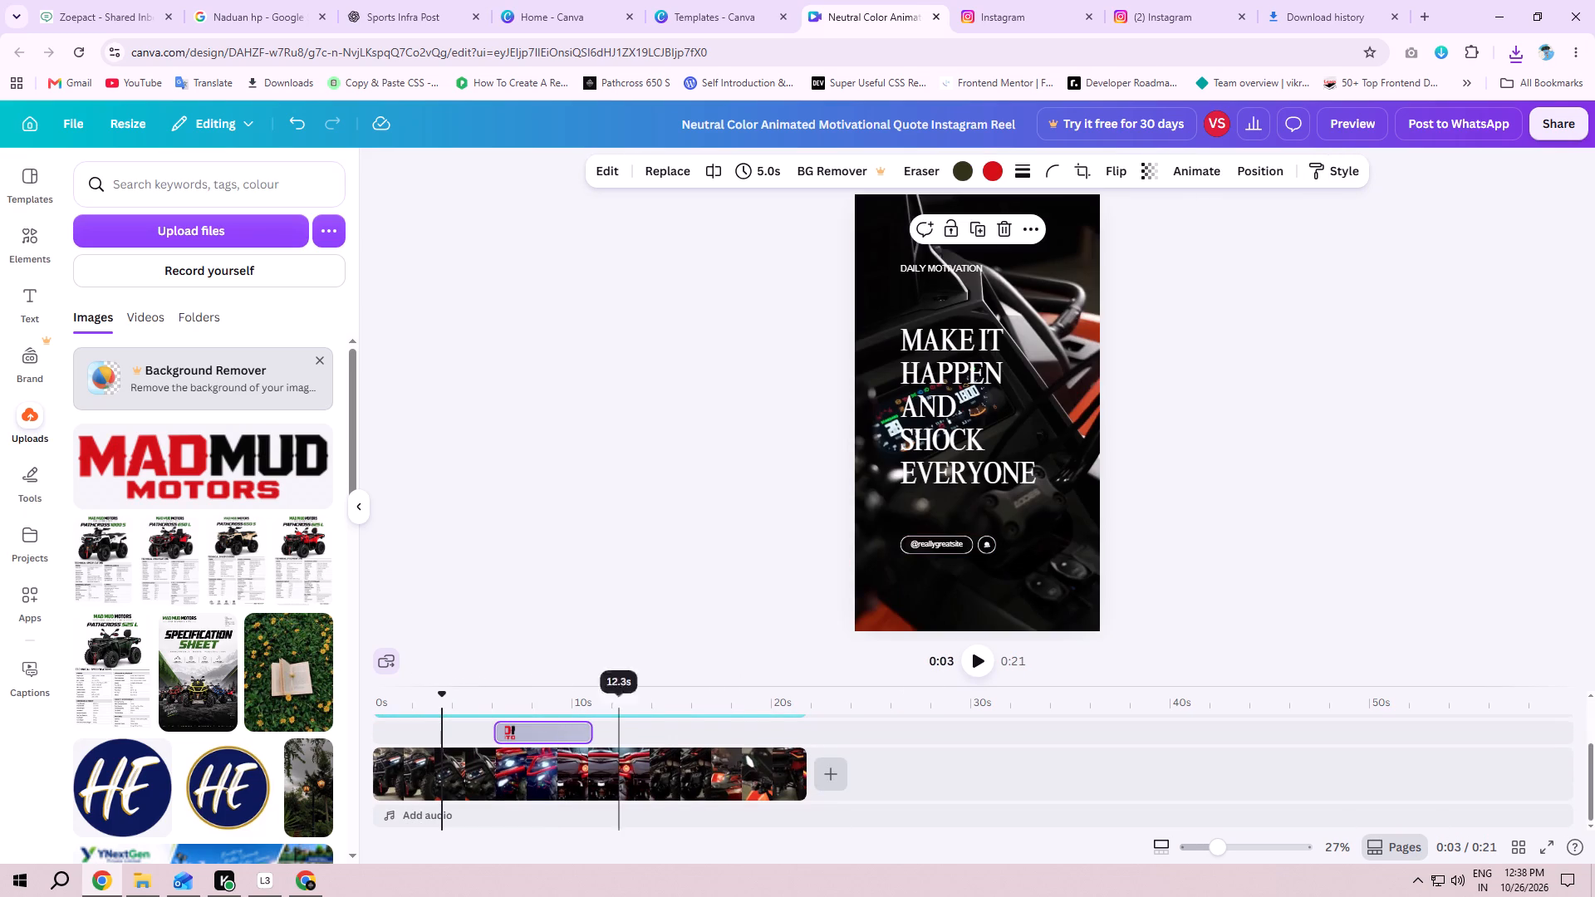
pyautogui.moveTo(518, 731); pyautogui.dragTo(523, 670)
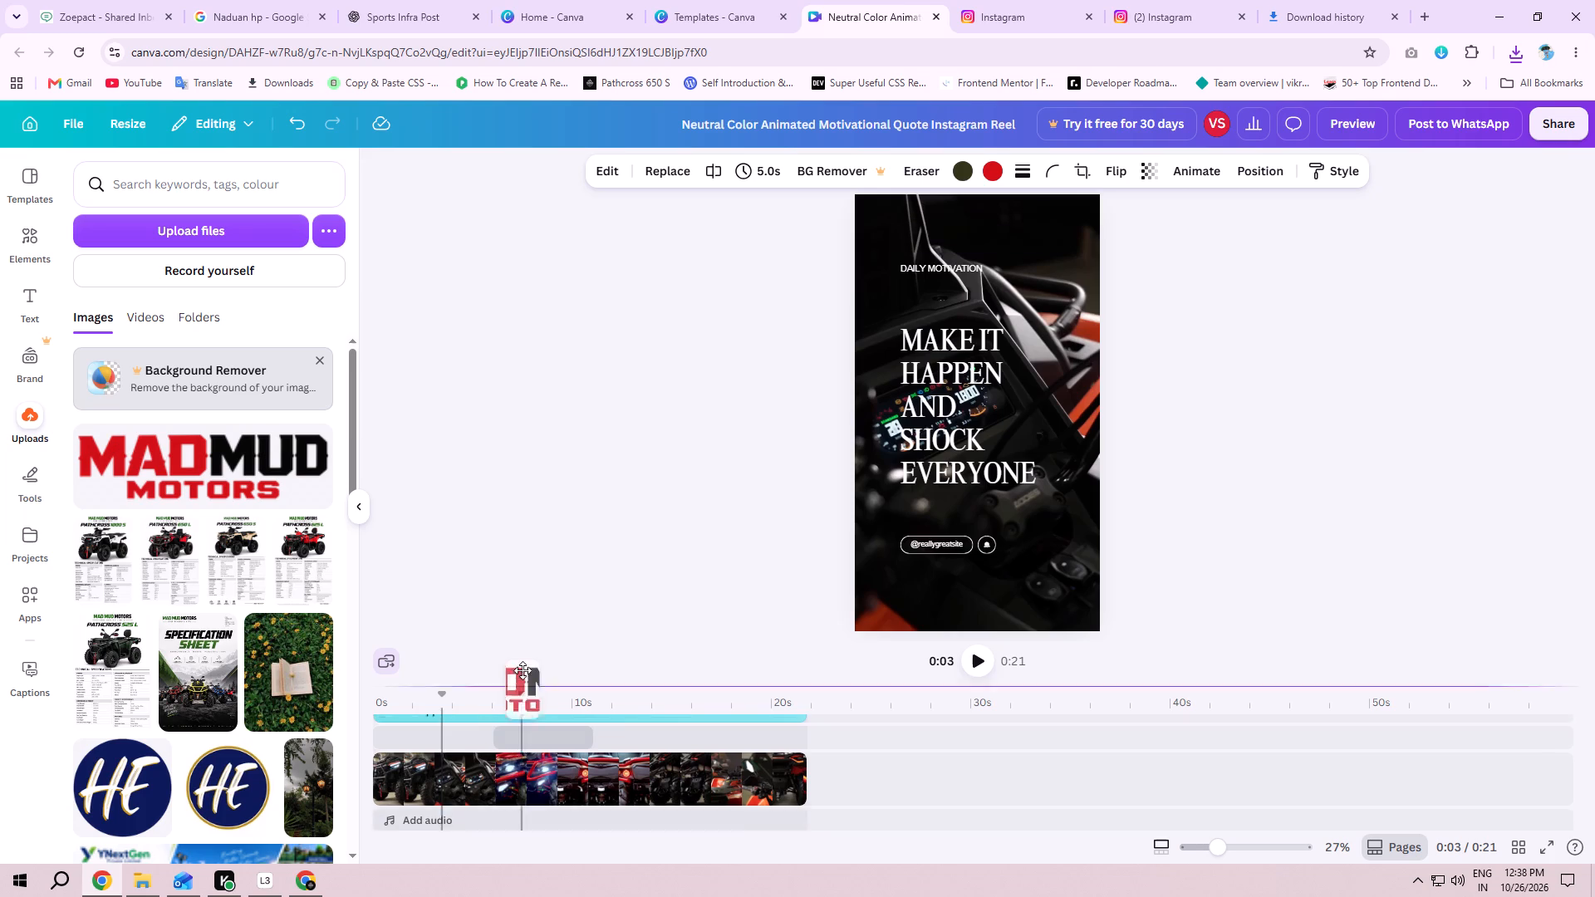
pyautogui.moveTo(523, 670); pyautogui.dragTo(418, 780)
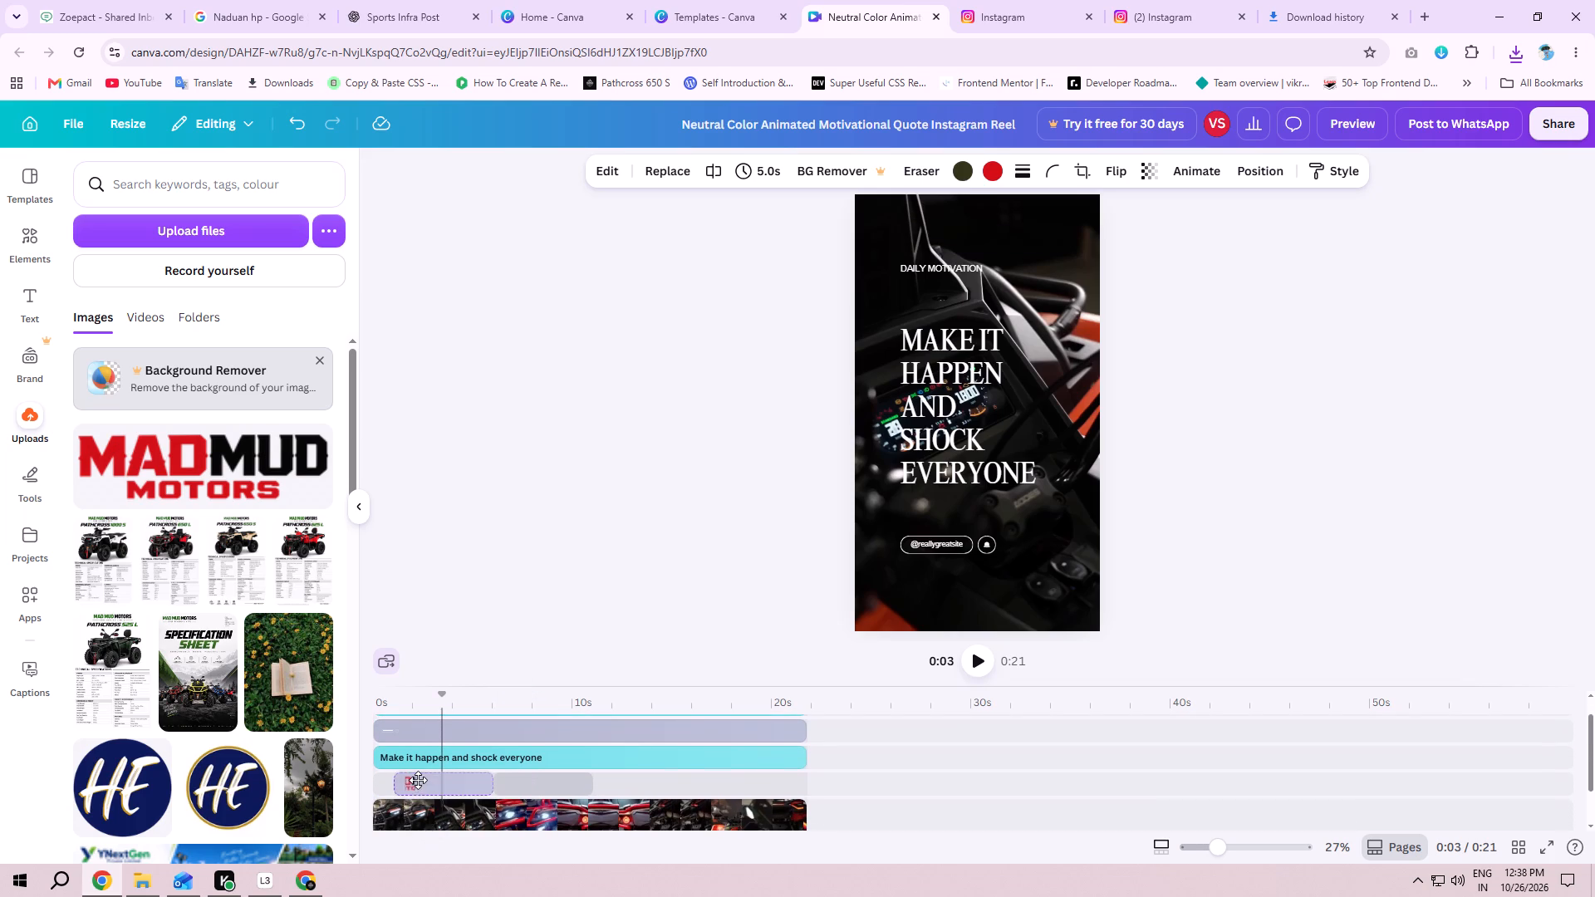
pyautogui.moveTo(418, 780); pyautogui.dragTo(406, 781)
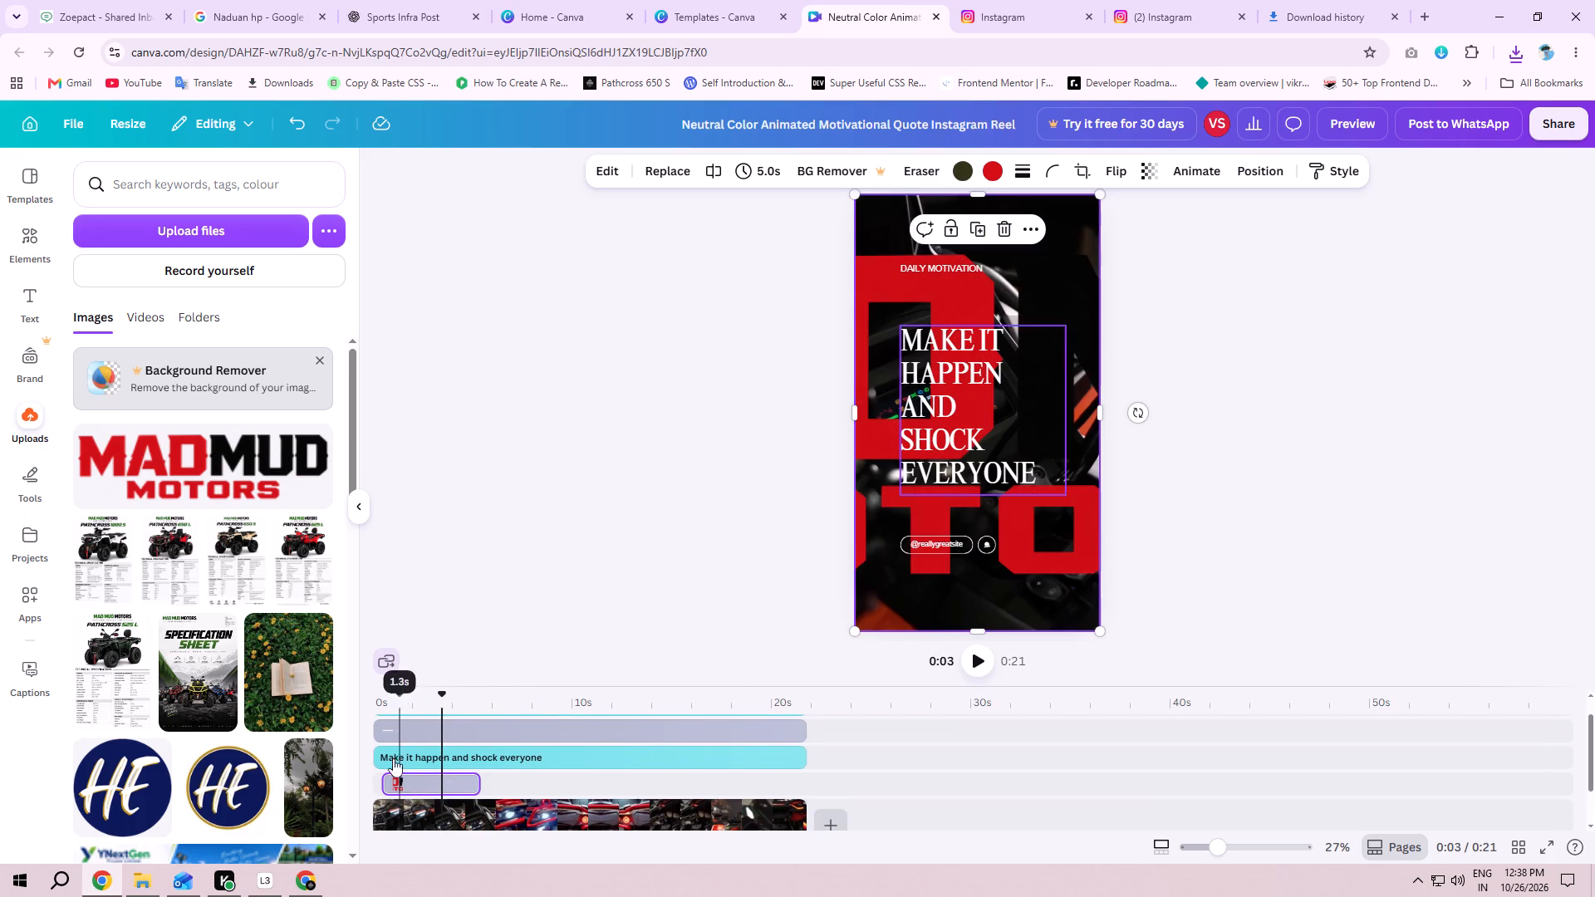
# Extend the logo image's clip in the timeline to 9.0 s.
pyautogui.click(419, 782)
pyautogui.click(1071, 517)
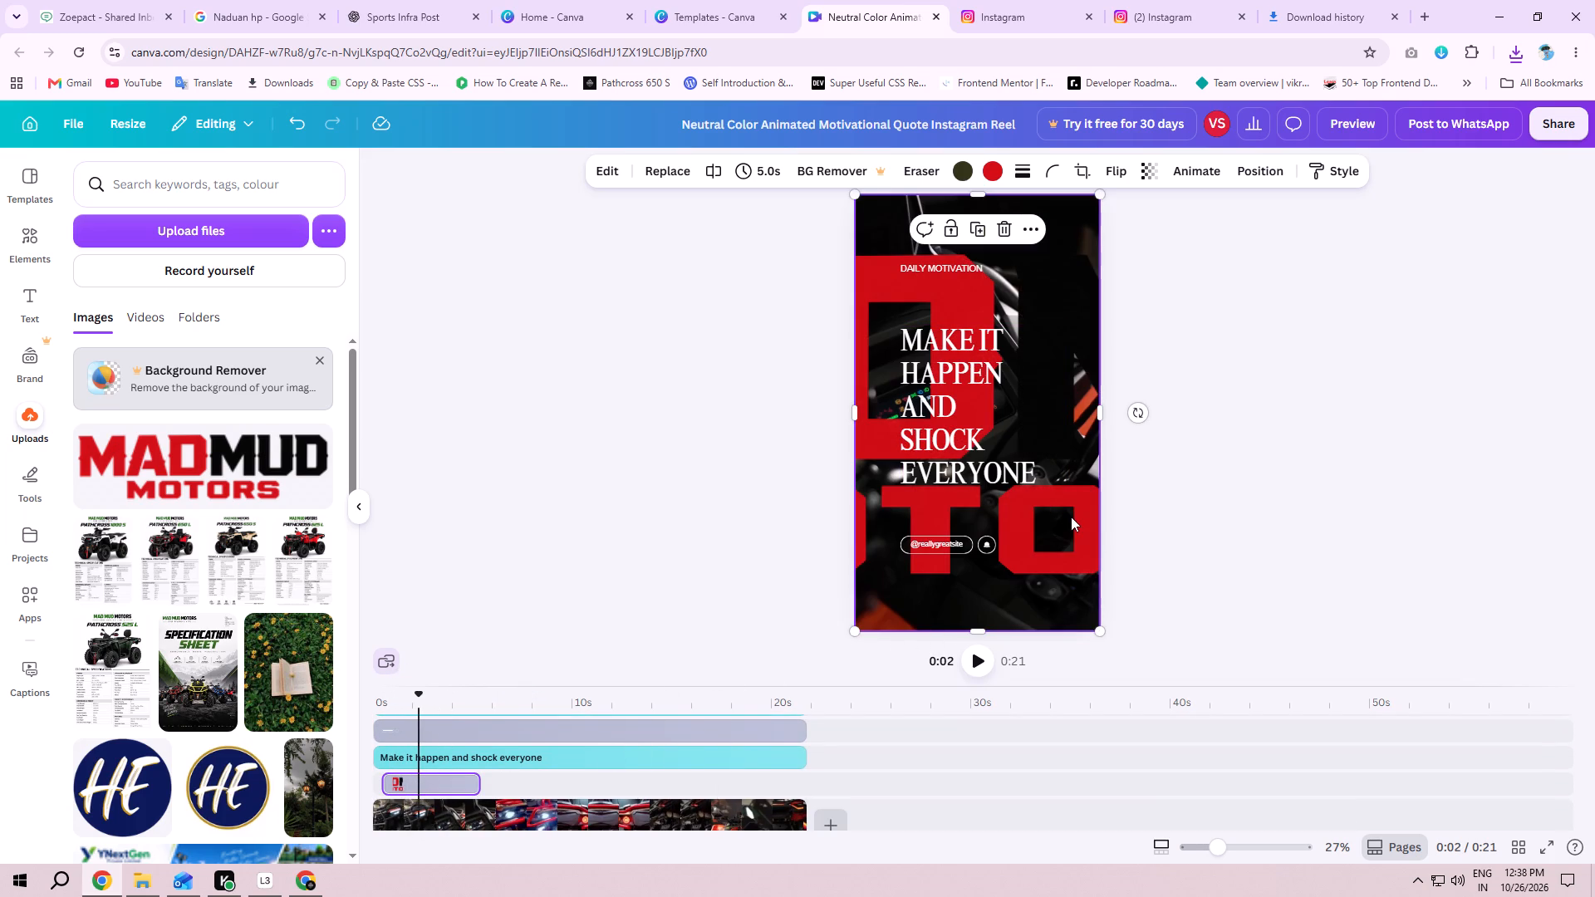
pyautogui.click(1081, 532)
pyautogui.click(429, 778)
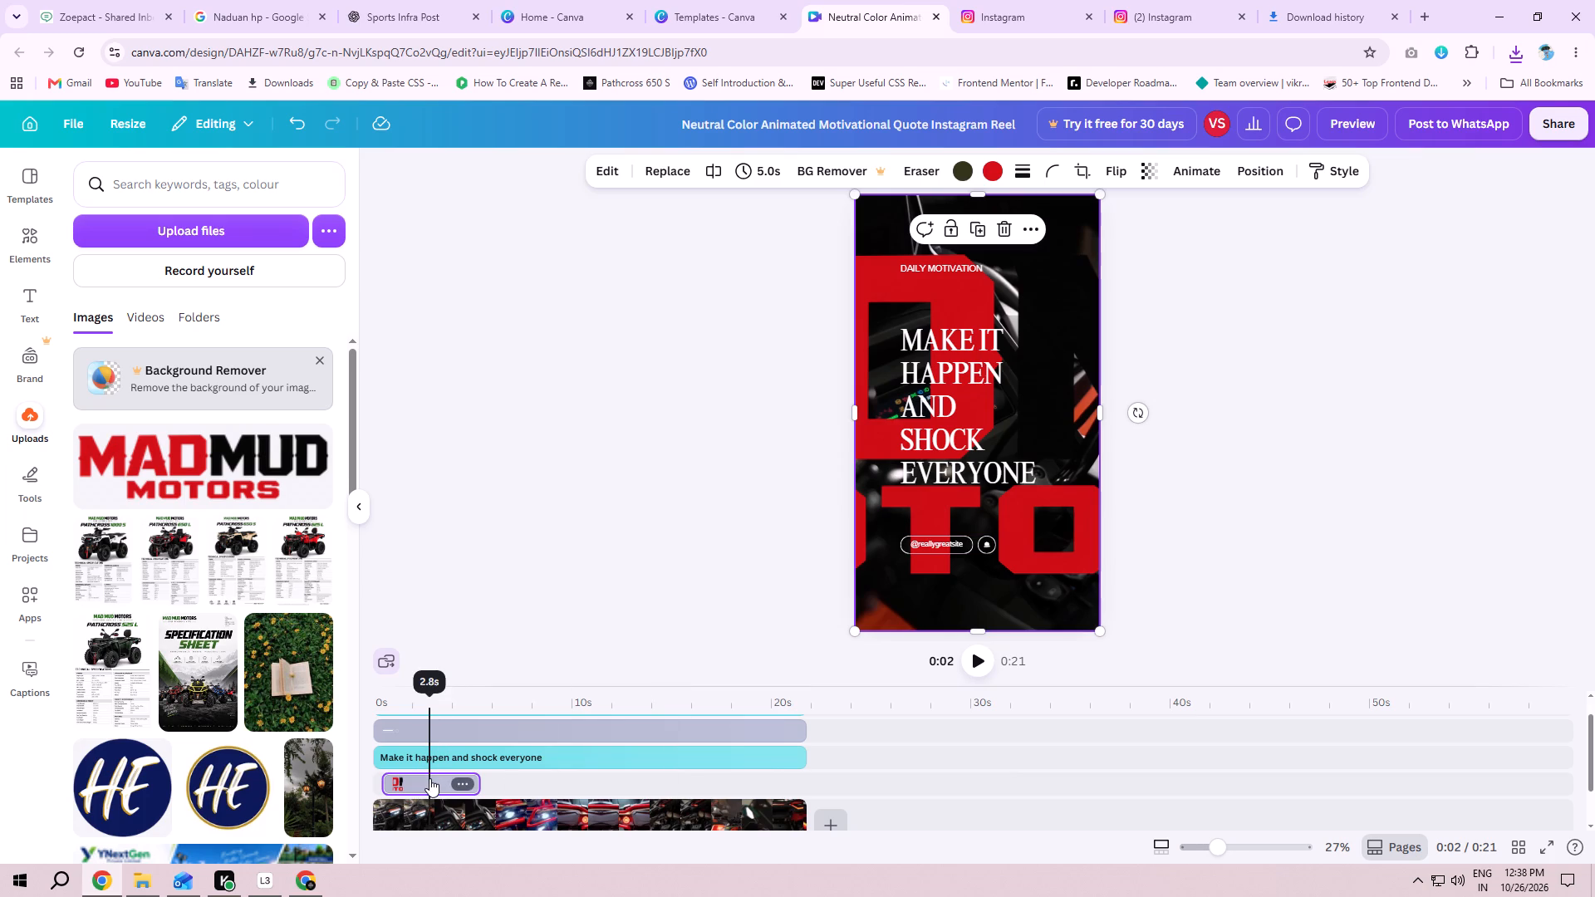
pyautogui.click(897, 299)
pyautogui.moveTo(897, 299); pyautogui.dragTo(936, 311)
pyautogui.moveTo(443, 787); pyautogui.dragTo(429, 685)
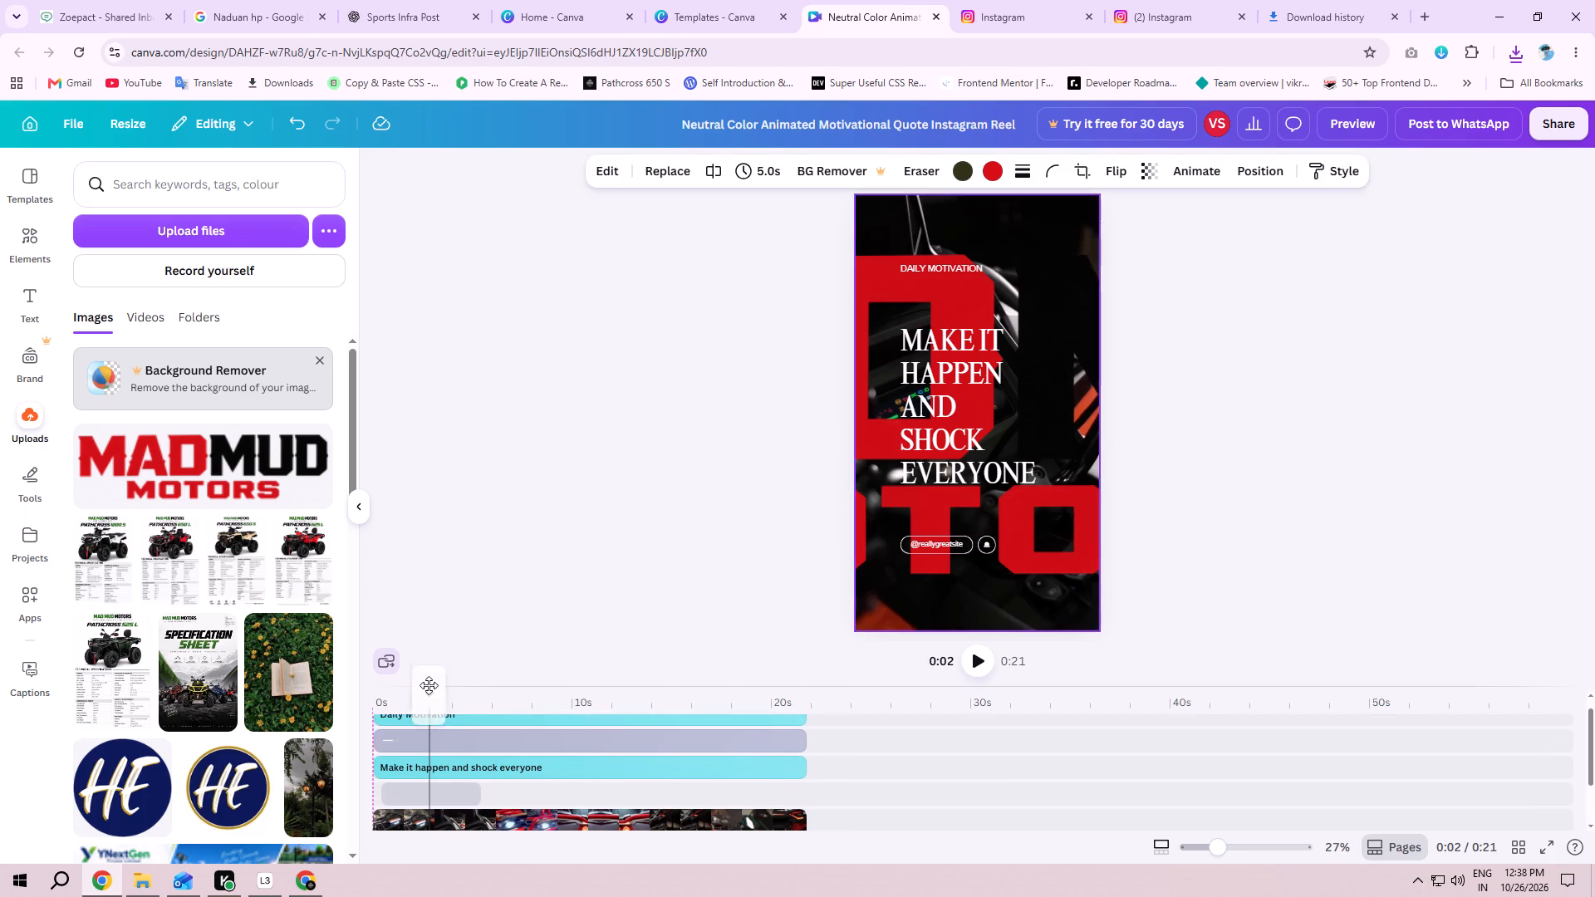
pyautogui.moveTo(429, 685); pyautogui.dragTo(432, 663)
pyautogui.moveTo(479, 801); pyautogui.dragTo(560, 811)
pyautogui.click(499, 815)
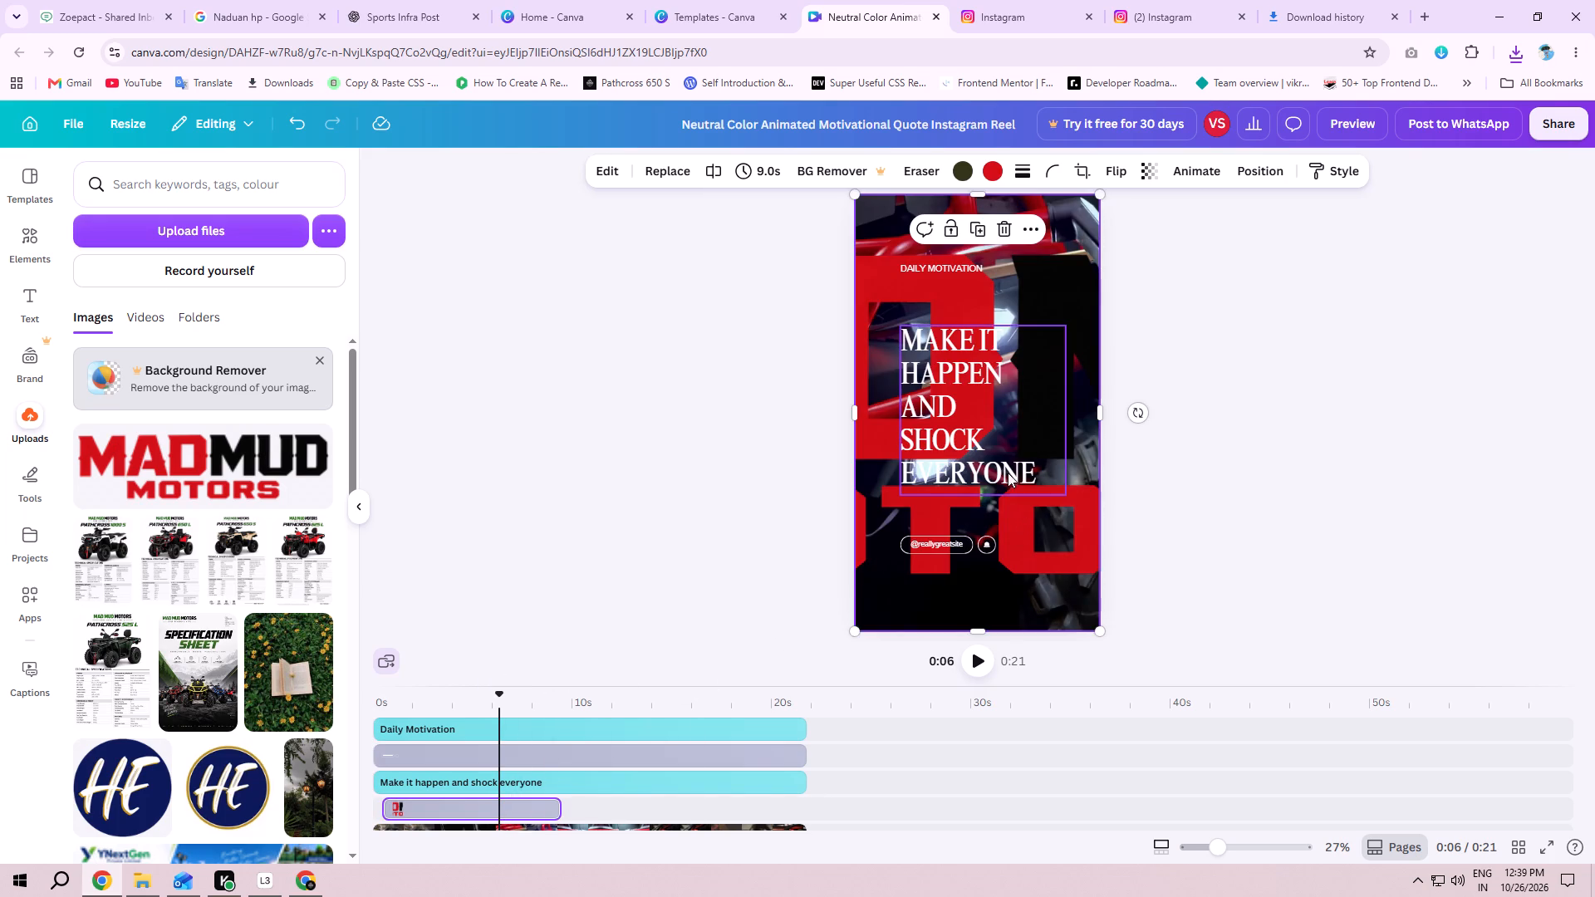
# Move the "Make it happen and shock everyone" headline off the logo toward the page's right edge.
pyautogui.click(999, 459)
pyautogui.click(1028, 518)
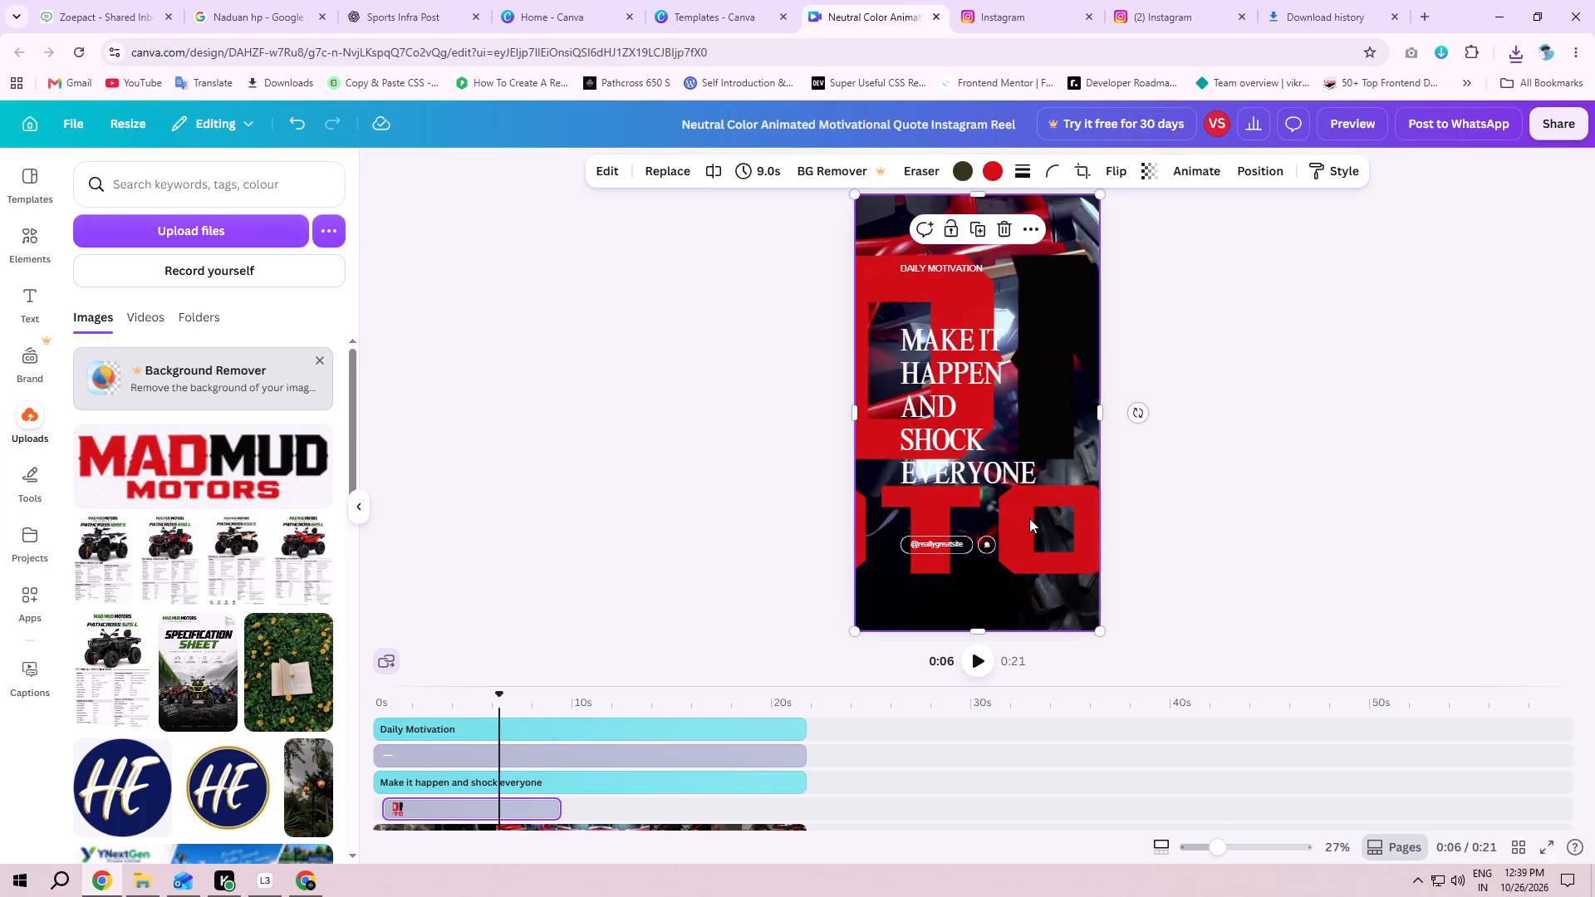
pyautogui.click(949, 441)
pyautogui.moveTo(949, 441); pyautogui.dragTo(1070, 385)
# Shrink the full-page logo image to a small element and move it to the reel page's upper-left corner.
pyautogui.click(930, 424)
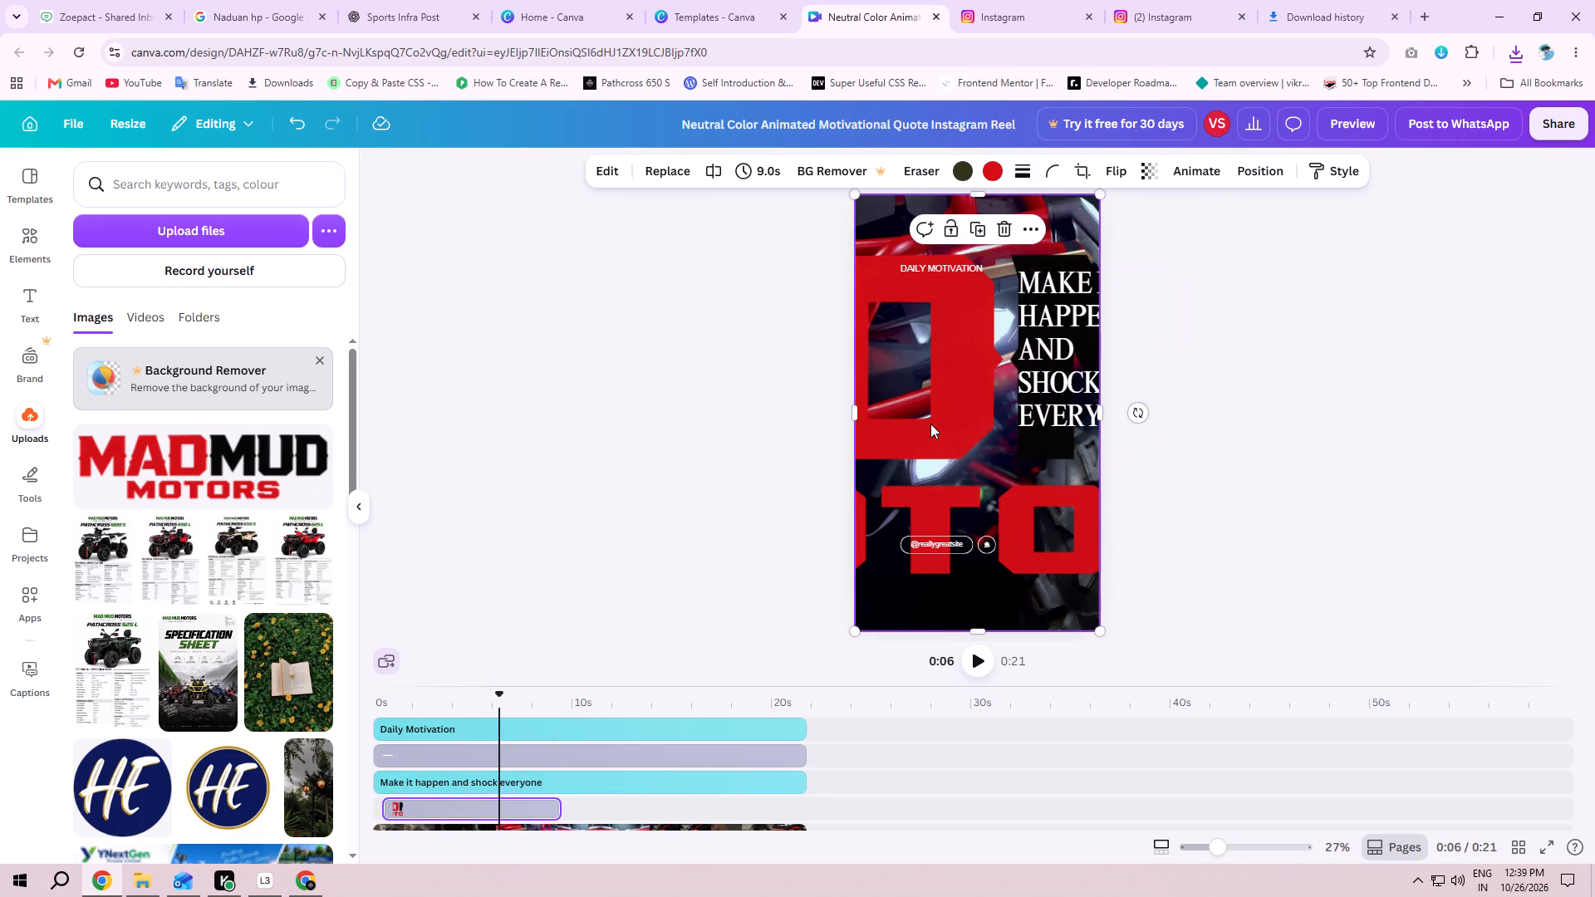
pyautogui.moveTo(934, 424); pyautogui.dragTo(958, 454)
pyautogui.moveTo(1031, 566); pyautogui.dragTo(1012, 522)
pyautogui.moveTo(1104, 620); pyautogui.dragTo(968, 488)
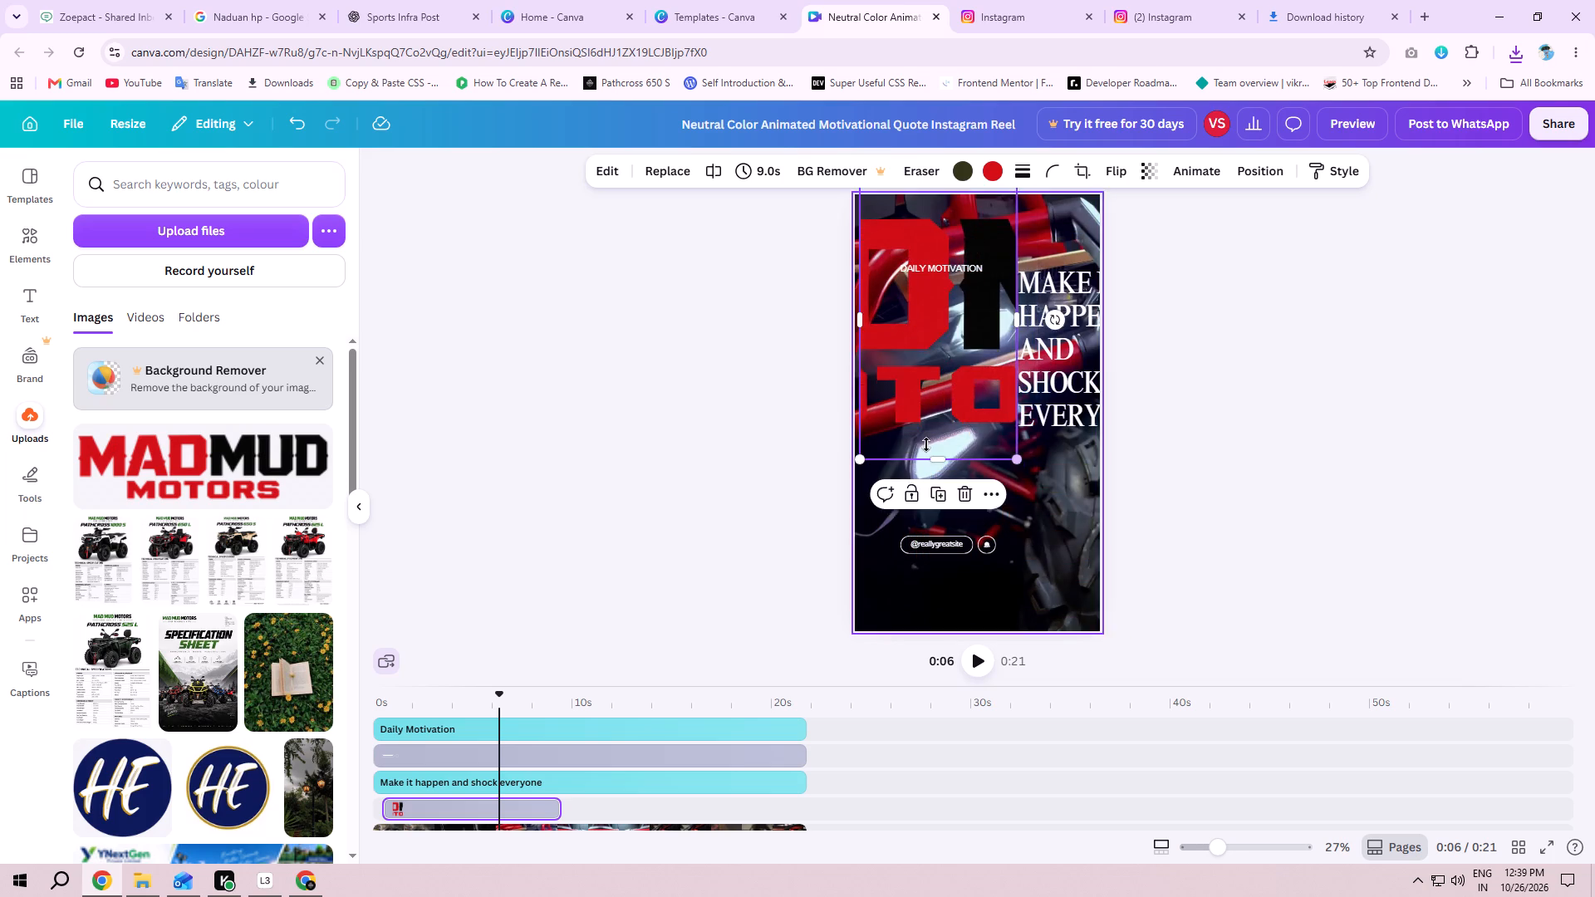
pyautogui.moveTo(915, 421); pyautogui.dragTo(945, 469)
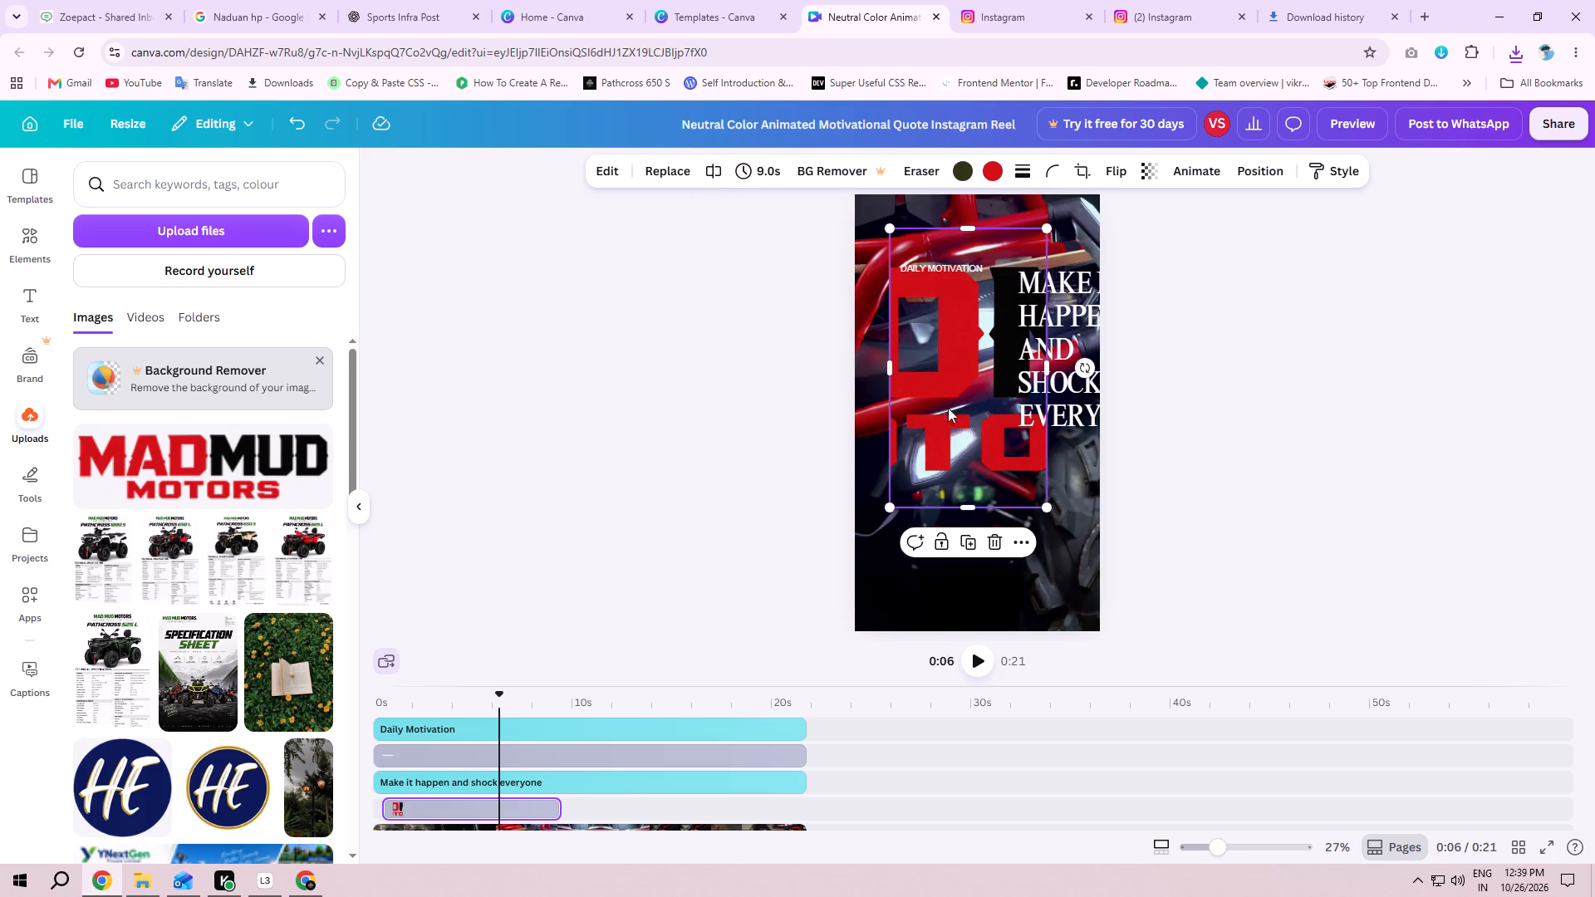
pyautogui.moveTo(1048, 507); pyautogui.dragTo(932, 348)
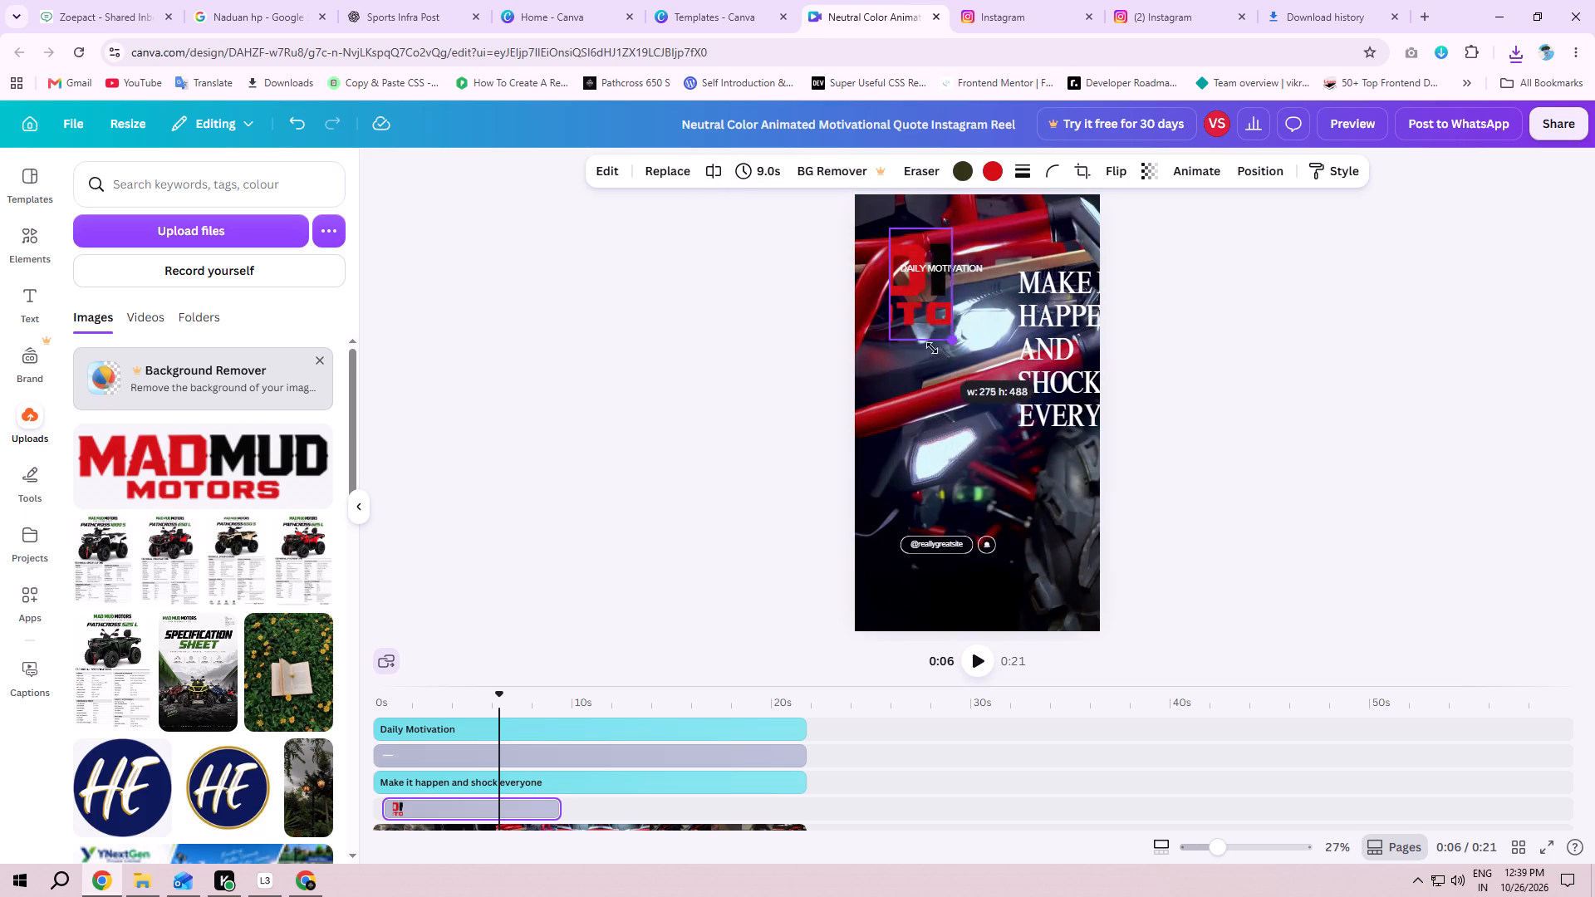
pyautogui.moveTo(932, 348); pyautogui.dragTo(921, 341)
pyautogui.moveTo(911, 298); pyautogui.dragTo(898, 243)
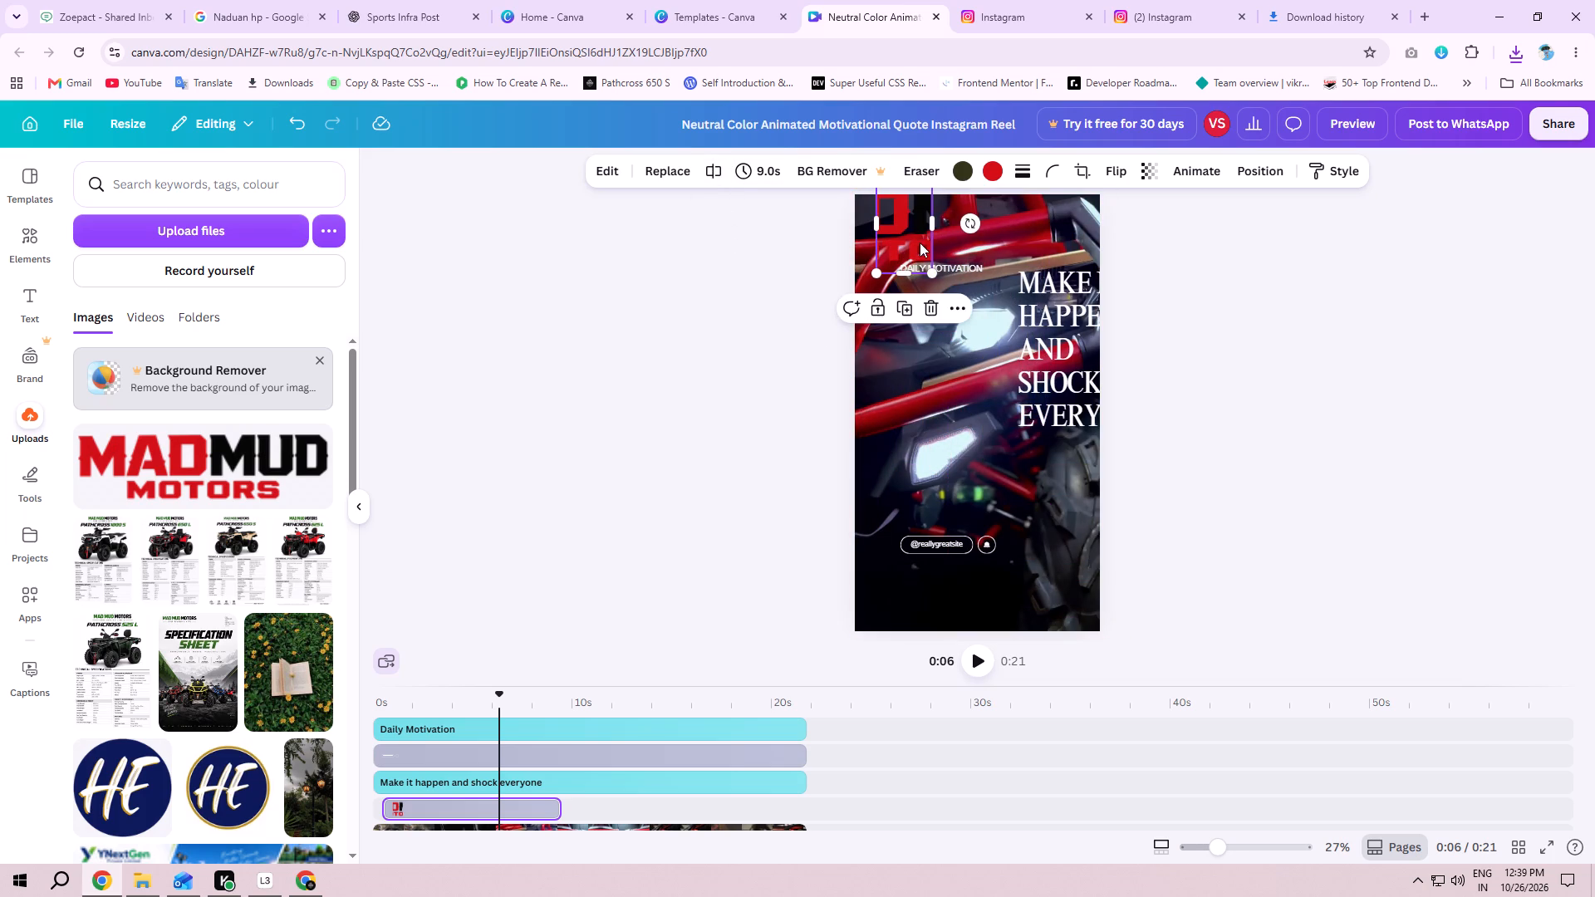
# Widen the logo's crop to show all of "MADMUD MOTORS", then scale and place it above the "Daily Motivation" text.
pyautogui.moveTo(932, 222); pyautogui.dragTo(1072, 213)
pyautogui.moveTo(1013, 231); pyautogui.dragTo(1018, 259)
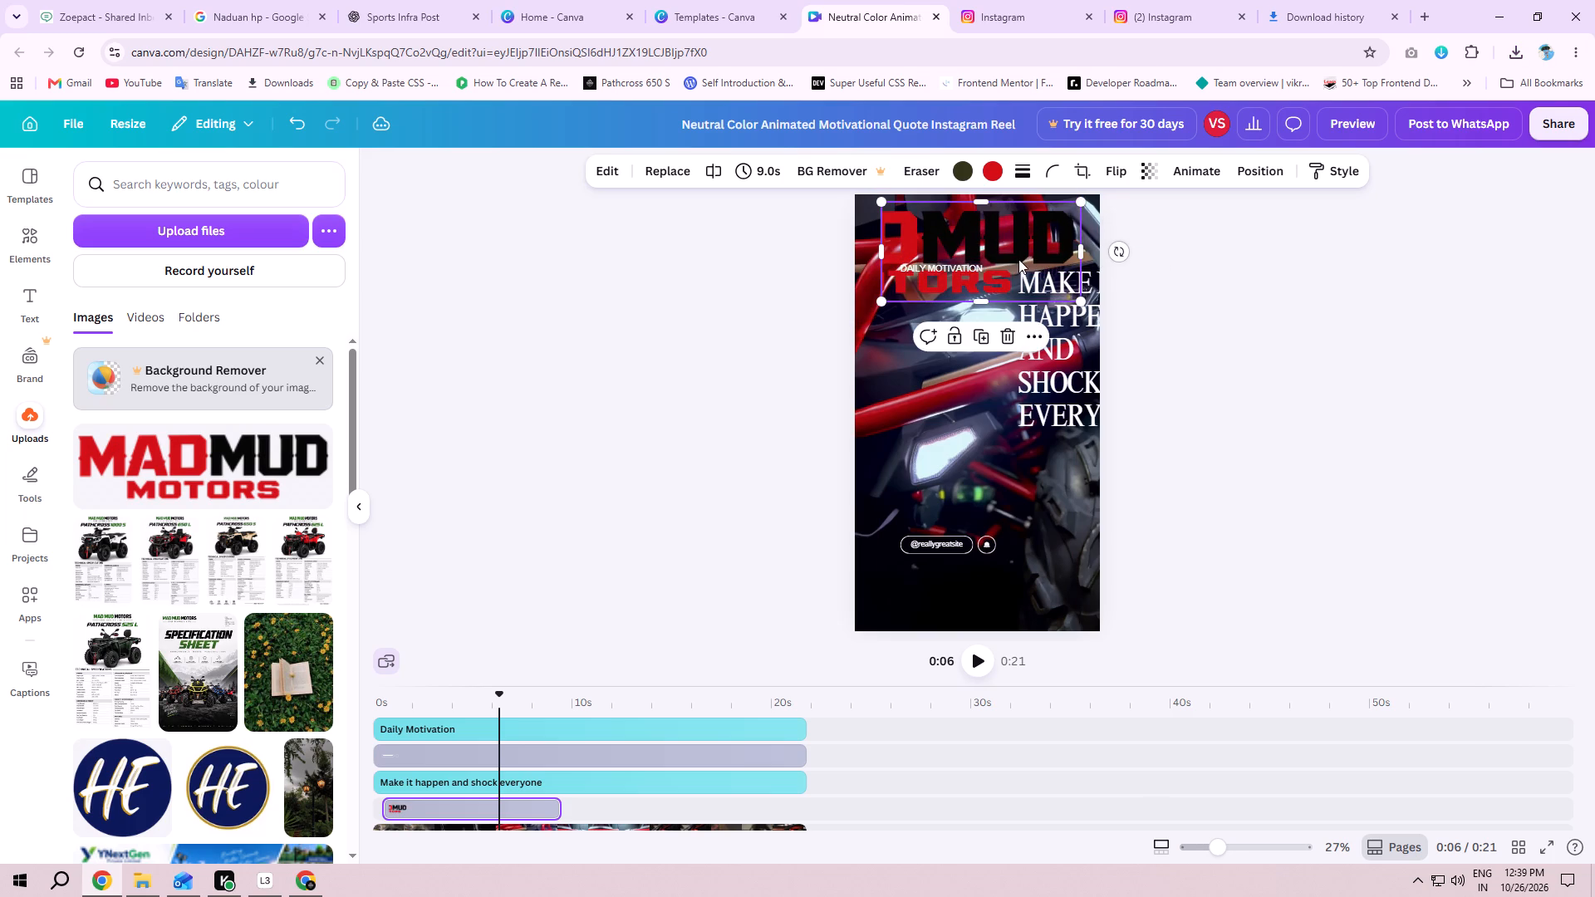
pyautogui.moveTo(1080, 302); pyautogui.dragTo(994, 263)
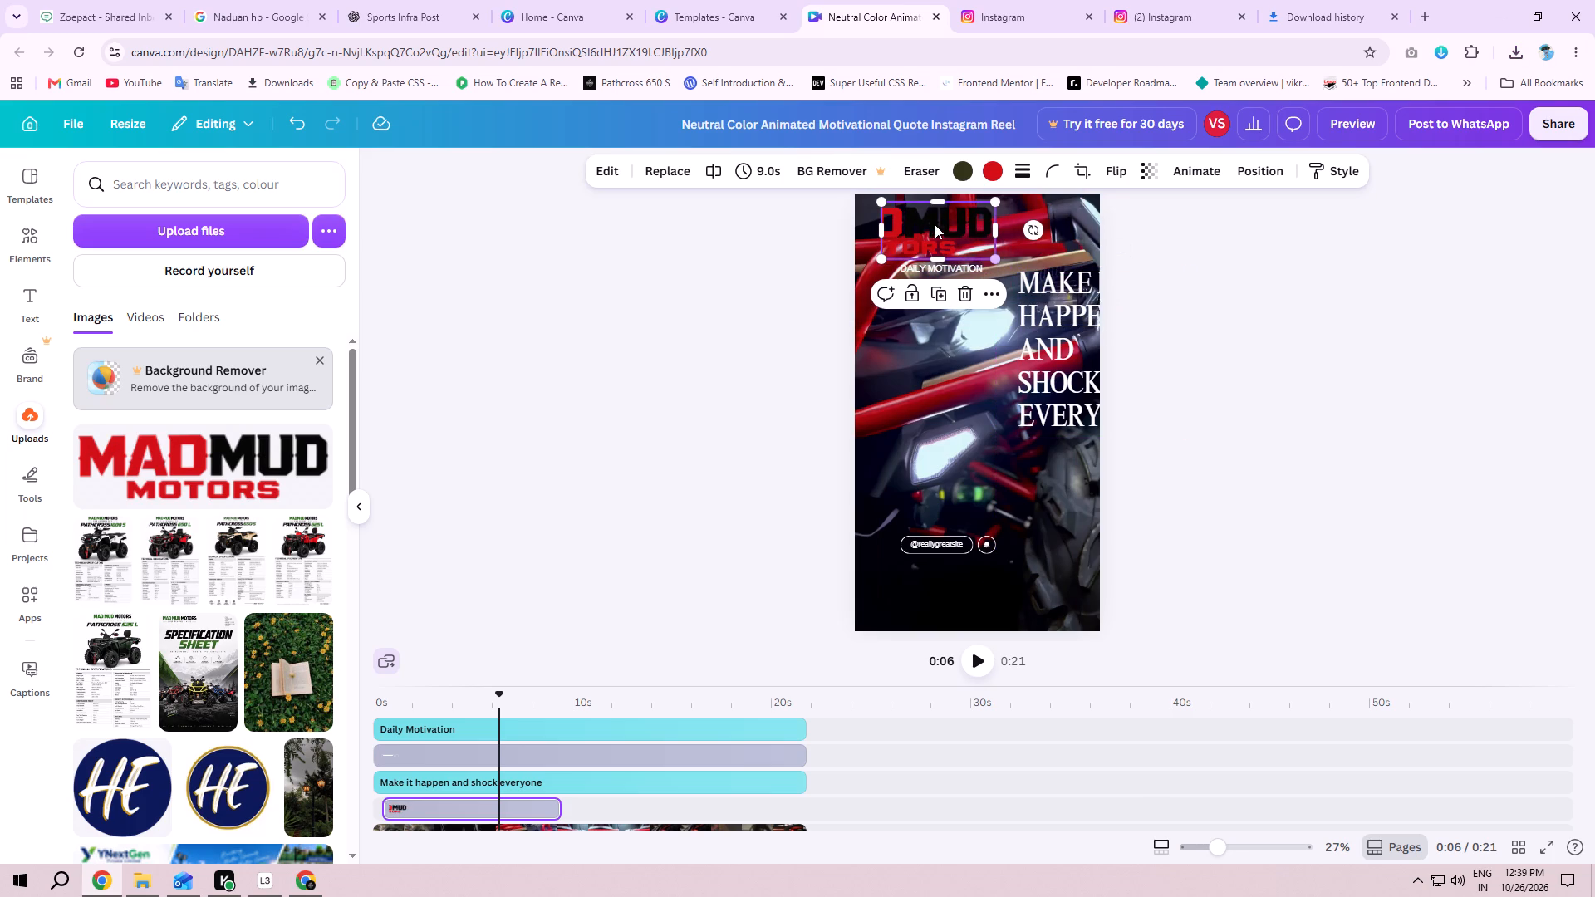
pyautogui.moveTo(904, 222); pyautogui.dragTo(944, 224)
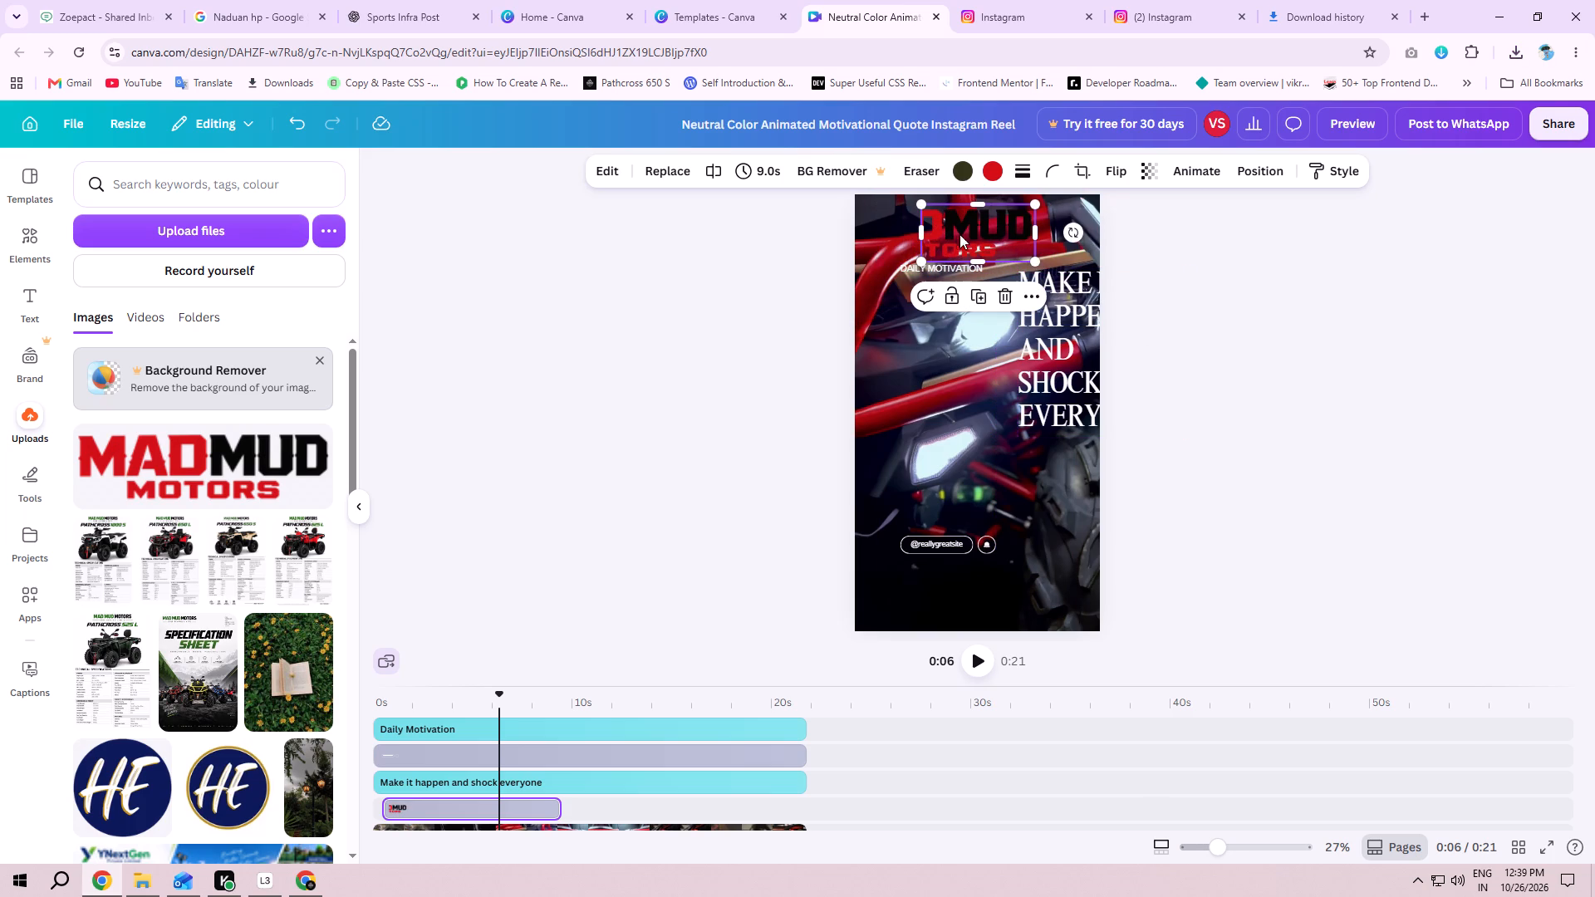
pyautogui.moveTo(917, 232); pyautogui.dragTo(851, 233)
pyautogui.moveTo(912, 227); pyautogui.dragTo(950, 232)
pyautogui.moveTo(1074, 267); pyautogui.dragTo(1025, 248)
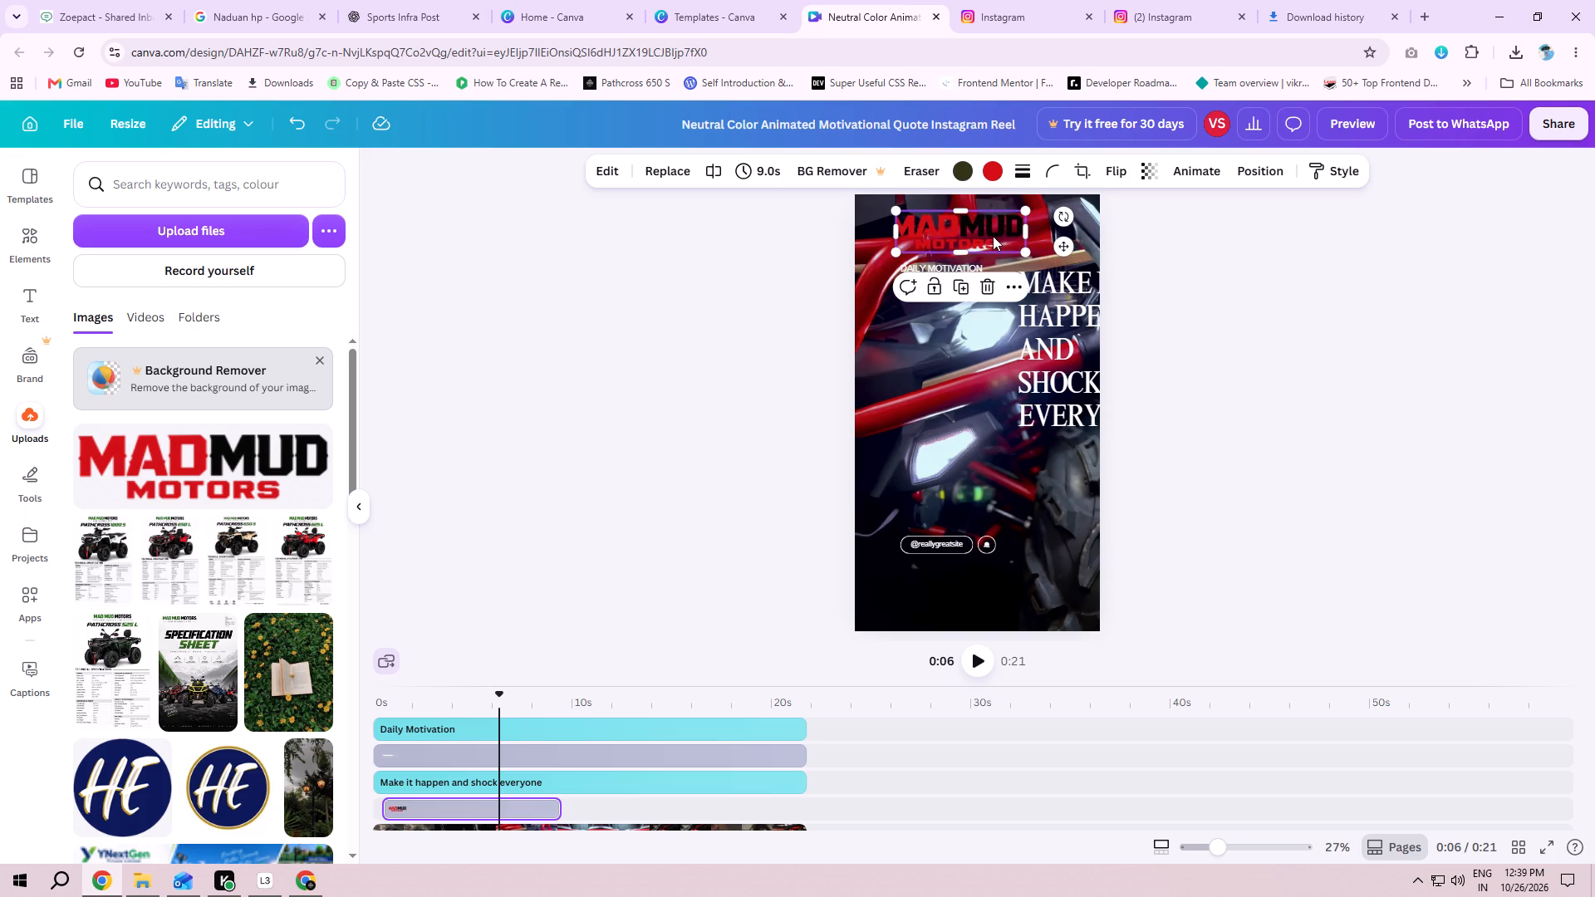
pyautogui.click(993, 236)
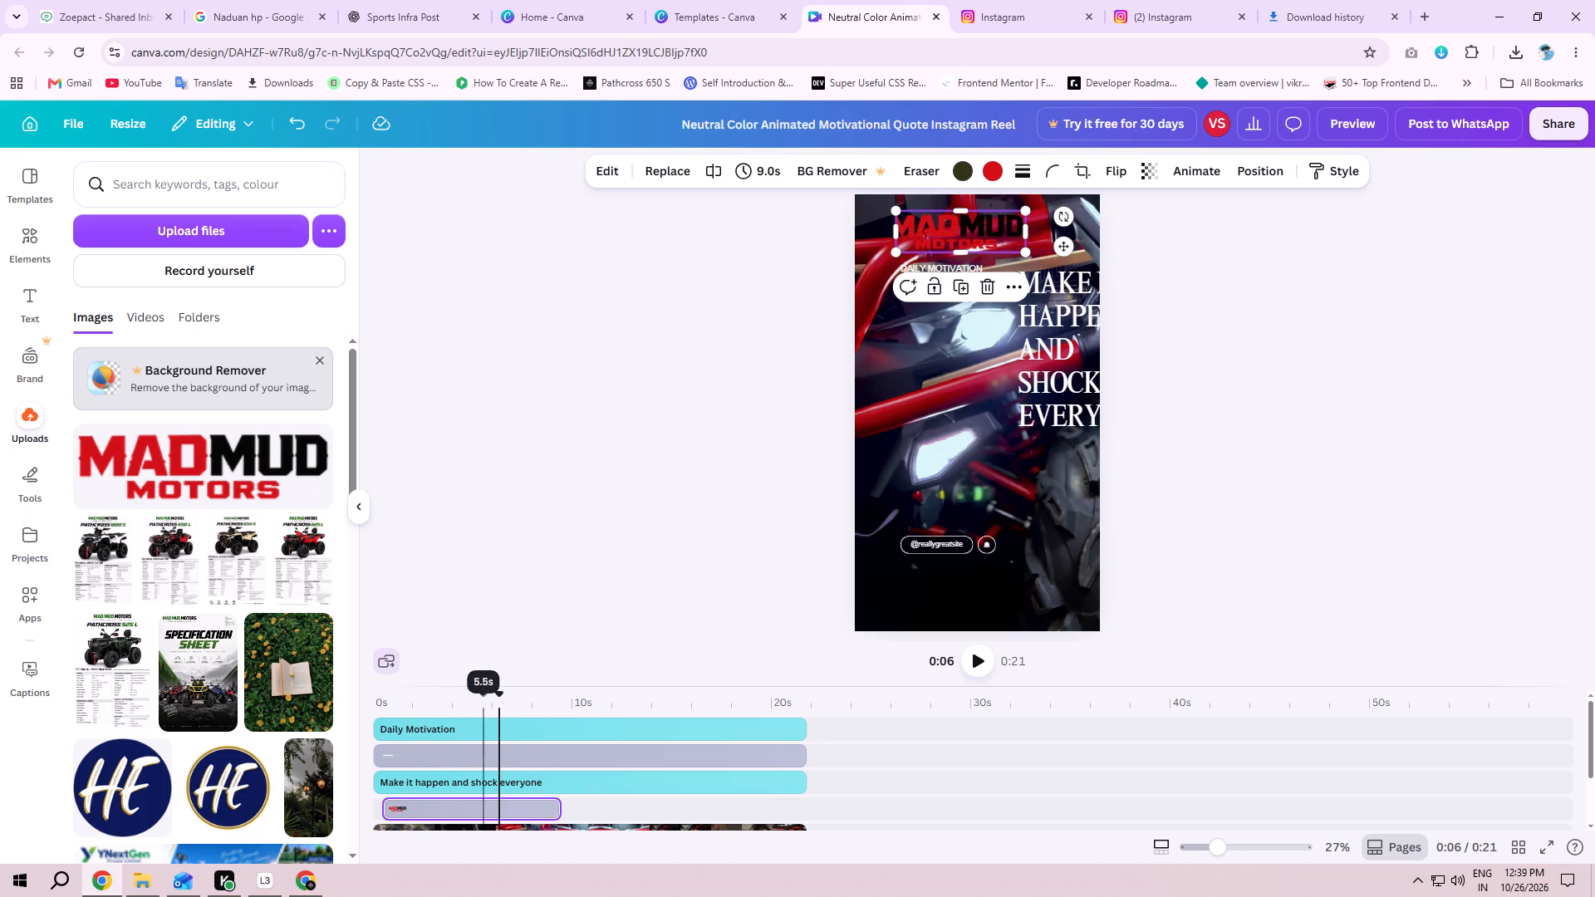
# Play the reel from the start and shift the logo's timeline clip to begin at 0 s.
pyautogui.moveTo(494, 694); pyautogui.dragTo(369, 713)
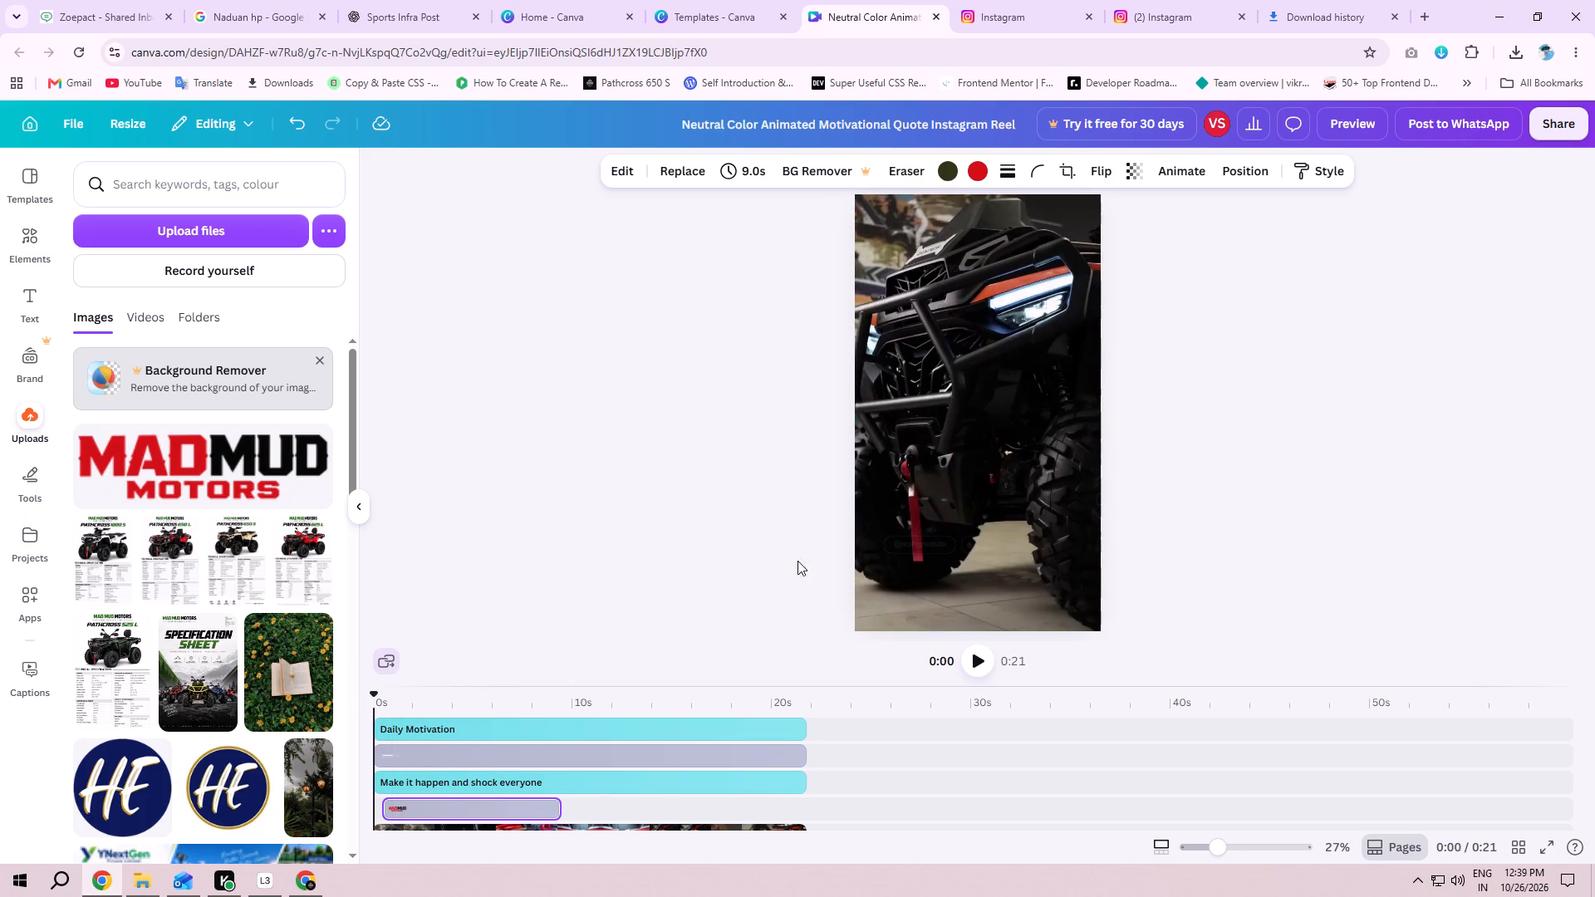
pyautogui.click(976, 664)
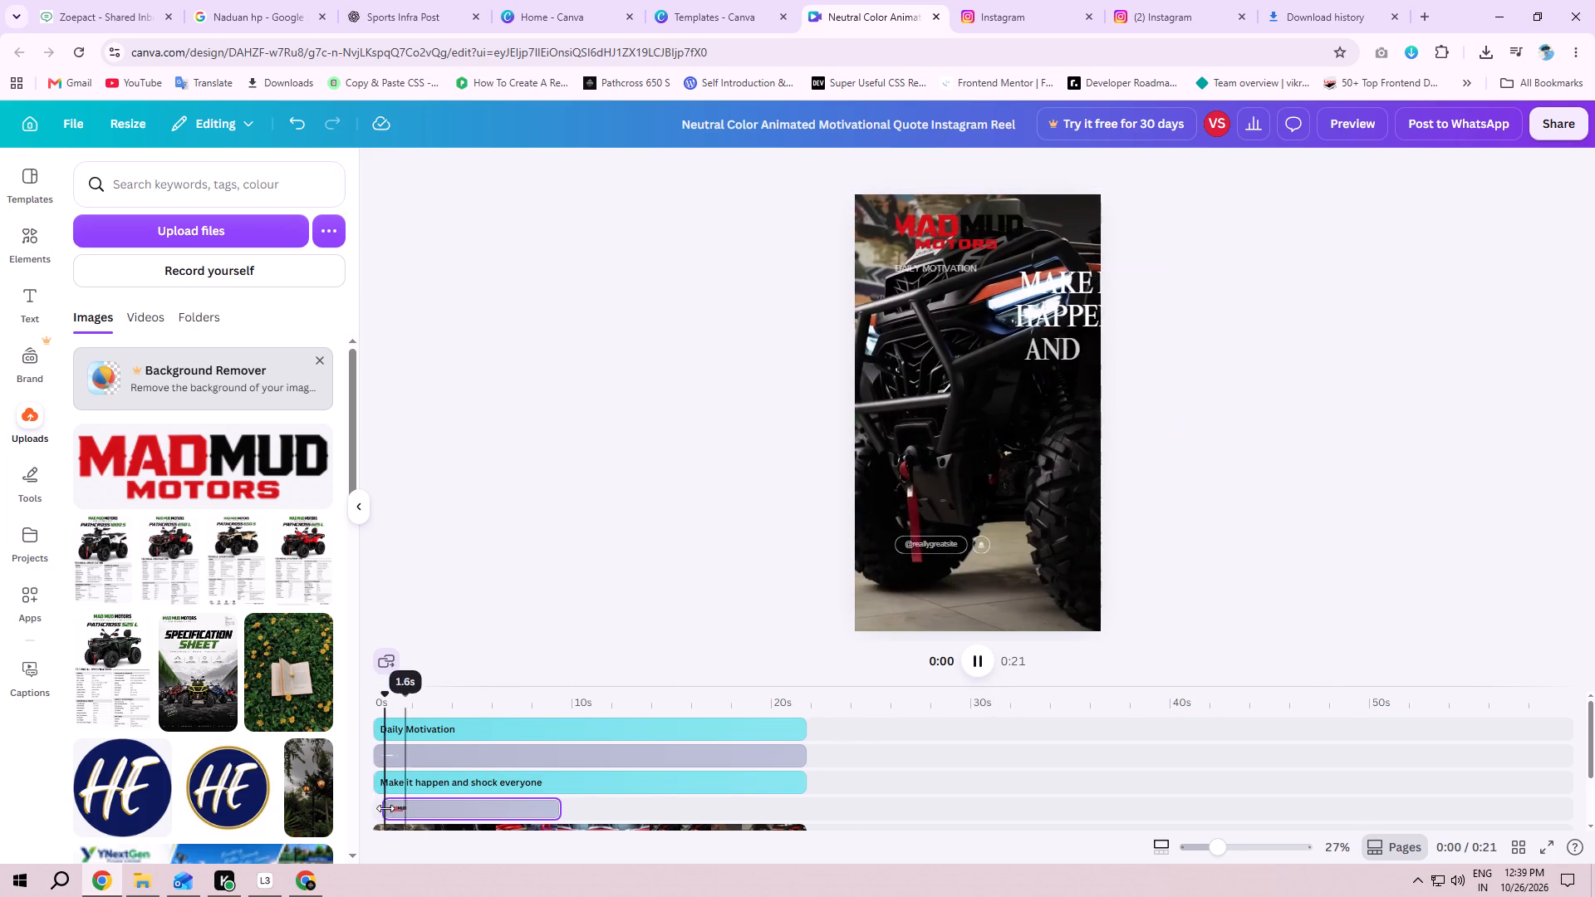
pyautogui.moveTo(434, 801); pyautogui.dragTo(413, 805)
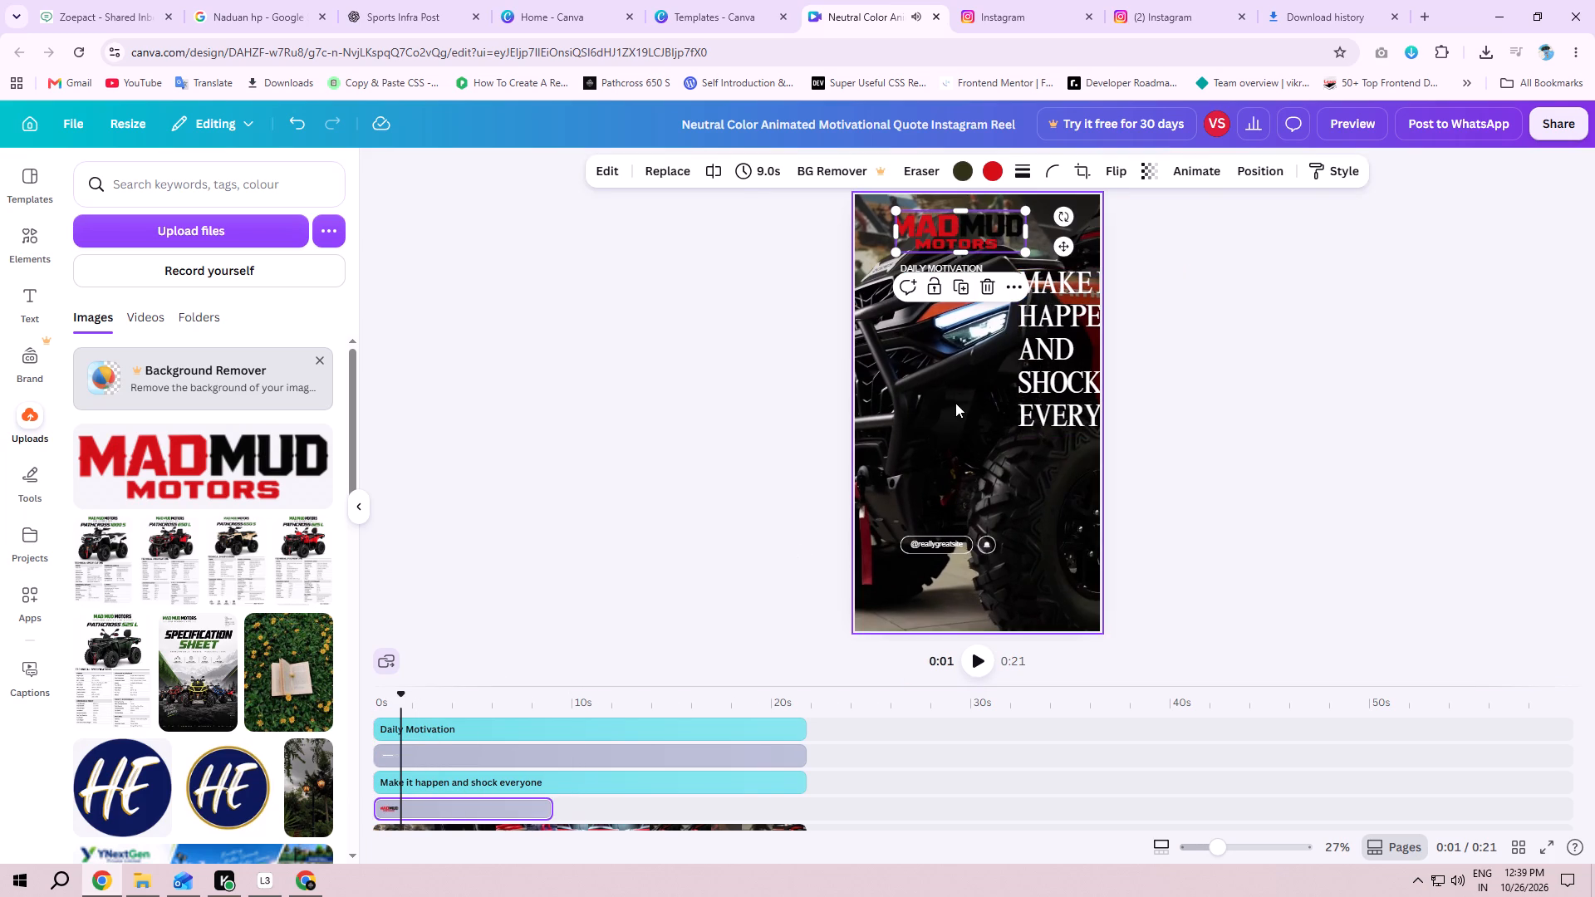
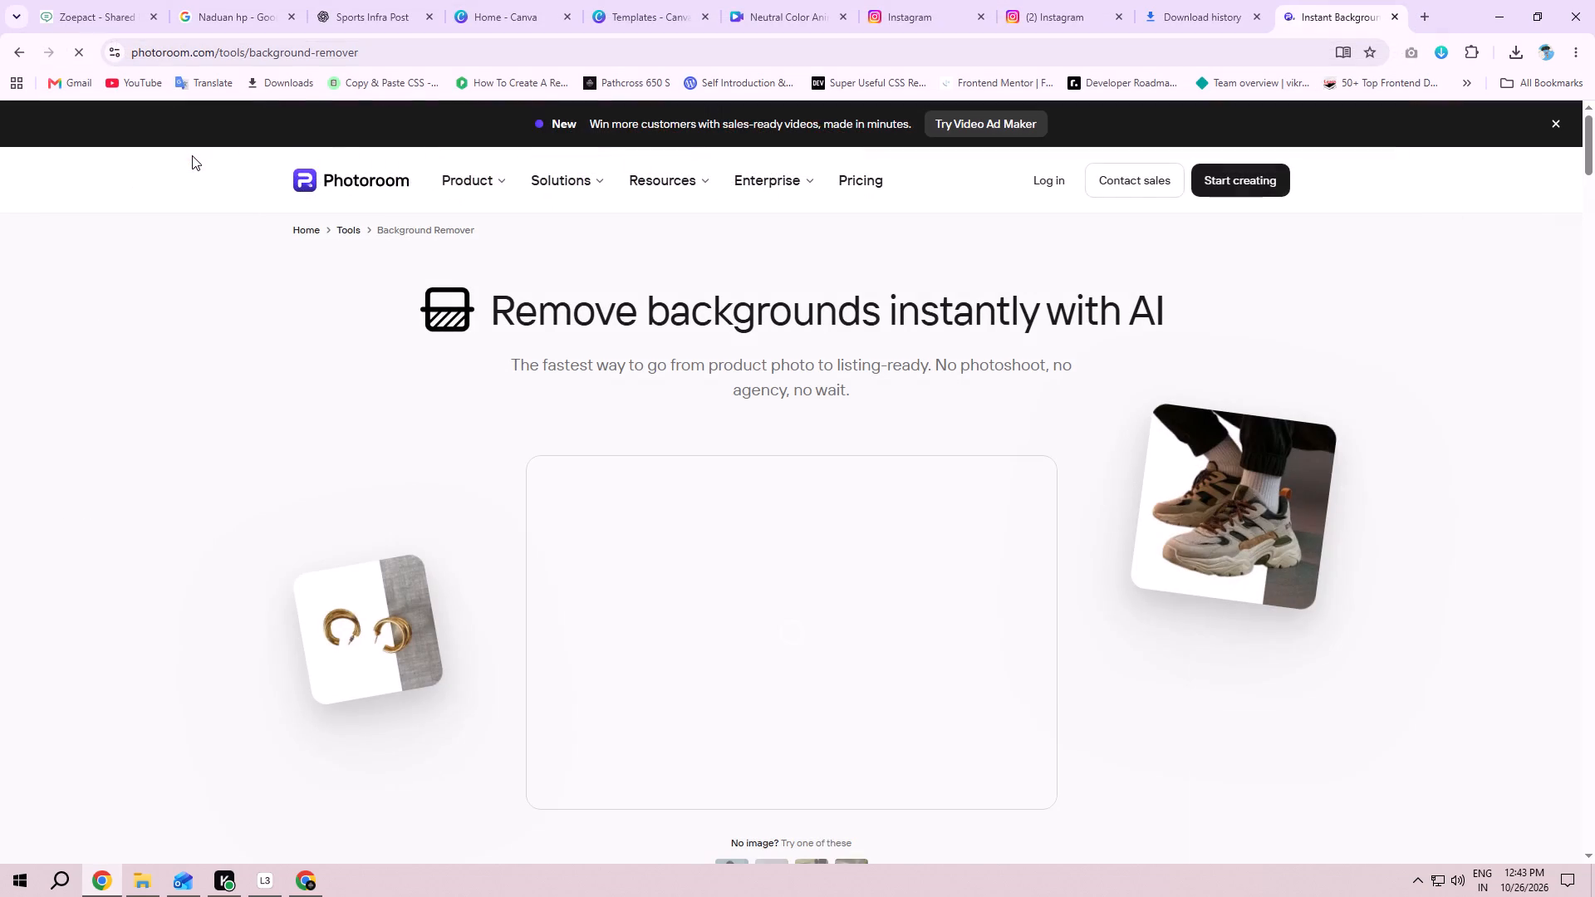
# Download the background-free logo as a PNG image named 3 in the MAD MUD folder.
pyautogui.scroll(-3, 645, 491)
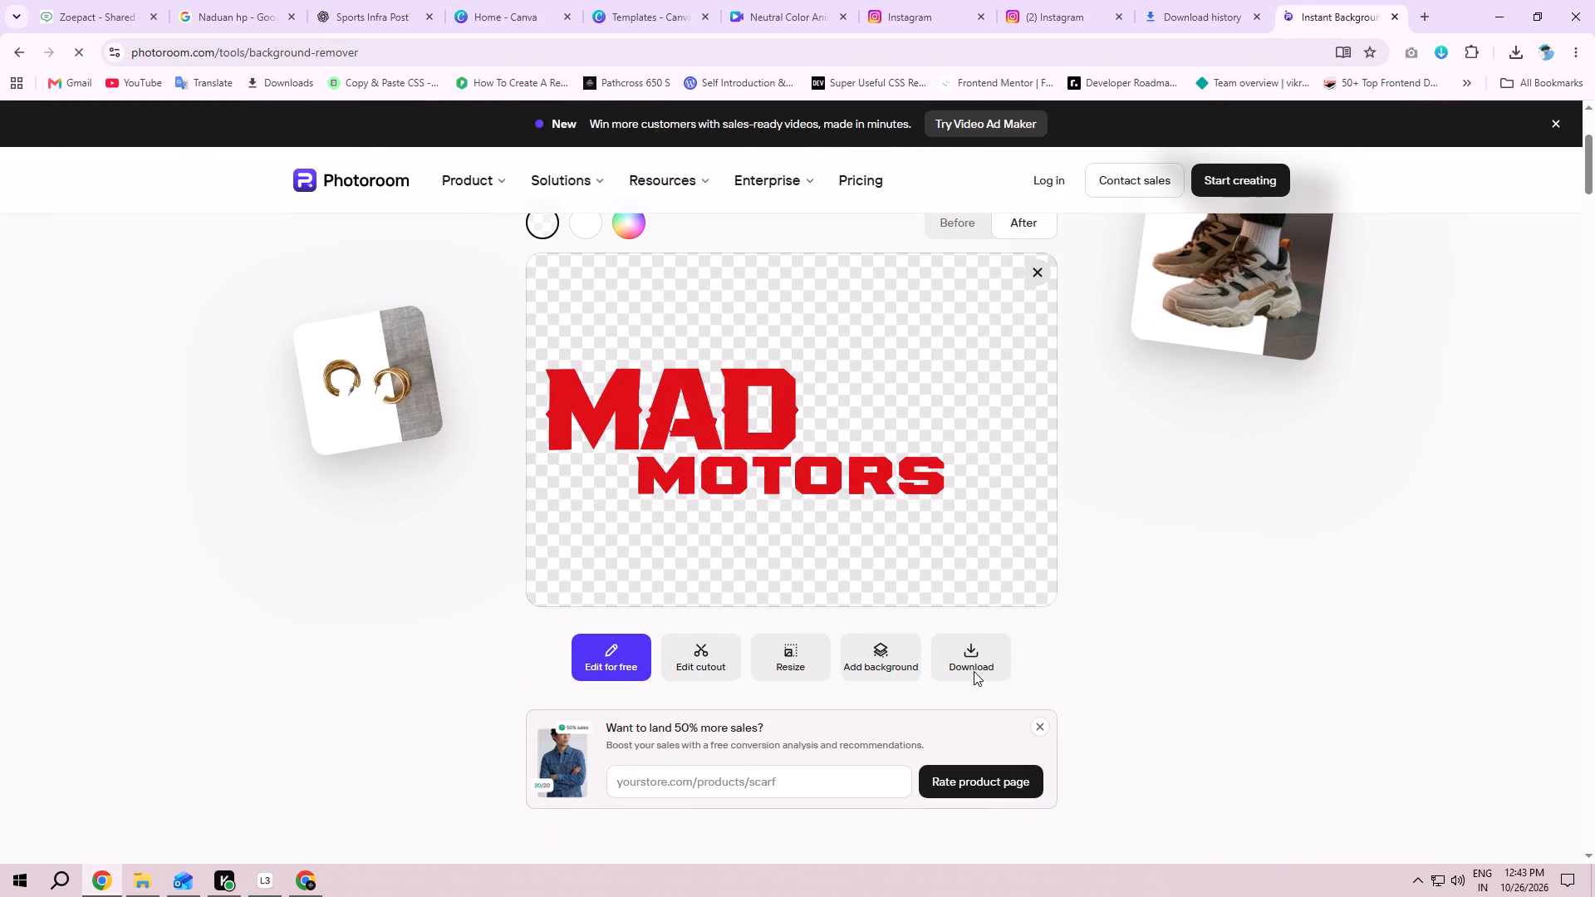
pyautogui.click(974, 674)
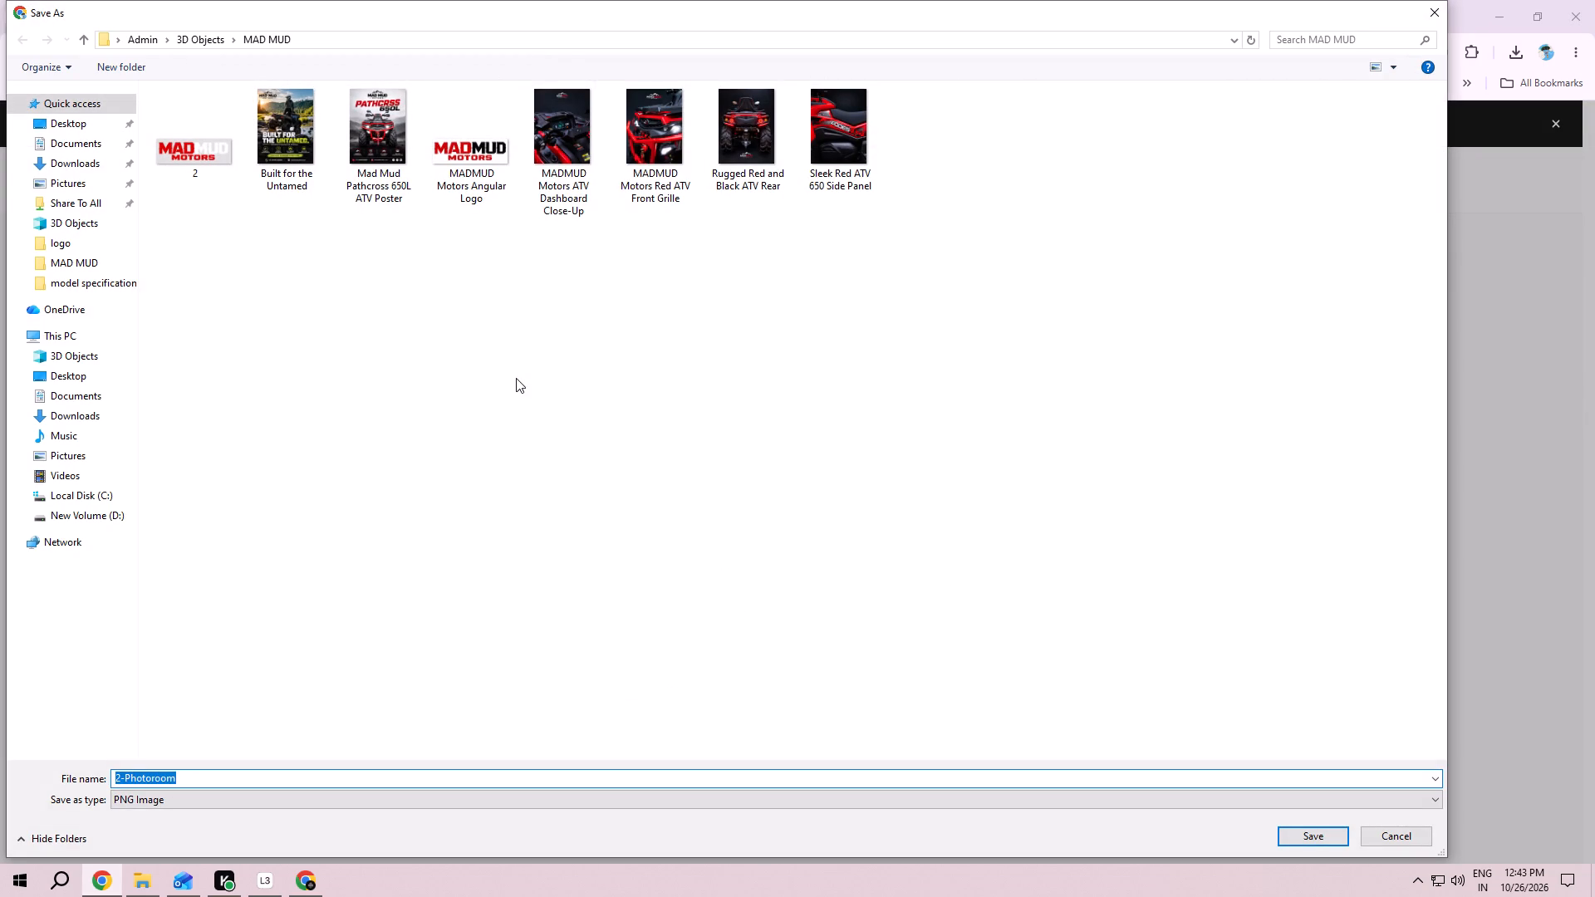
pyautogui.press('BackSpace')
pyautogui.press('3')
pyautogui.press('Return')
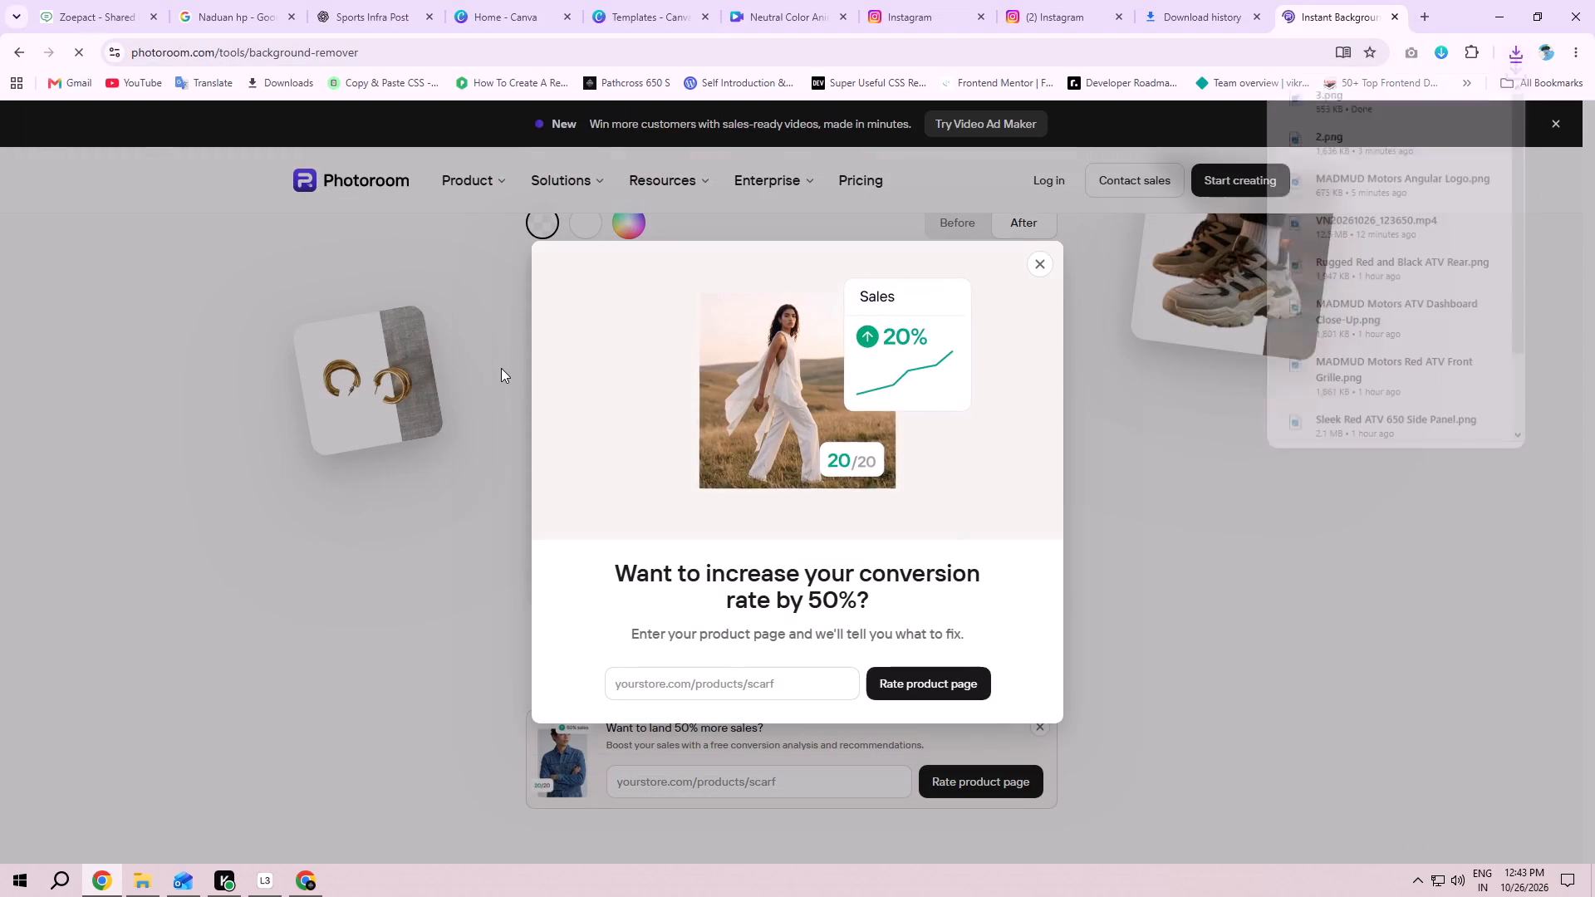
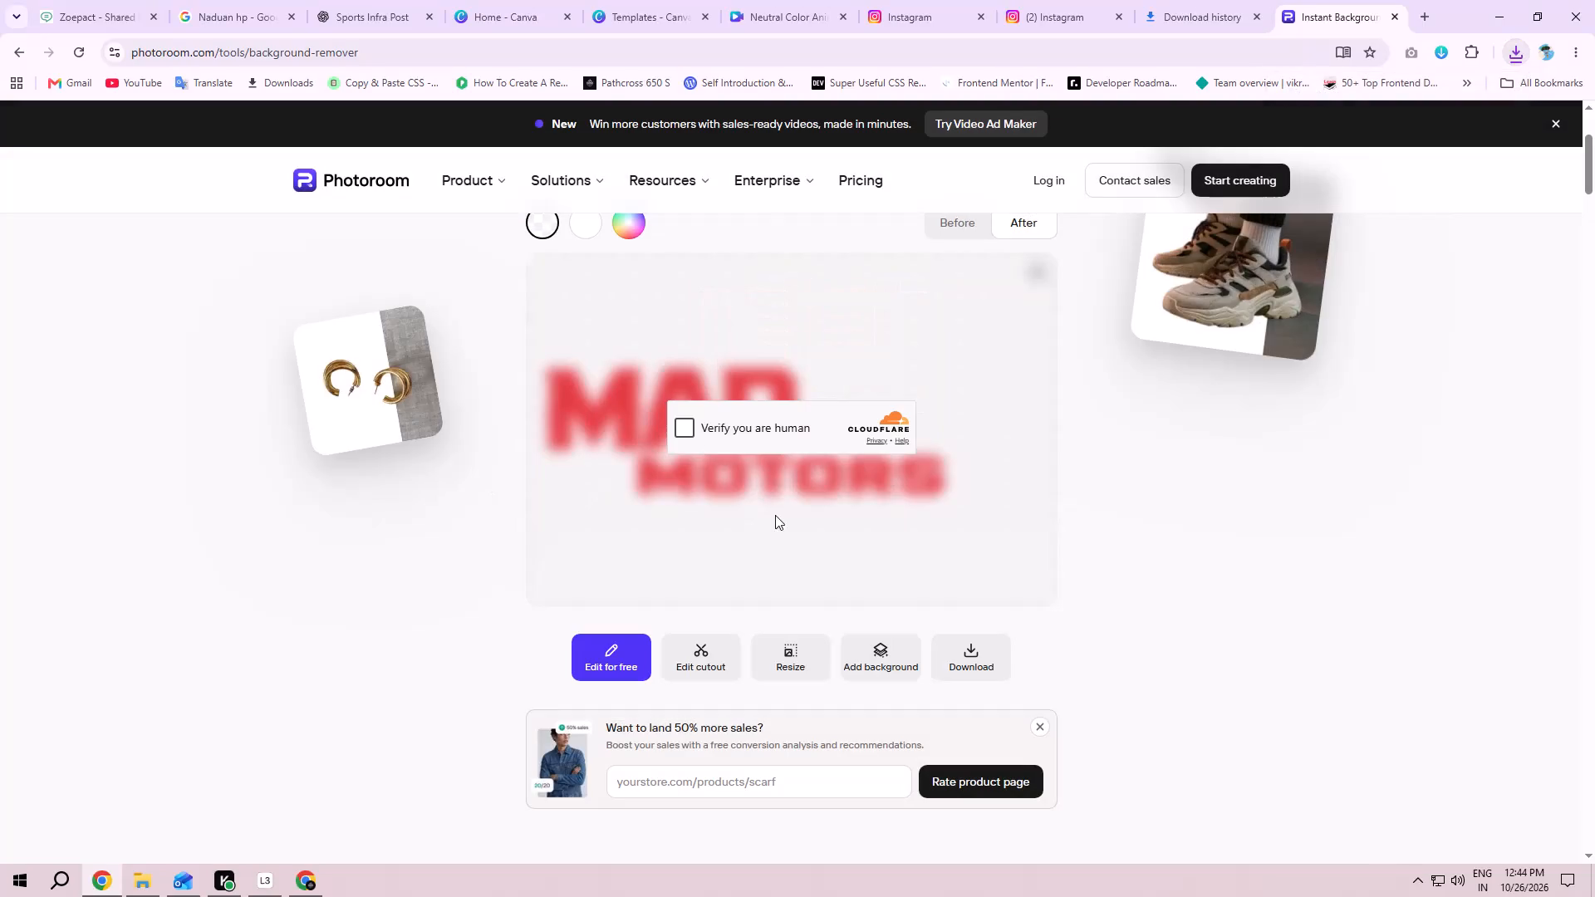
# Complete the human verification over the logo preview and view the background-free MAD MOTORS result.
pyautogui.click(696, 436)
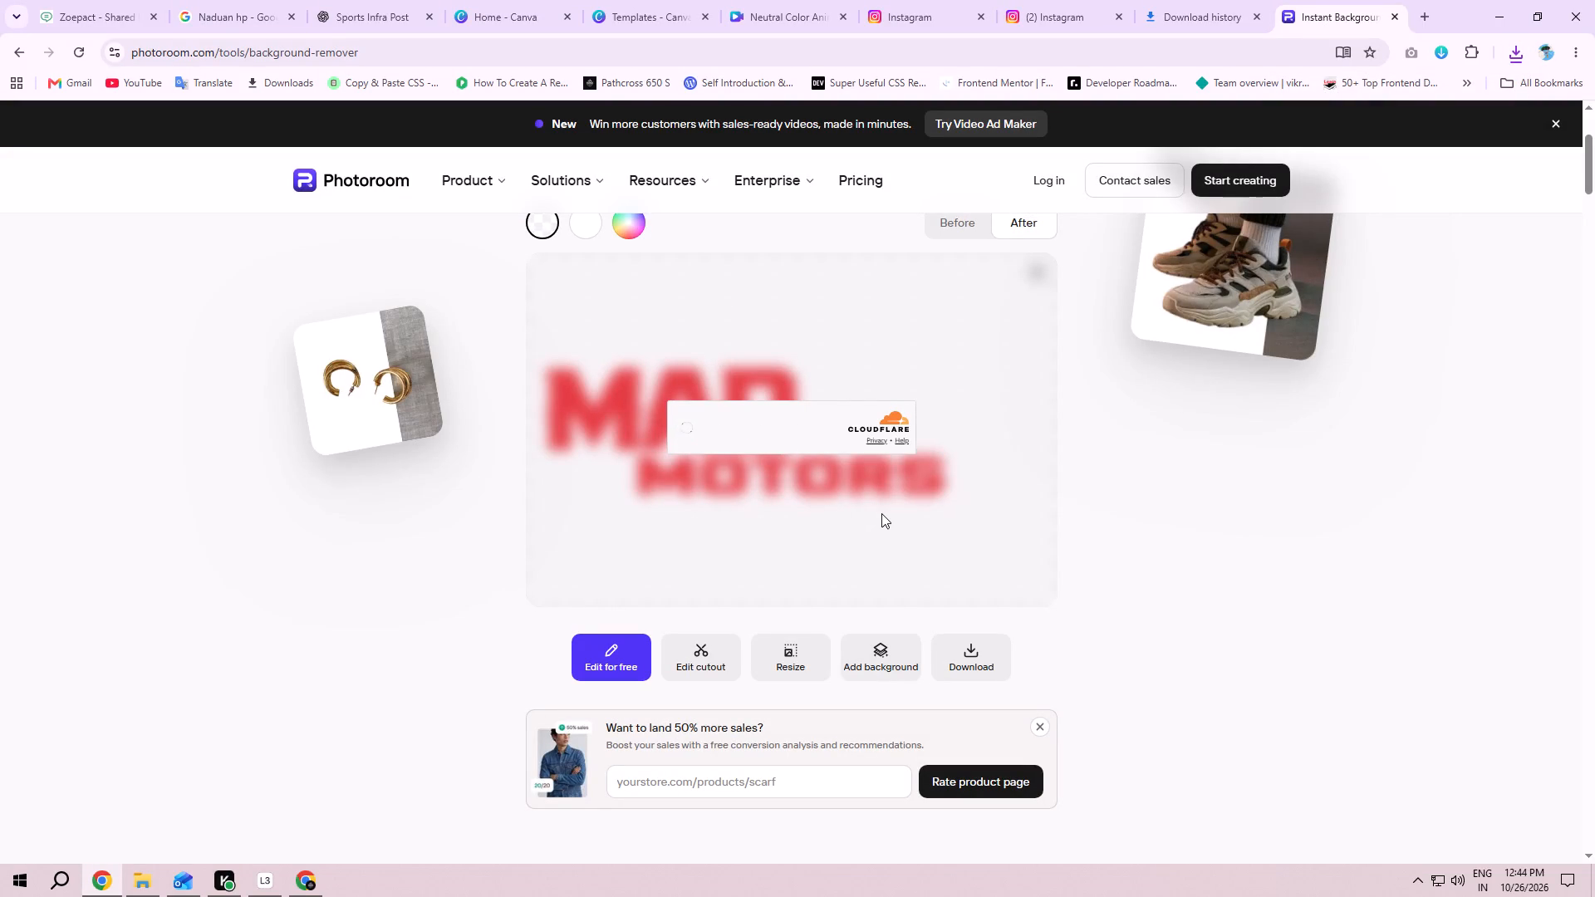
pyautogui.click(881, 513)
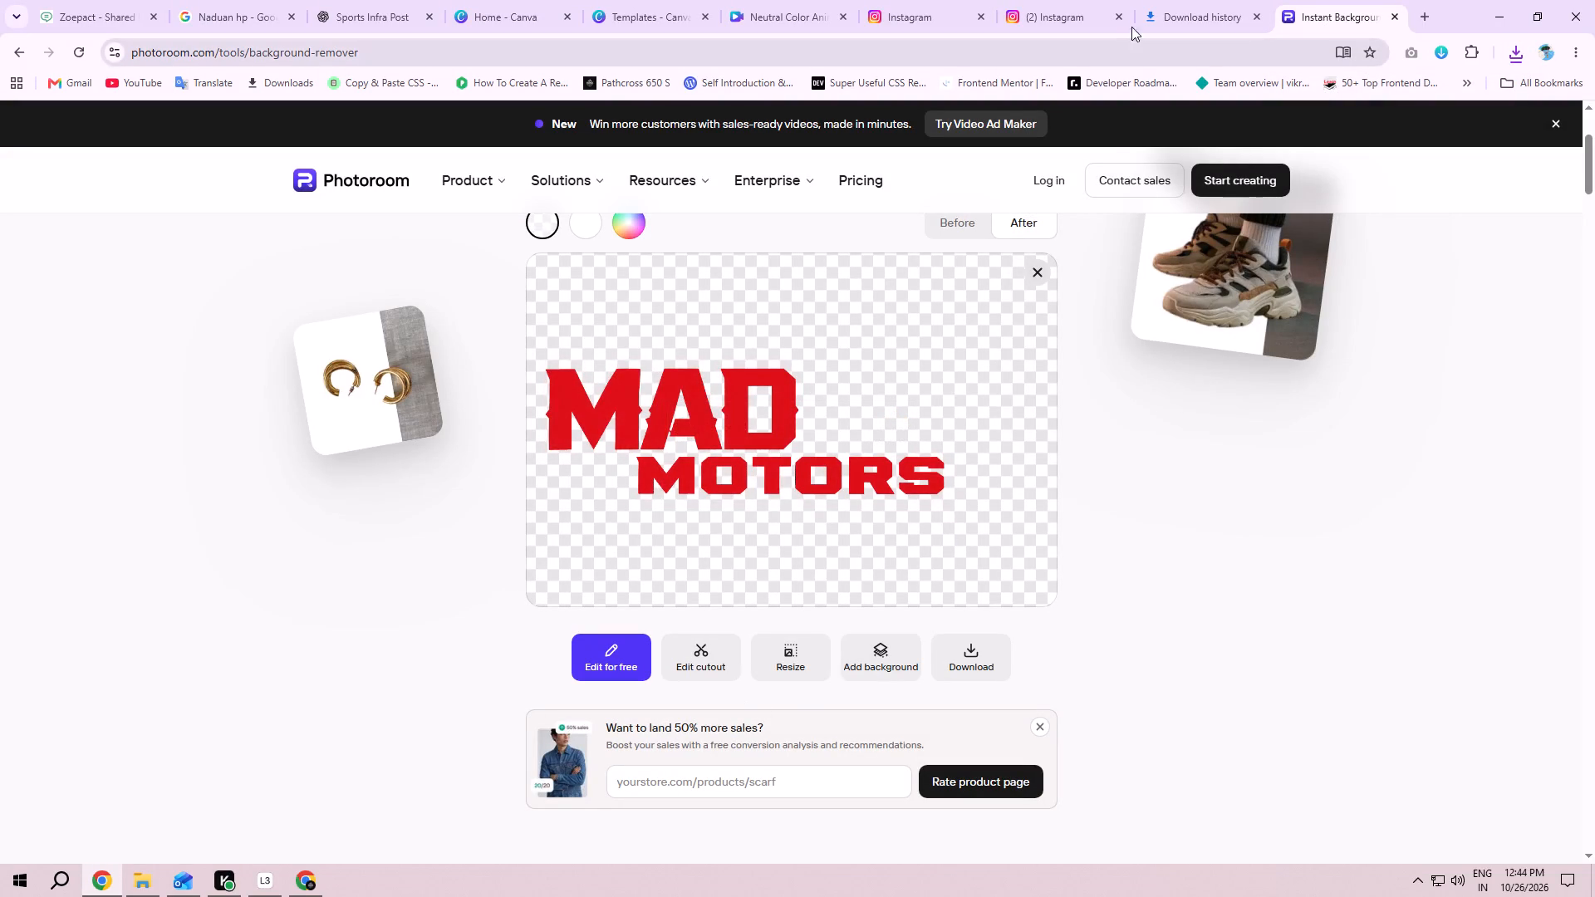
pyautogui.scroll(-1, 854, 451)
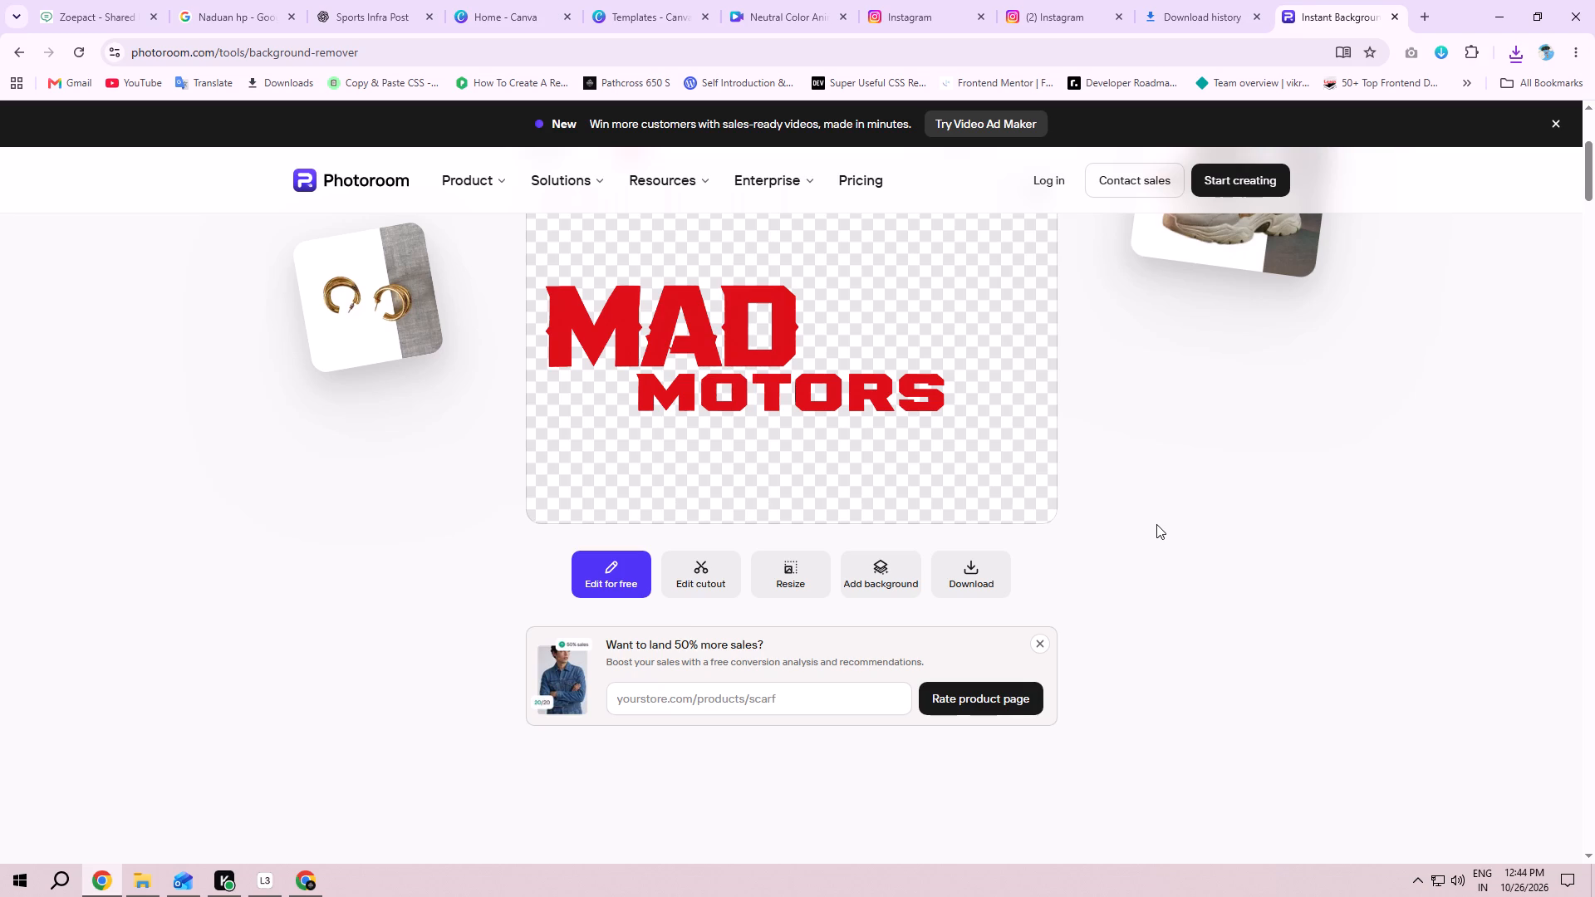
# Return to the Neutral Color Animated Motivational Quote Instagram Reel design in Canva and examine its timeline tracks.
pyautogui.click(1217, 0)
pyautogui.click(497, 13)
pyautogui.scroll(4, 900, 370)
pyautogui.click(1035, 20)
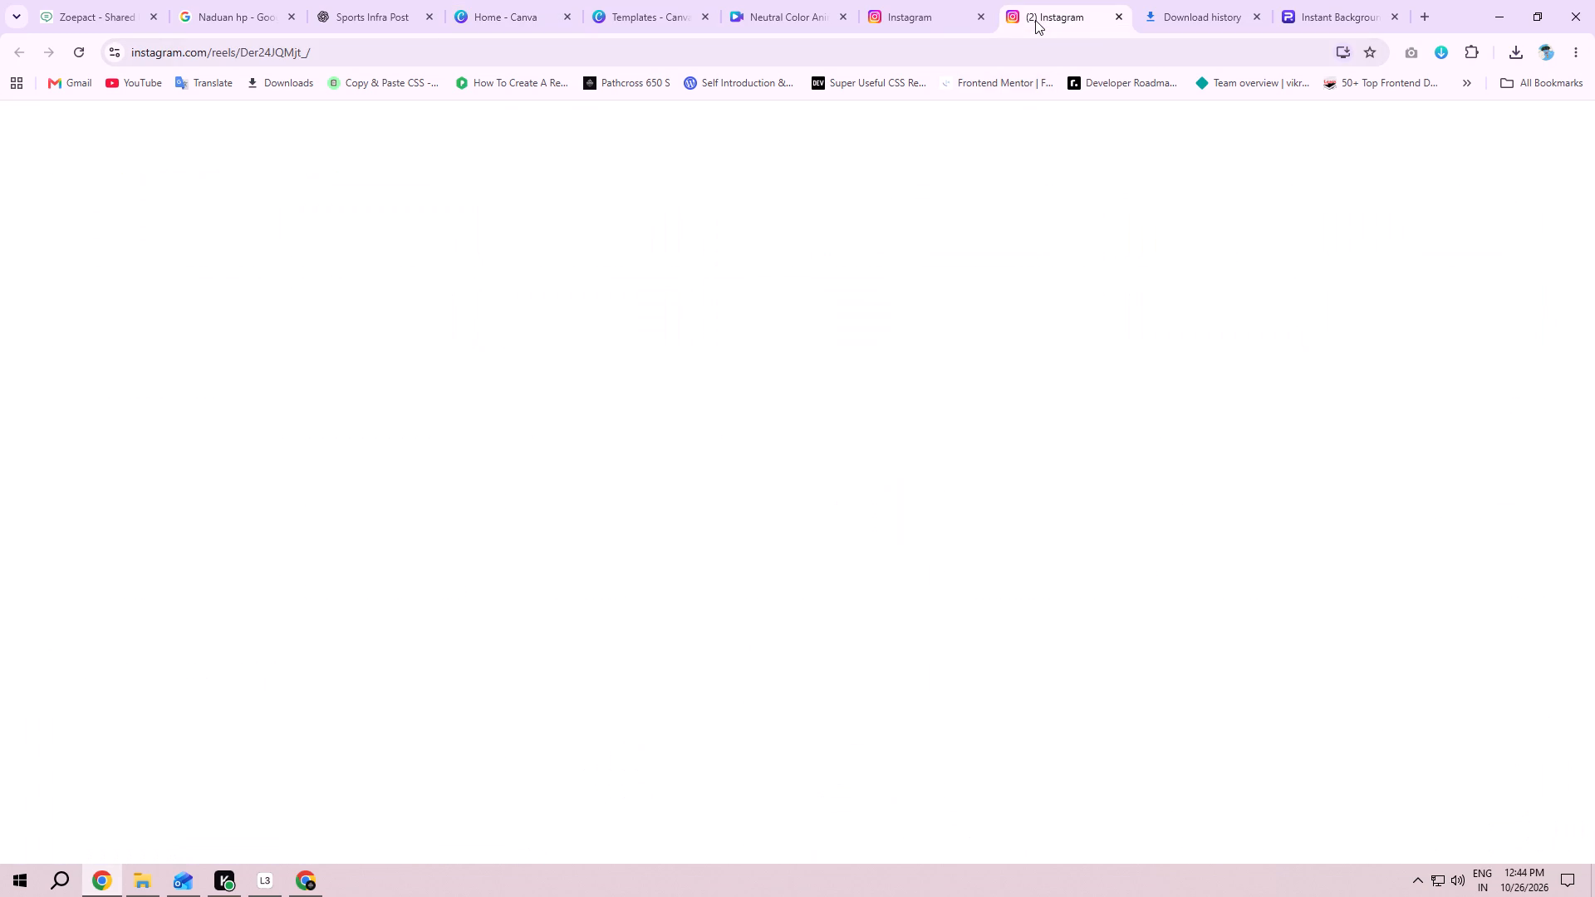
pyautogui.click(638, 12)
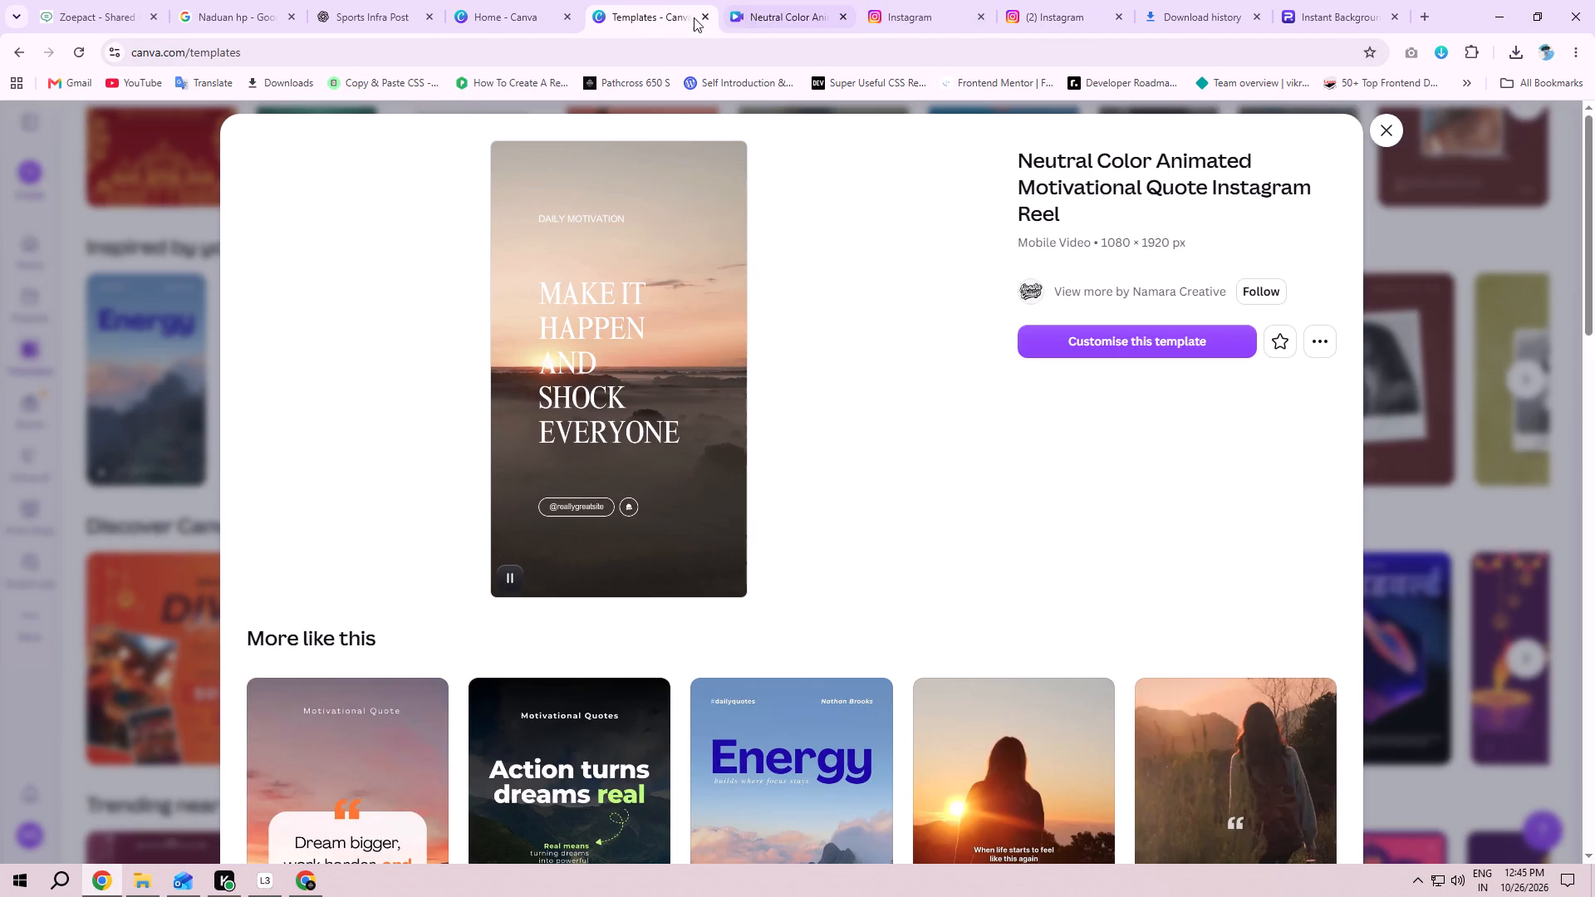
pyautogui.click(507, 14)
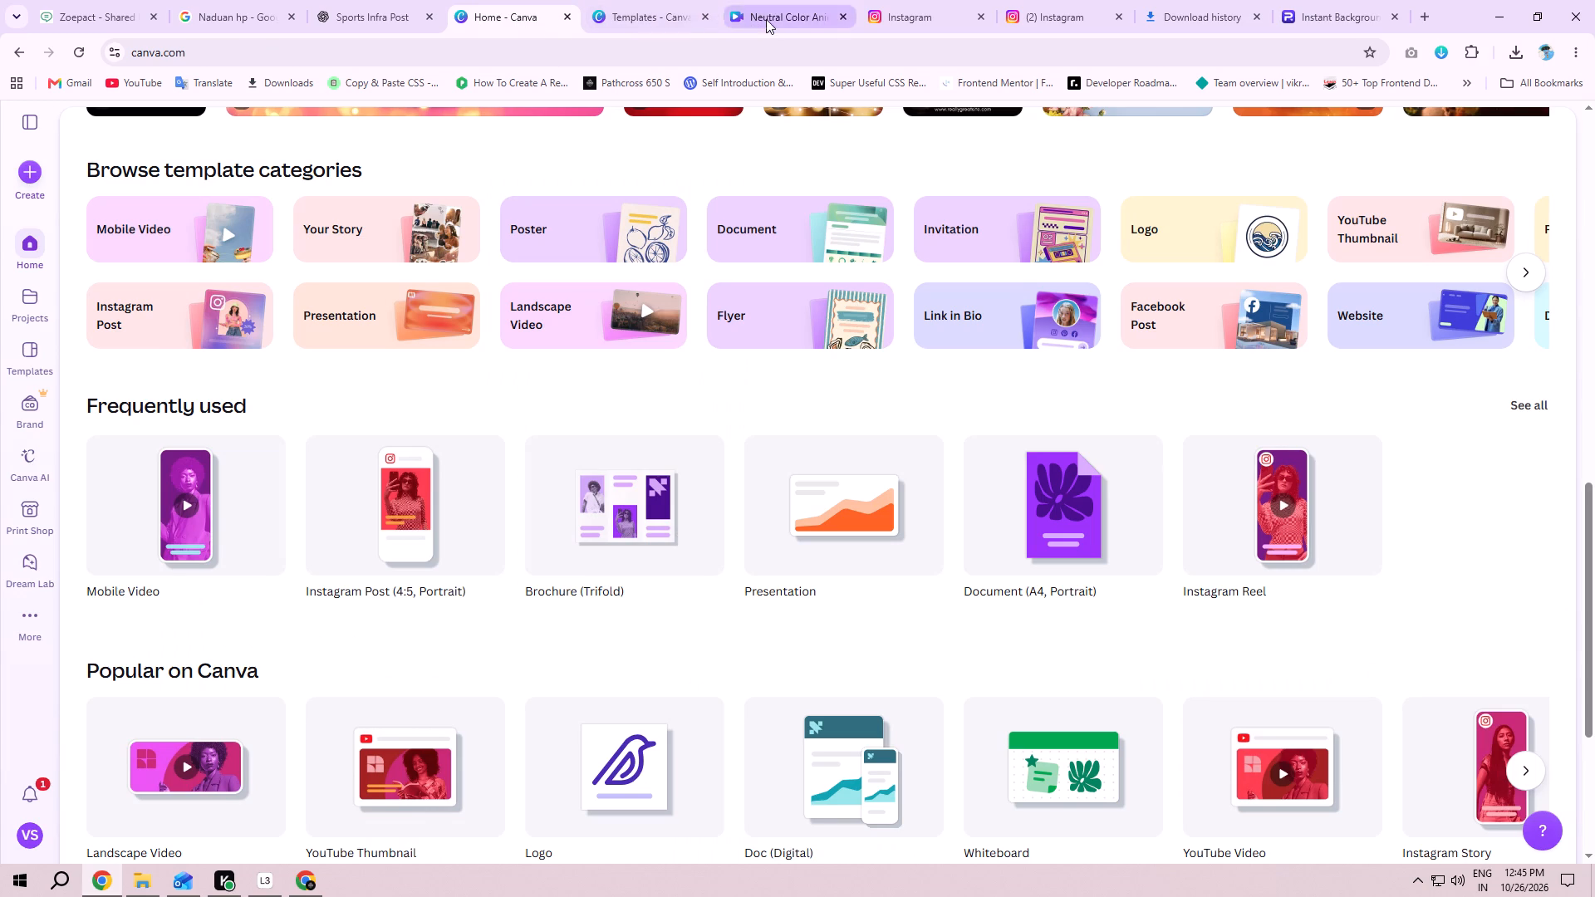
pyautogui.click(768, 19)
pyautogui.scroll(4, 974, 409)
pyautogui.scroll(-3, 974, 409)
pyautogui.scroll(-5, 825, 640)
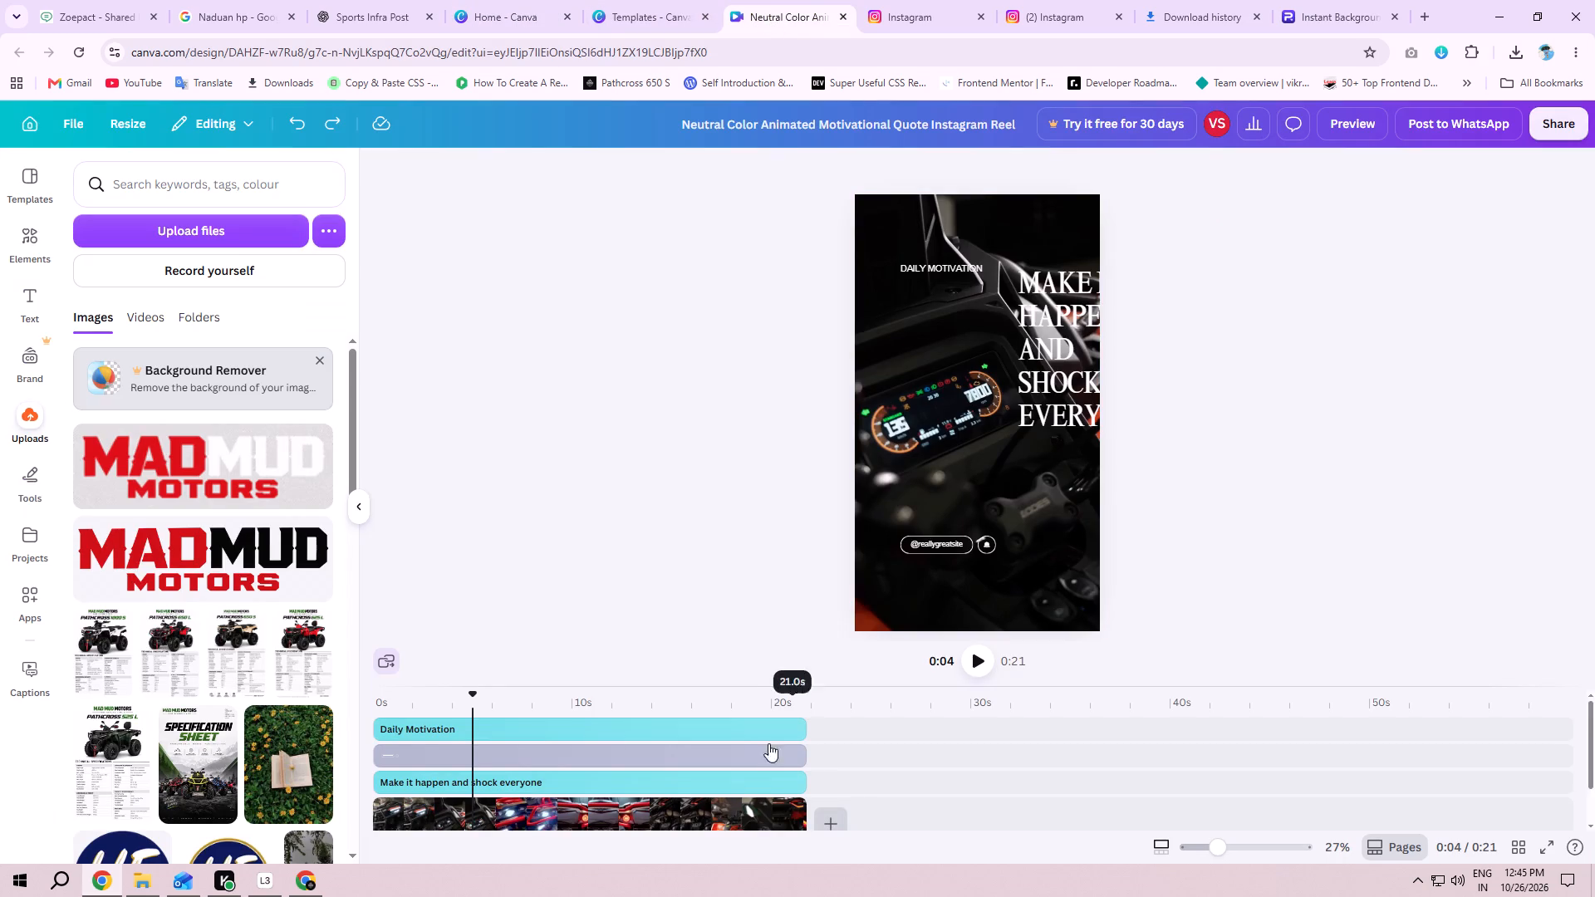
pyautogui.scroll(-3, 768, 743)
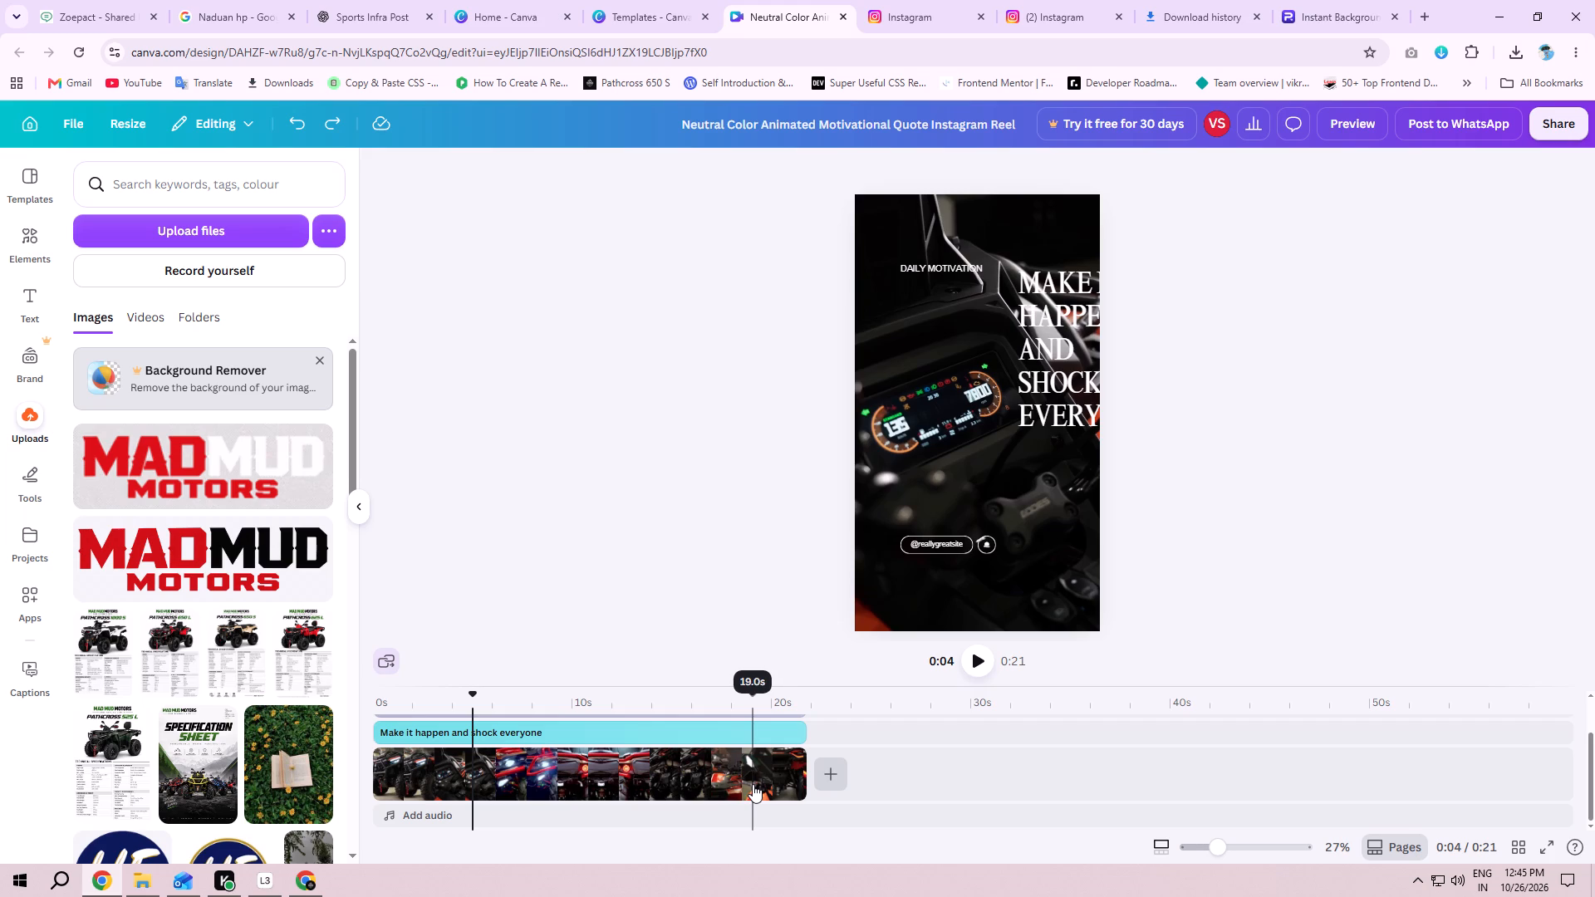
# Switch to the open aodesdobrasil Instagram profile.
pyautogui.click(877, 0)
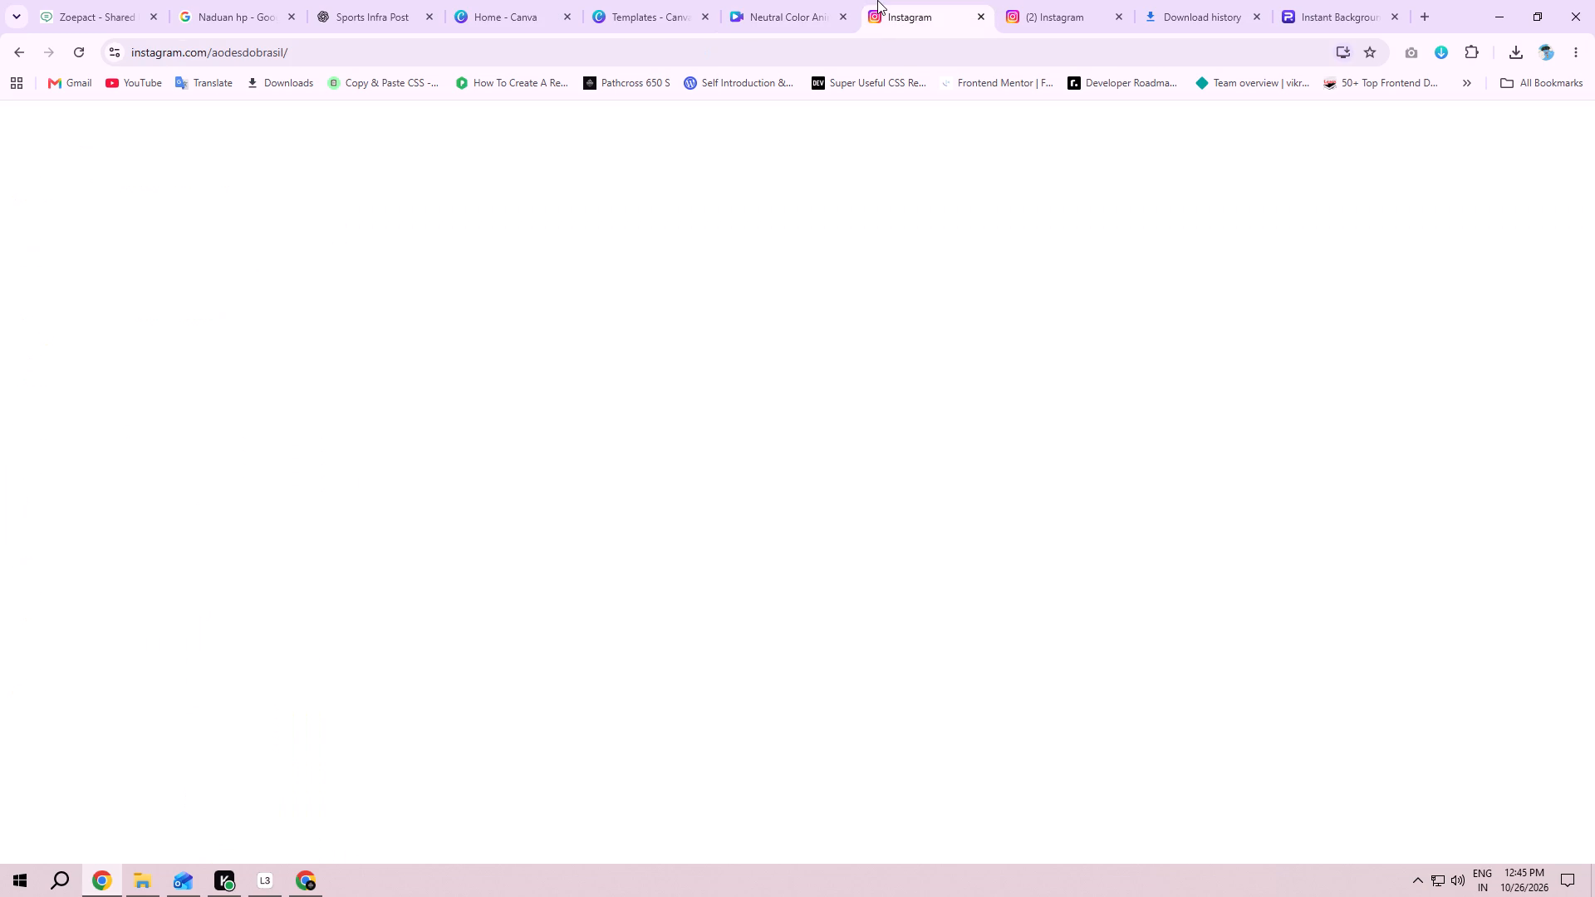
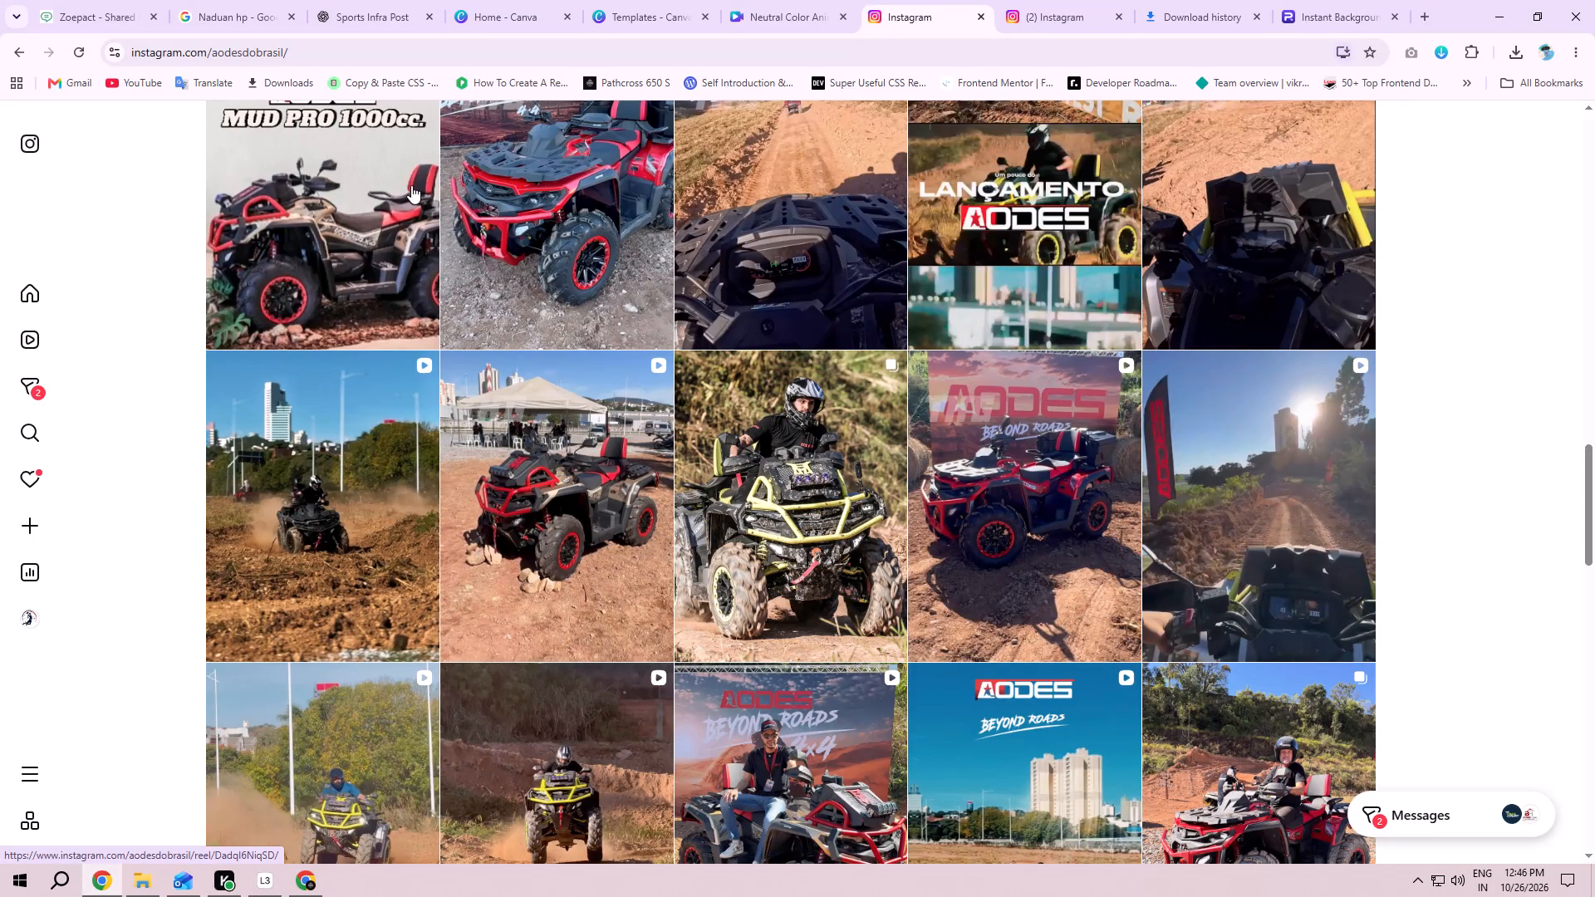
# Switch to the Canva reel design and upload the logo image 2 from the MAD MUD folder.
pyautogui.click(624, 0)
pyautogui.click(793, 0)
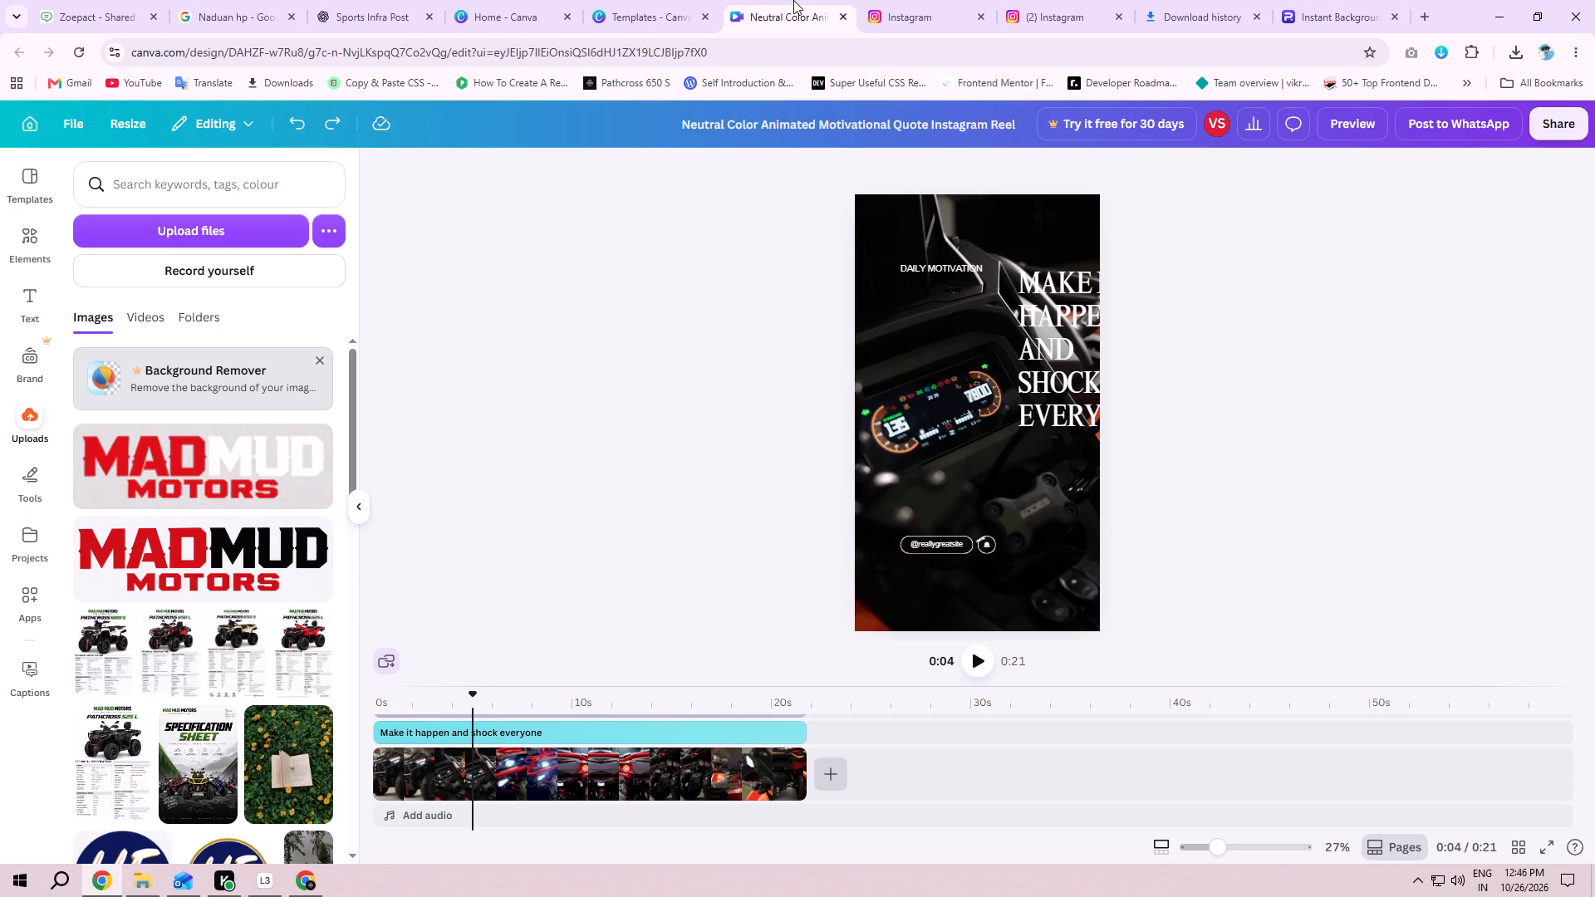
pyautogui.click(186, 232)
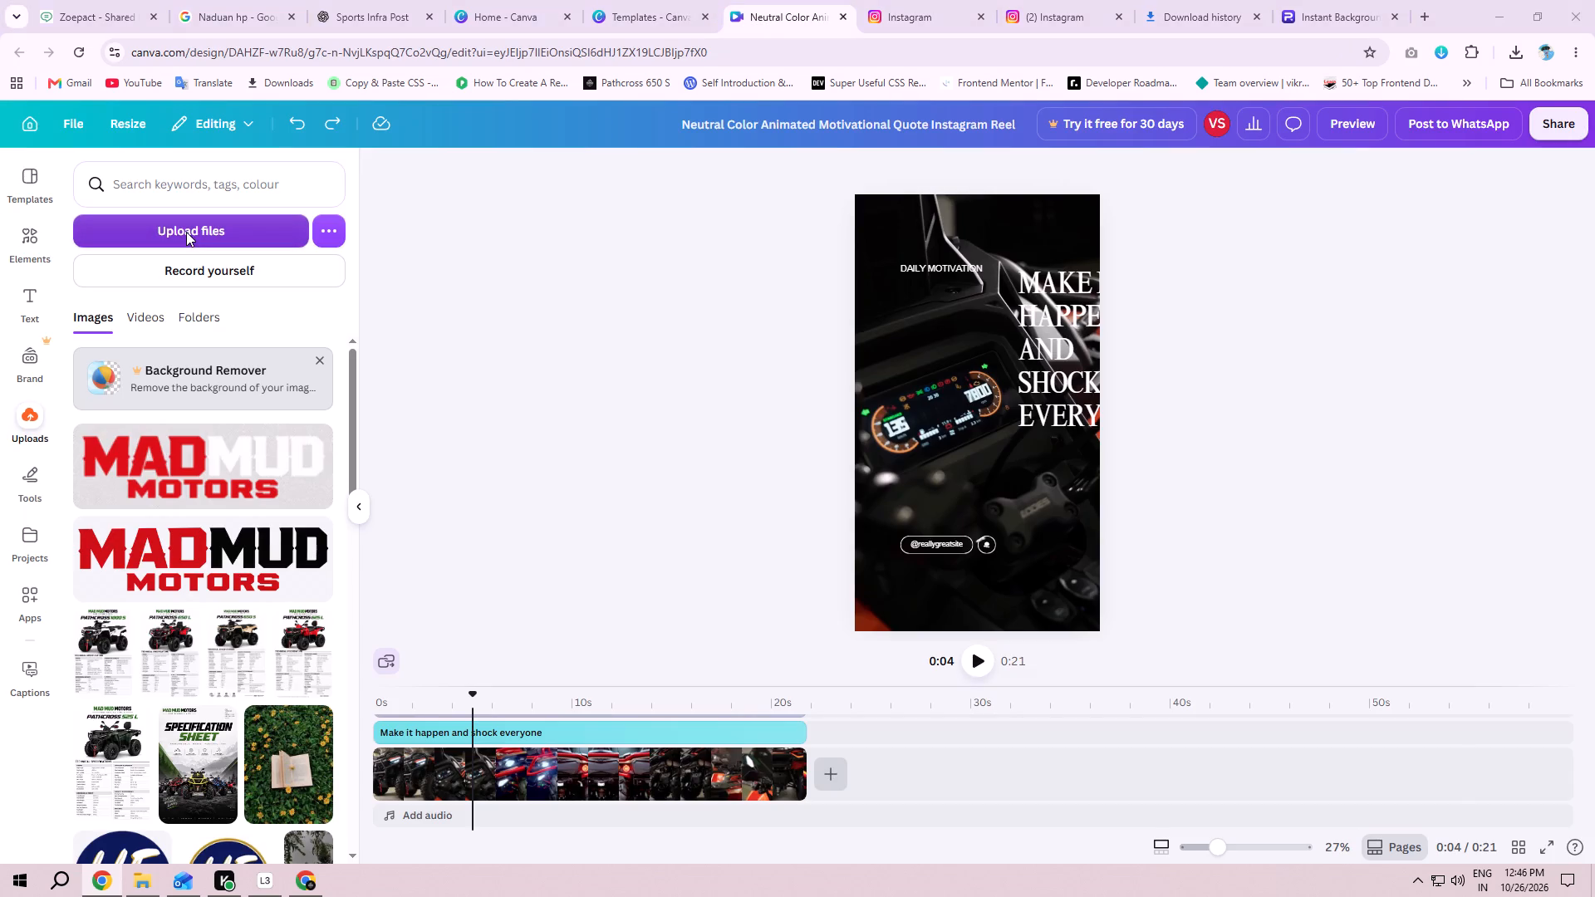
pyautogui.click(195, 174)
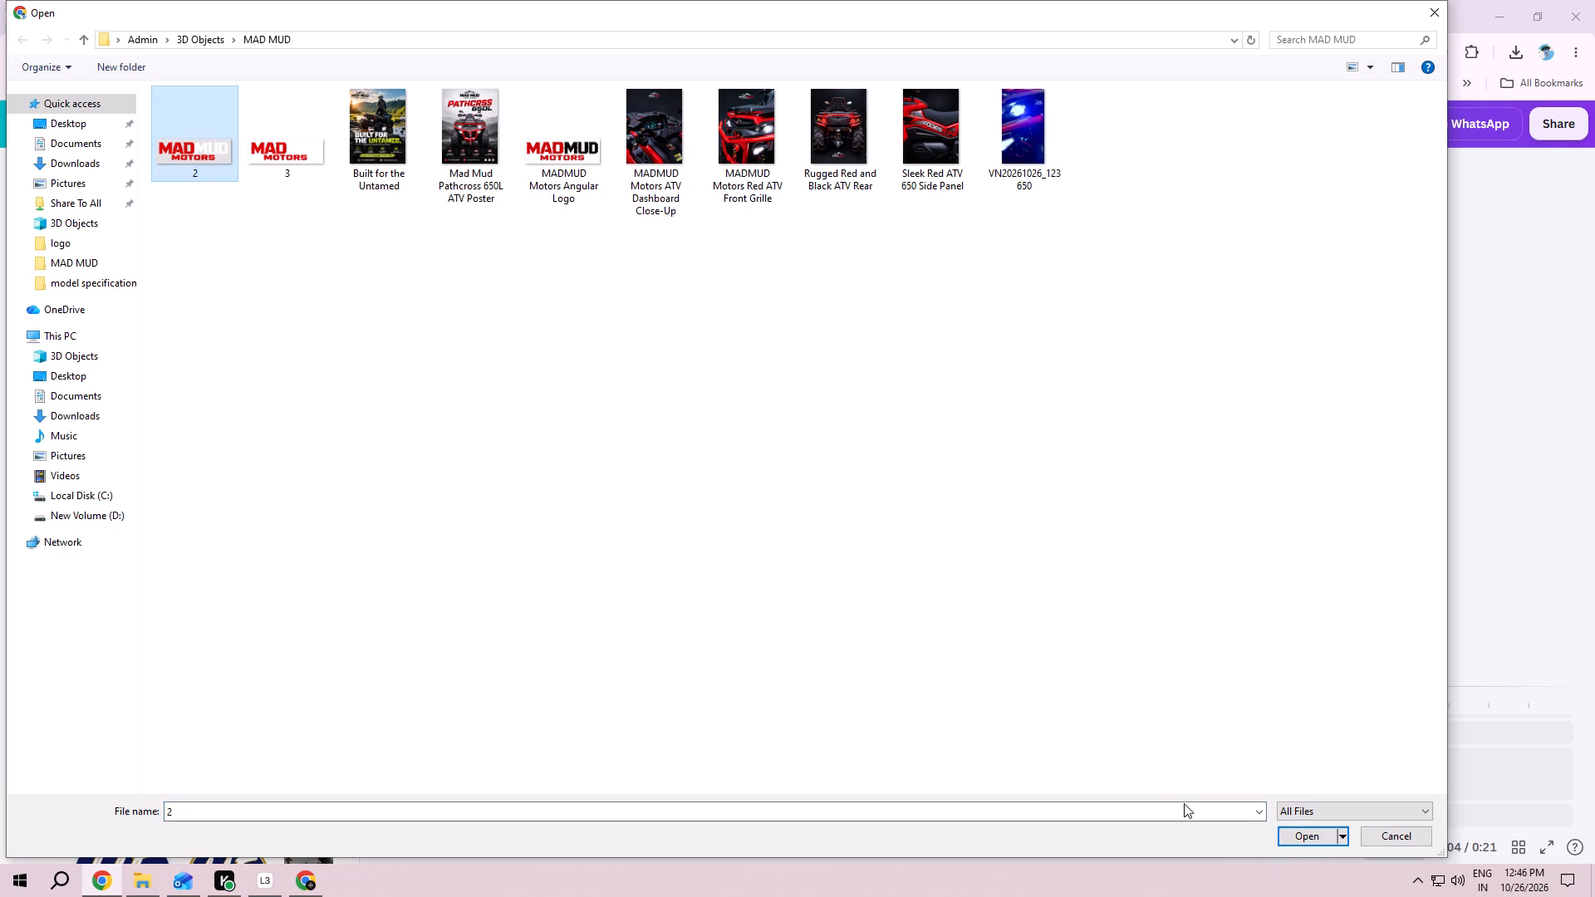
pyautogui.click(1300, 831)
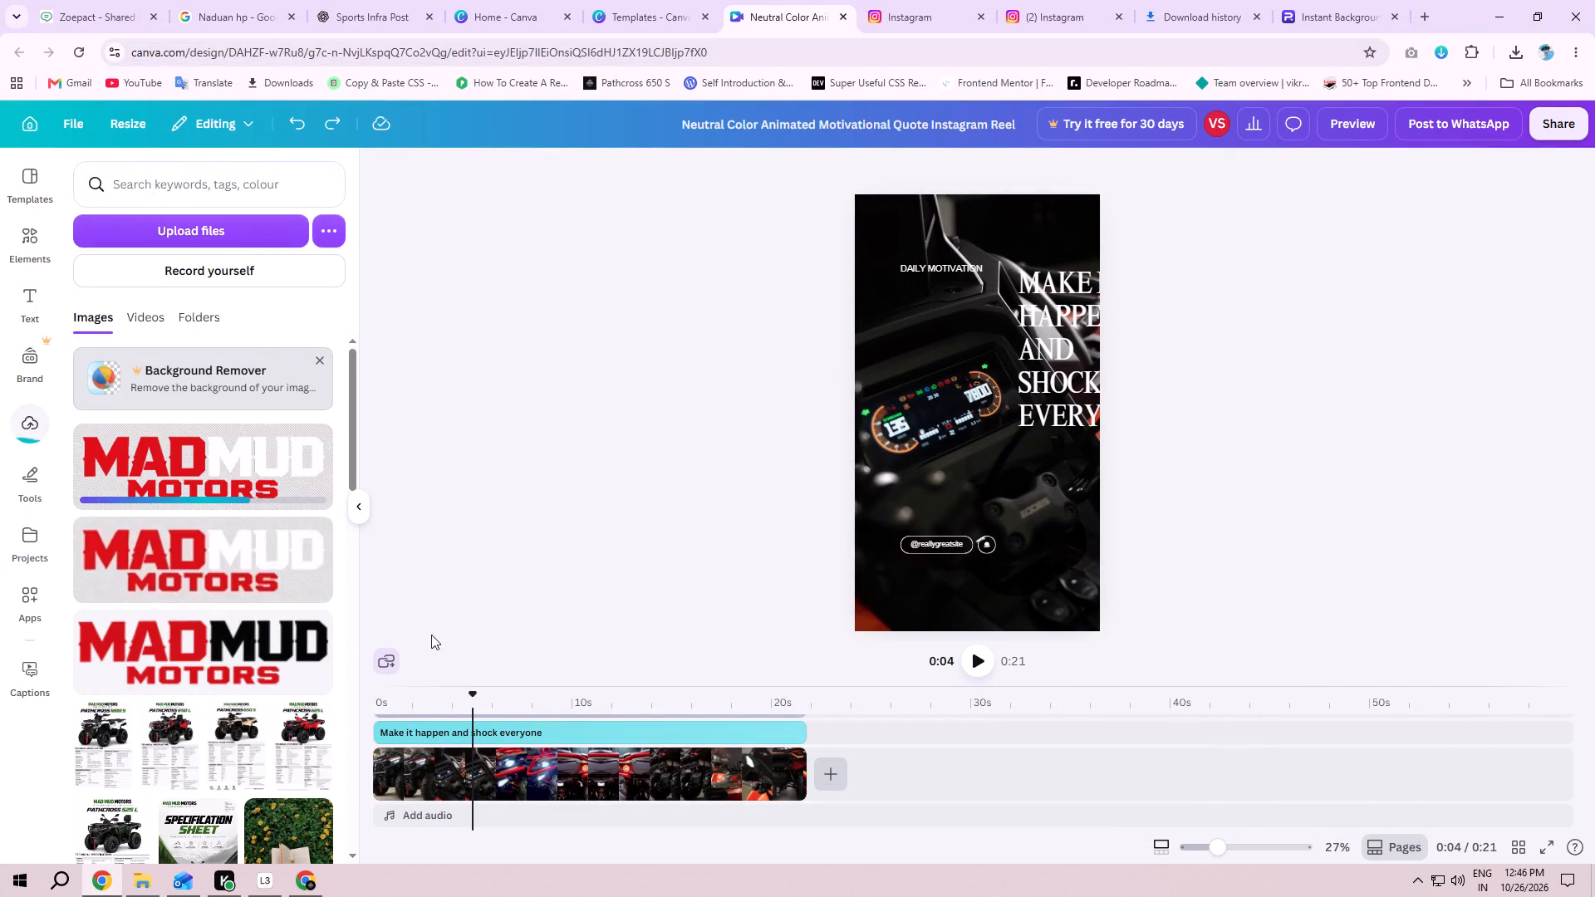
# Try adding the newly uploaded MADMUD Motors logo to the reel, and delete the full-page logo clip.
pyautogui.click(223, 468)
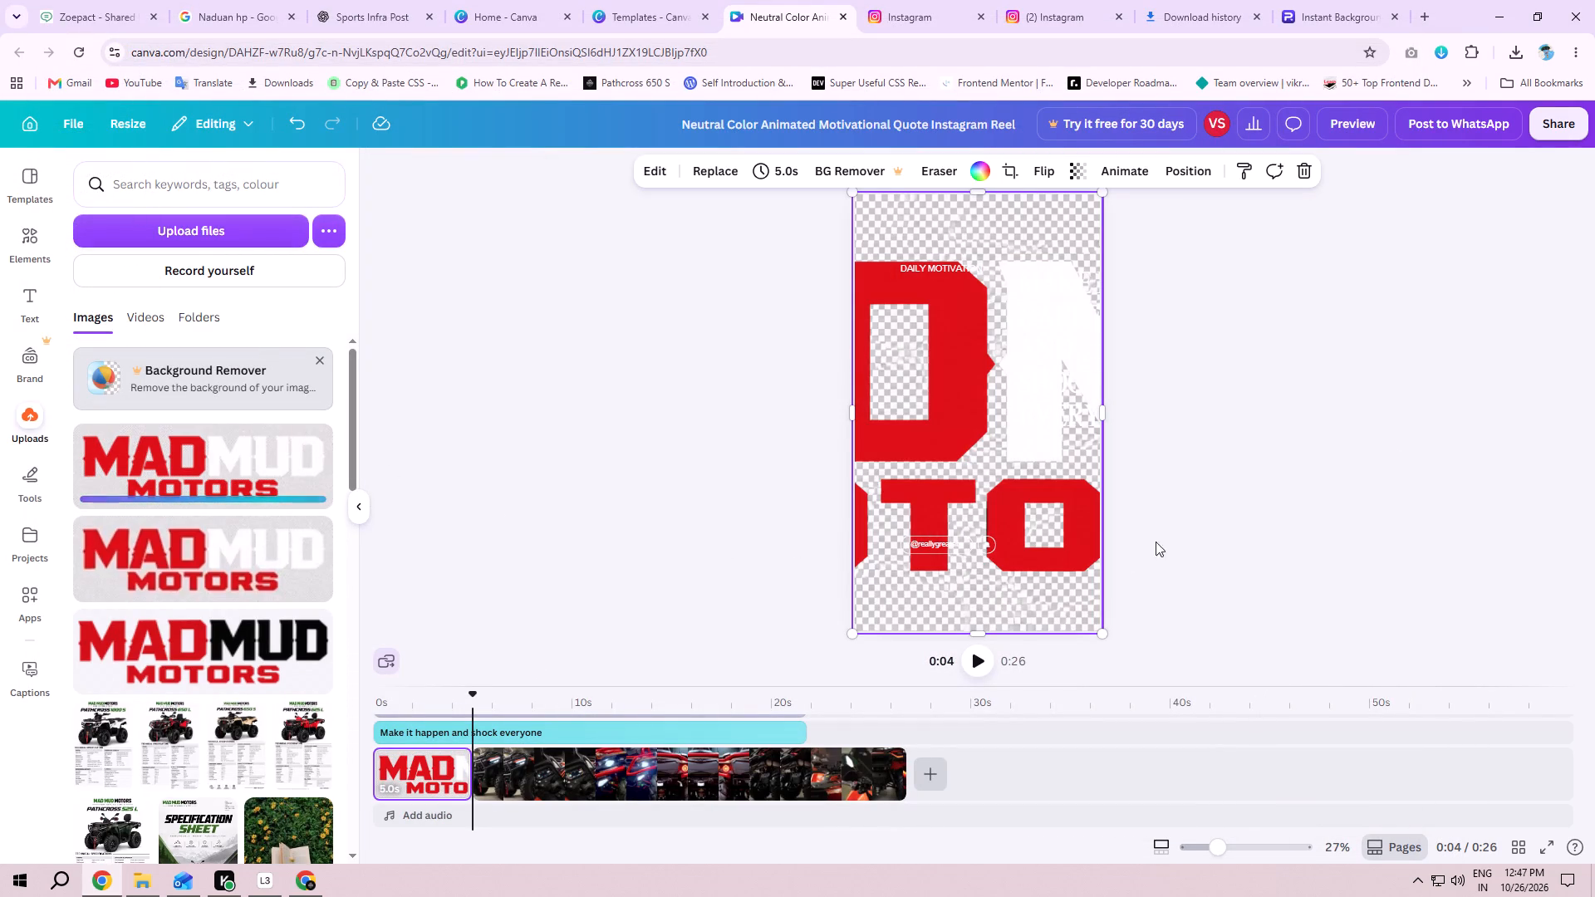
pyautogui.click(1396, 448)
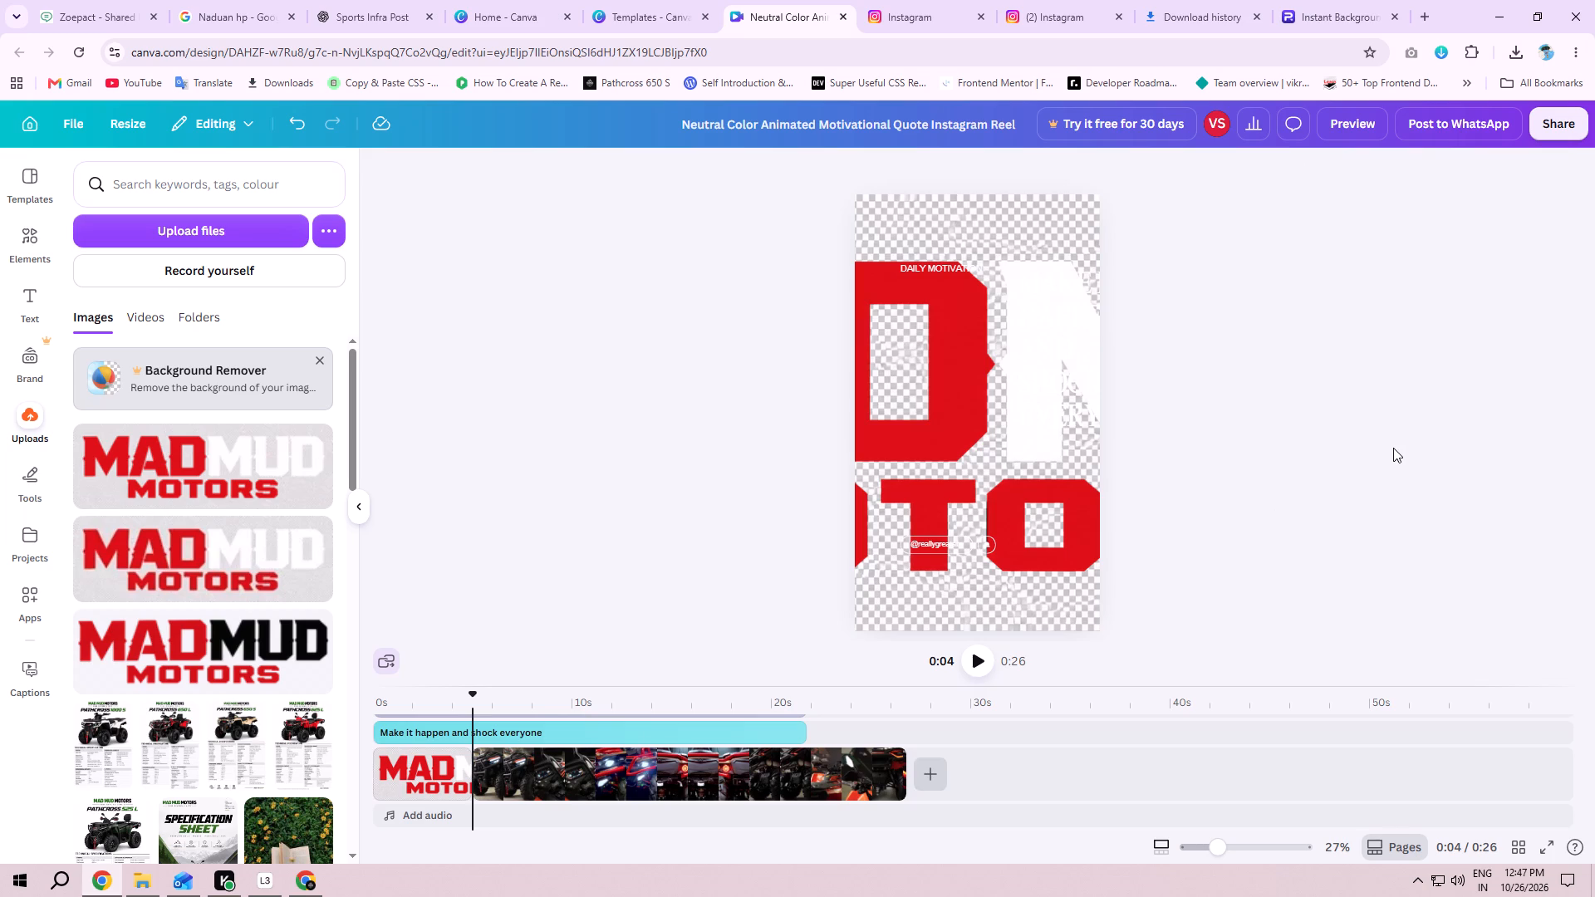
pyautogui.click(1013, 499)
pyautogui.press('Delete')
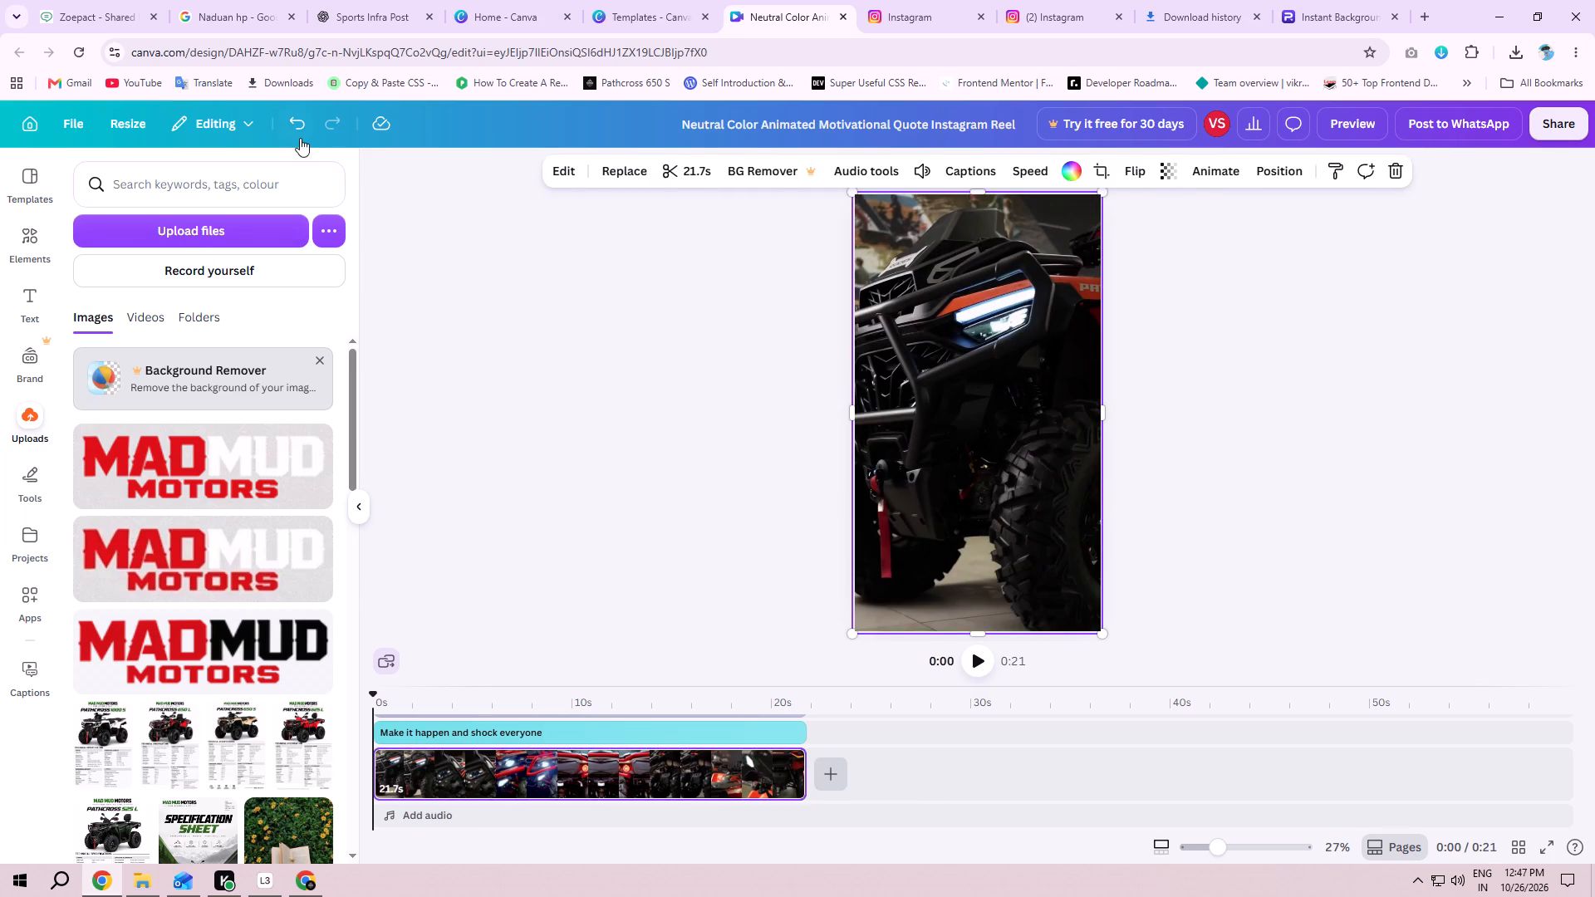
# Open a new File Explorer window.
pyautogui.press('super+e')
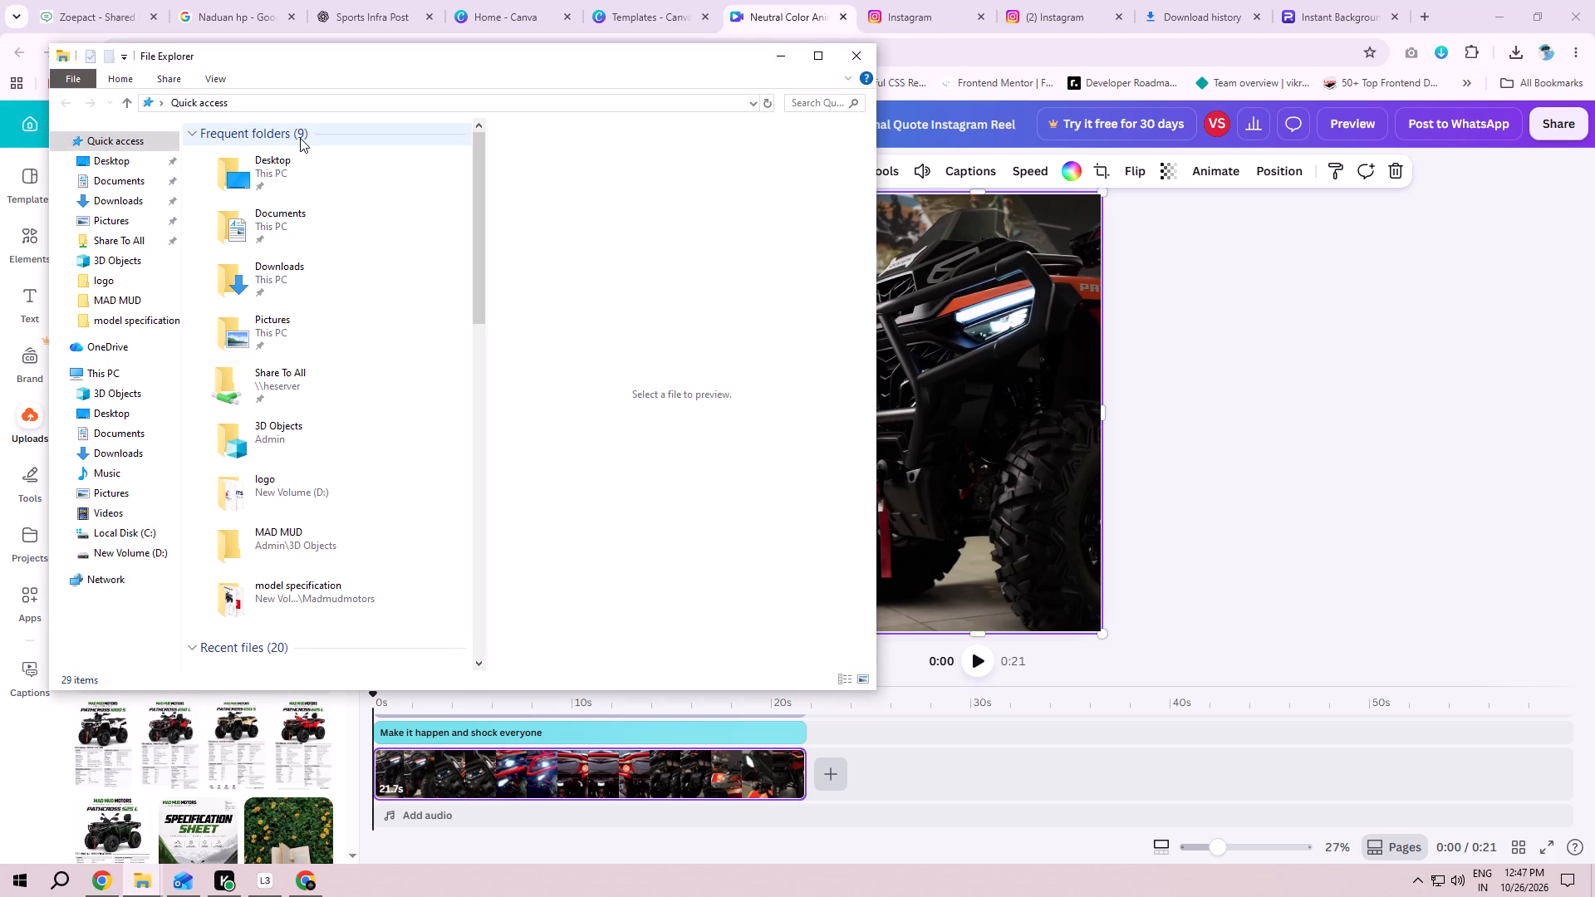
# In File Explorer, view logo image 2.png and open logo image 3 from the MAD MUD folder in 3D Objects.
pyautogui.press('Return')
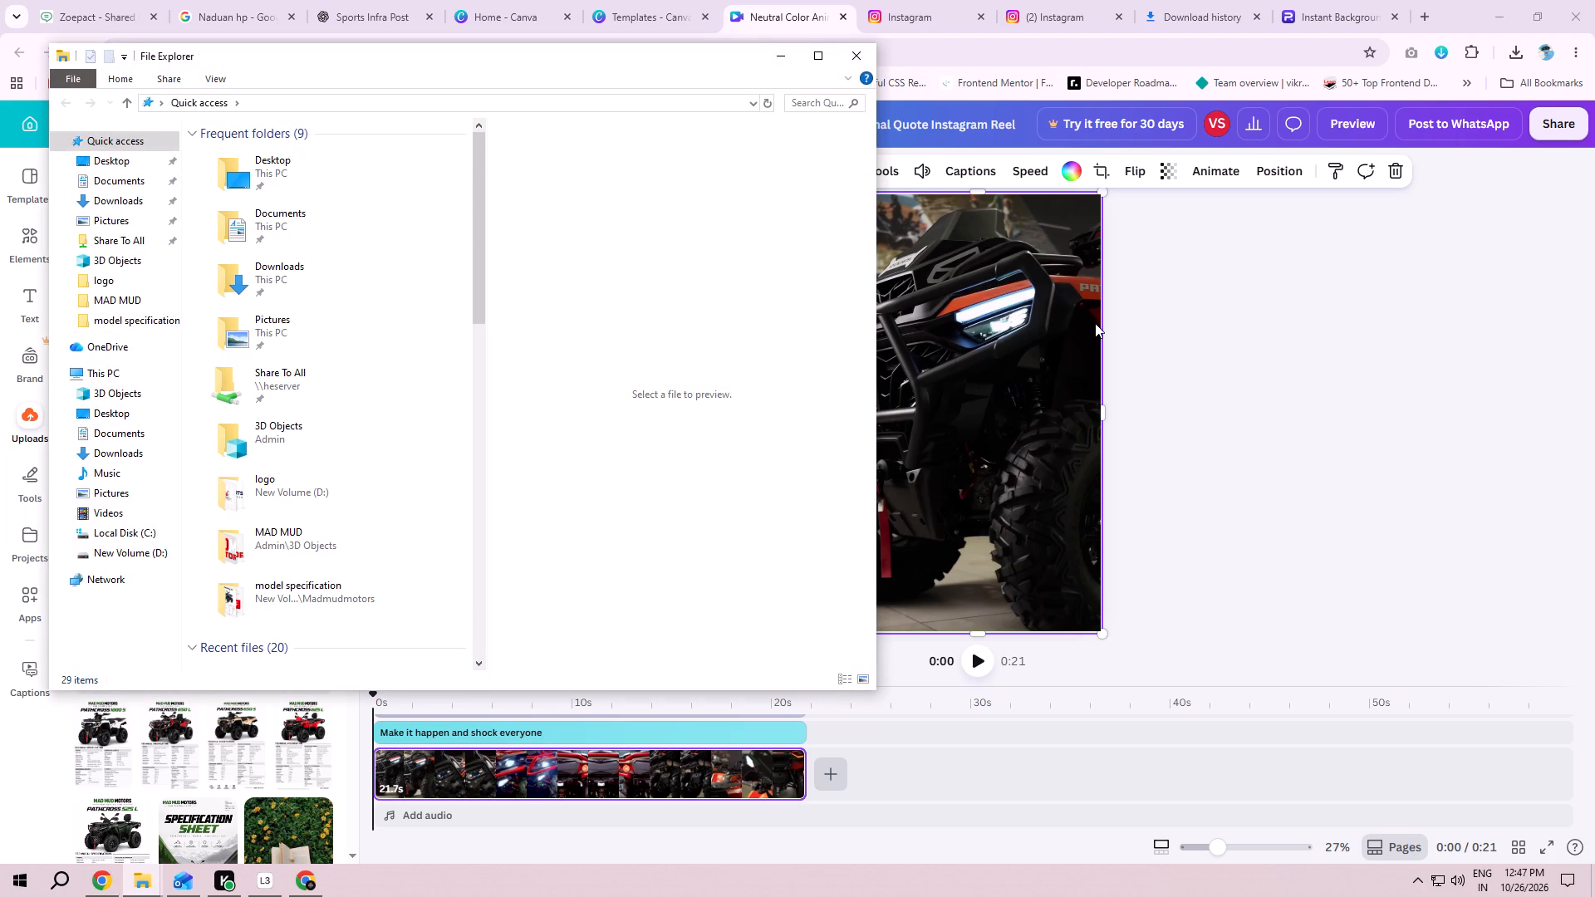
pyautogui.click(822, 61)
pyautogui.doubleClick(217, 264)
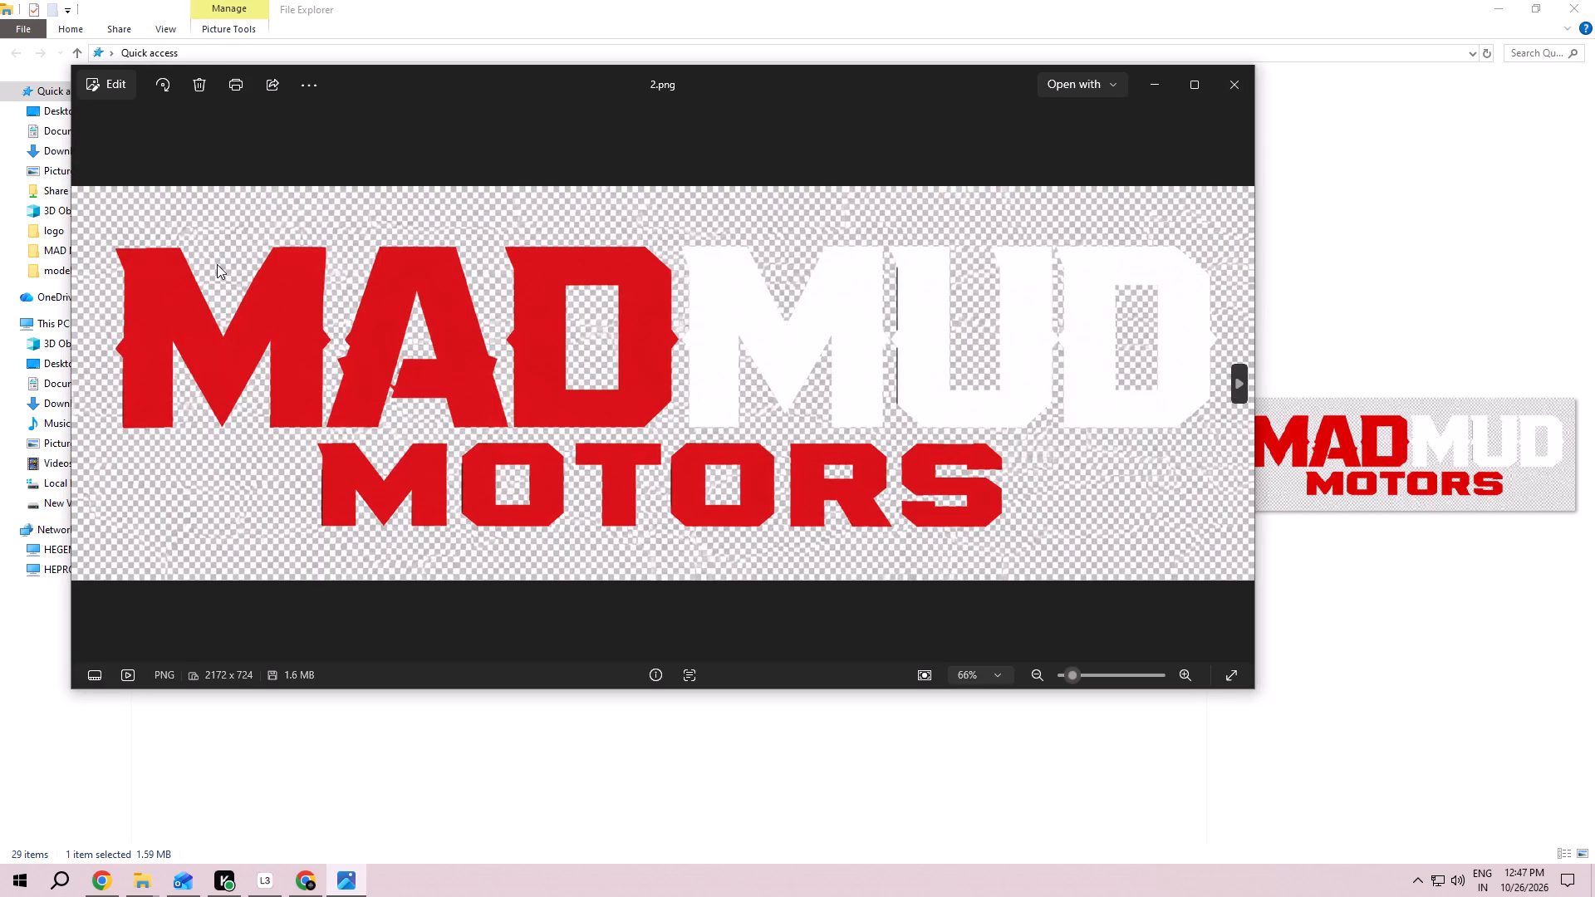
pyautogui.click(321, 823)
pyautogui.click(27, 345)
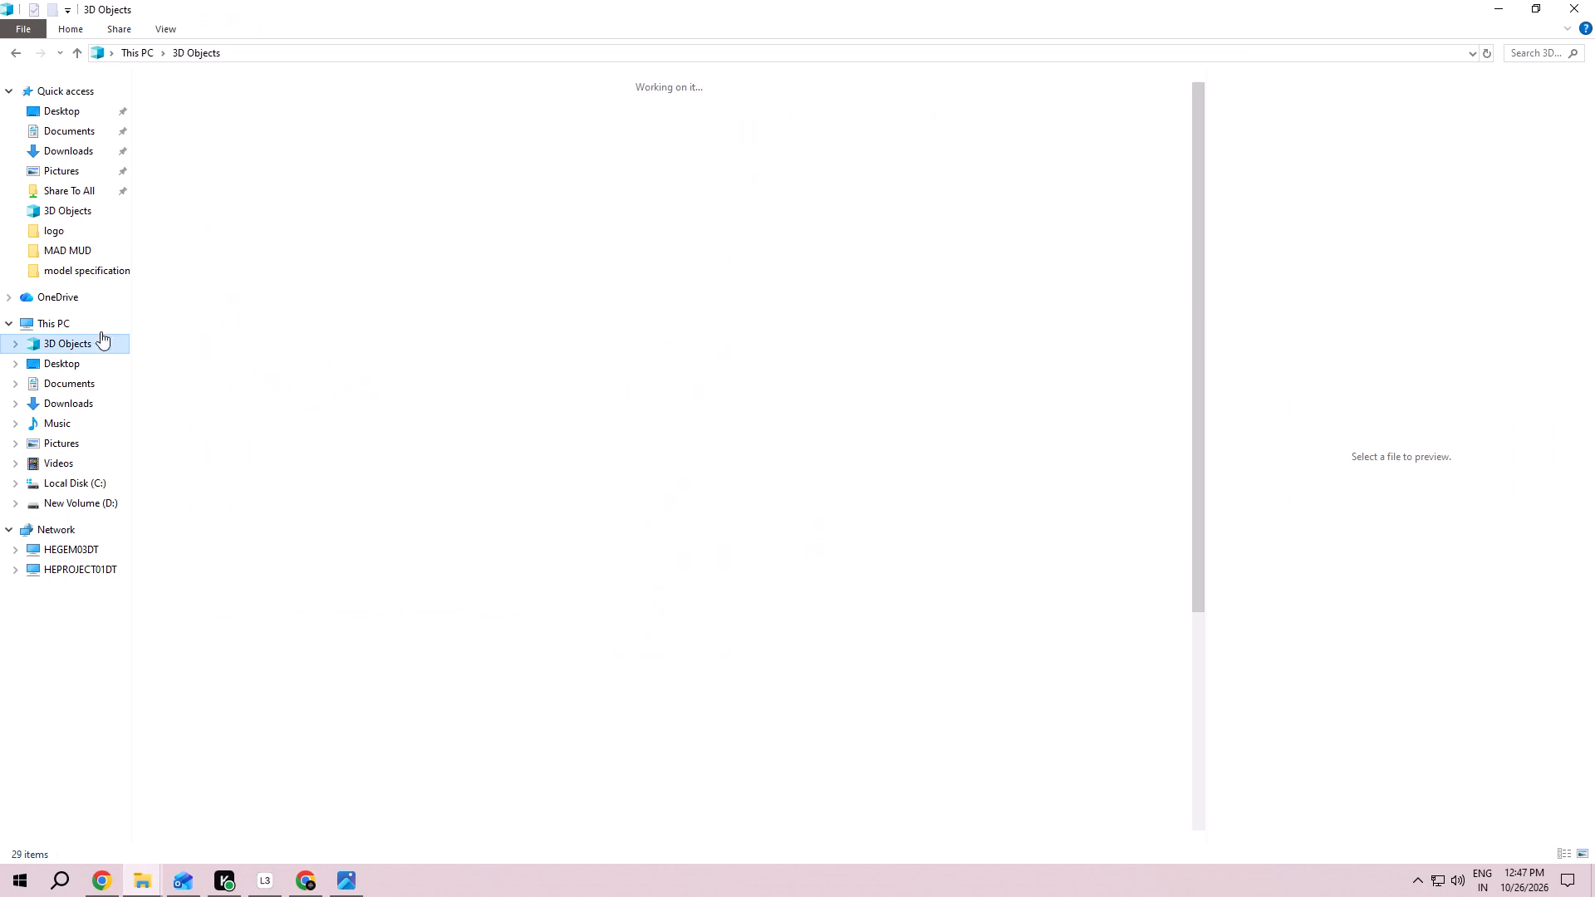
pyautogui.doubleClick(405, 179)
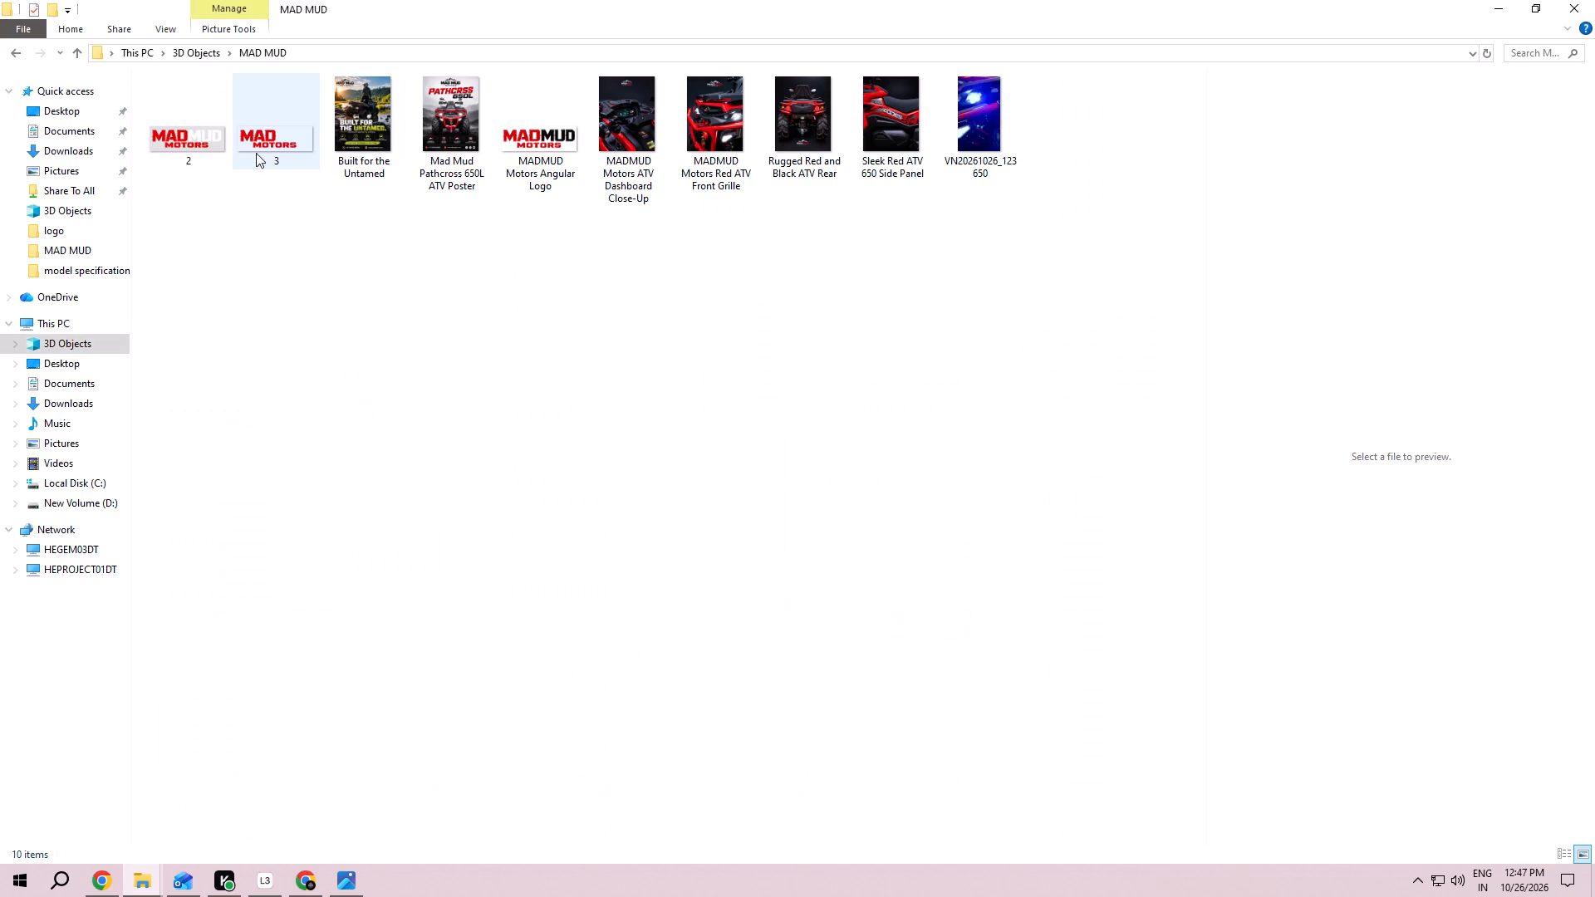
pyautogui.click(269, 139)
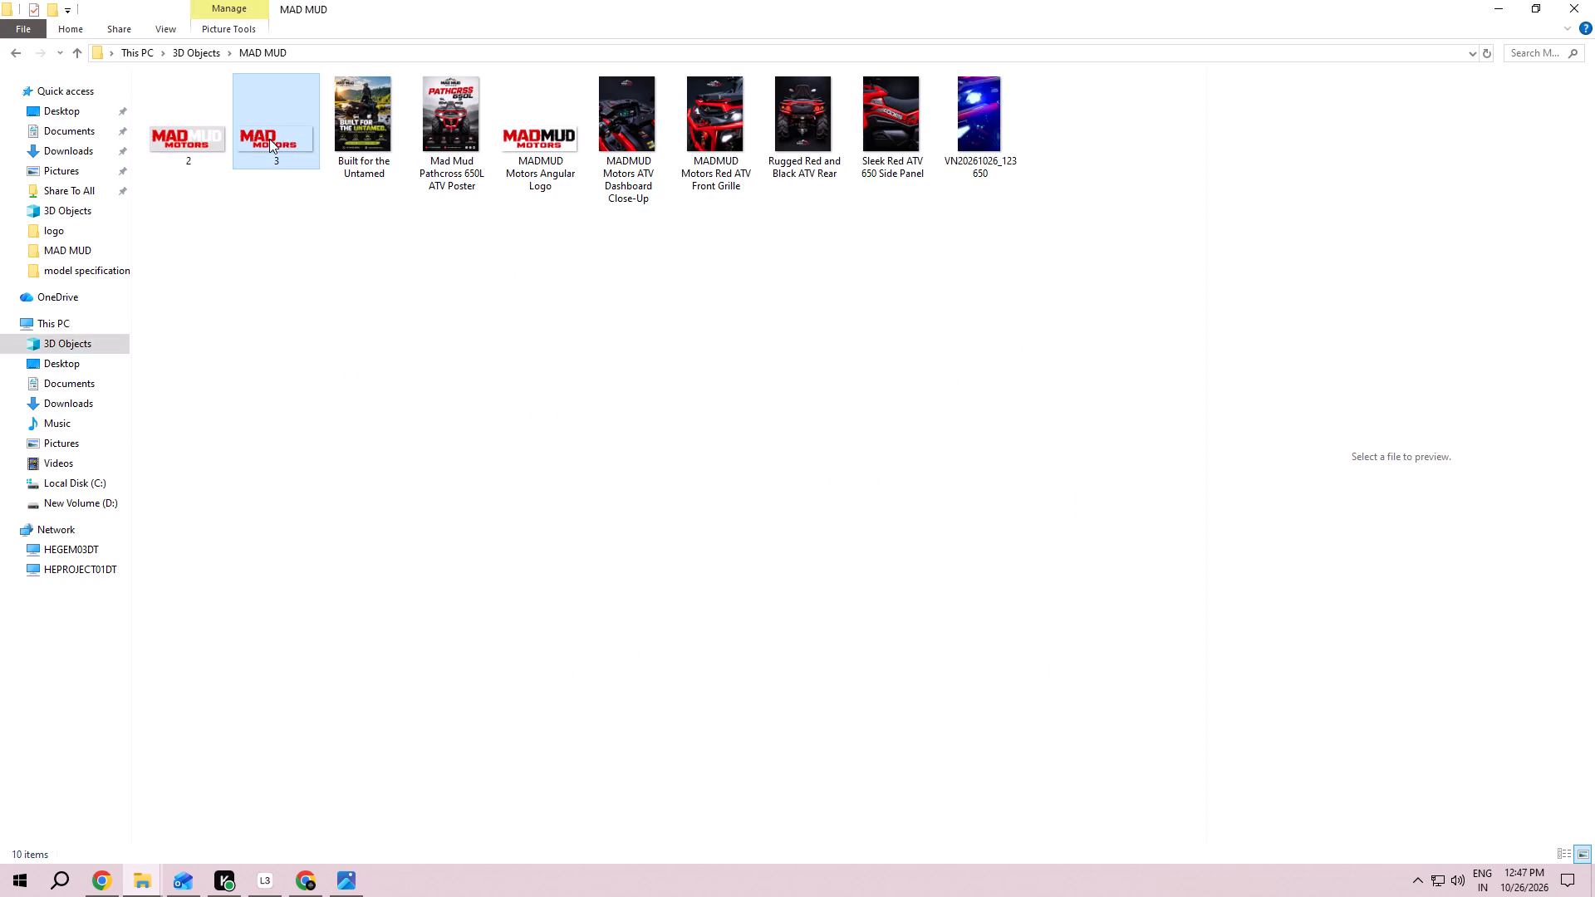
pyautogui.press('Return')
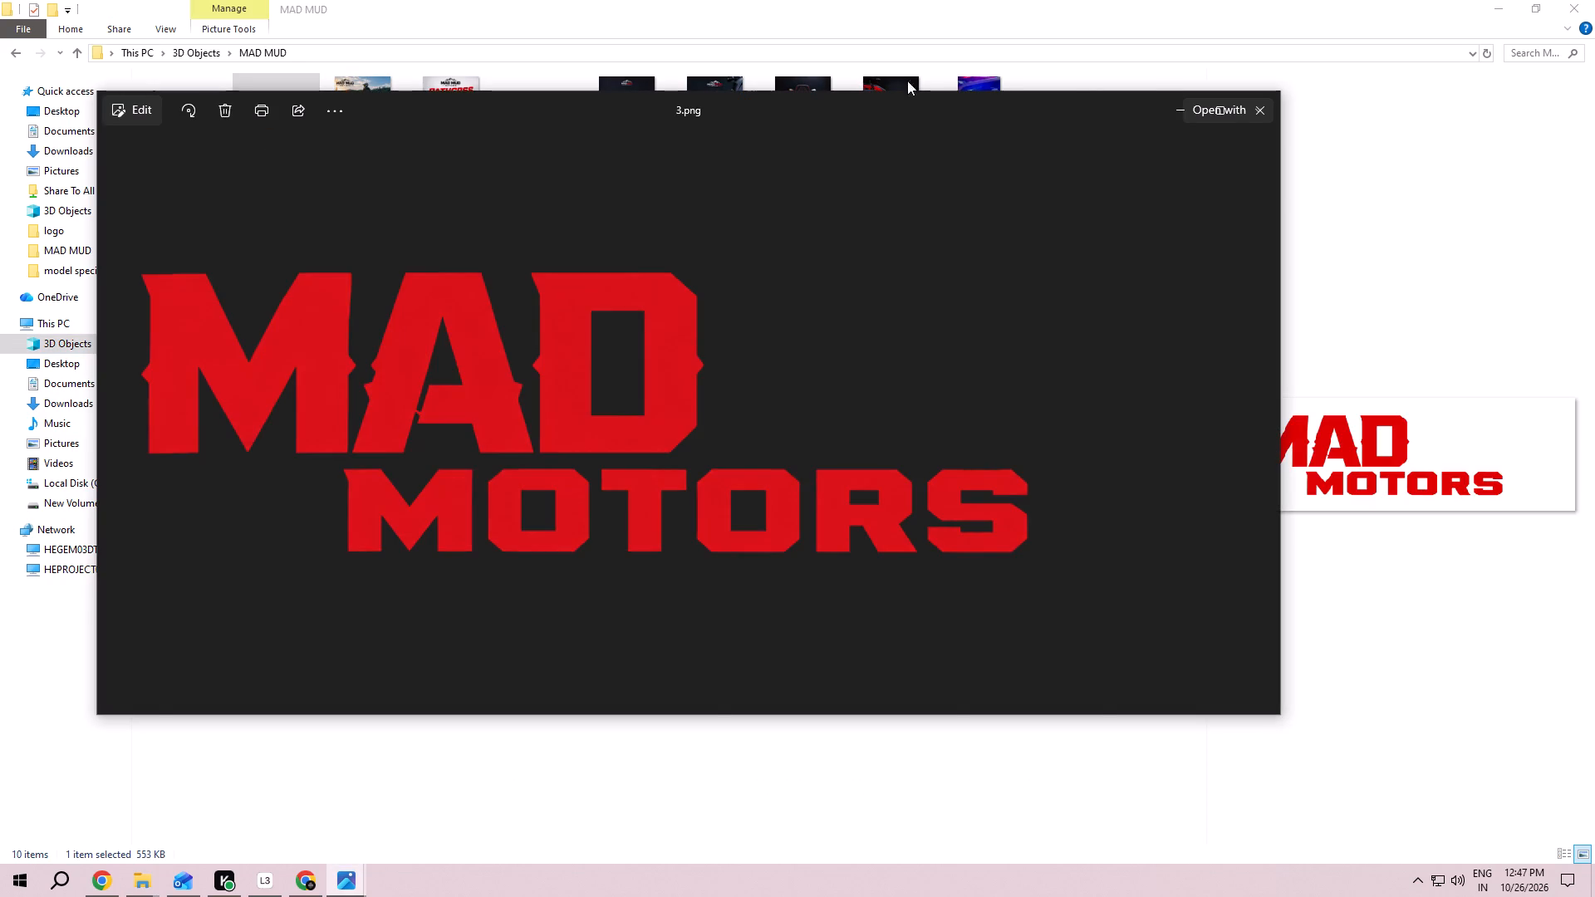
# Close the logo image previews, return to the Canva reel and upload logo image 3 from the MAD MUD folder.
pyautogui.click(1264, 116)
pyautogui.click(1594, 0)
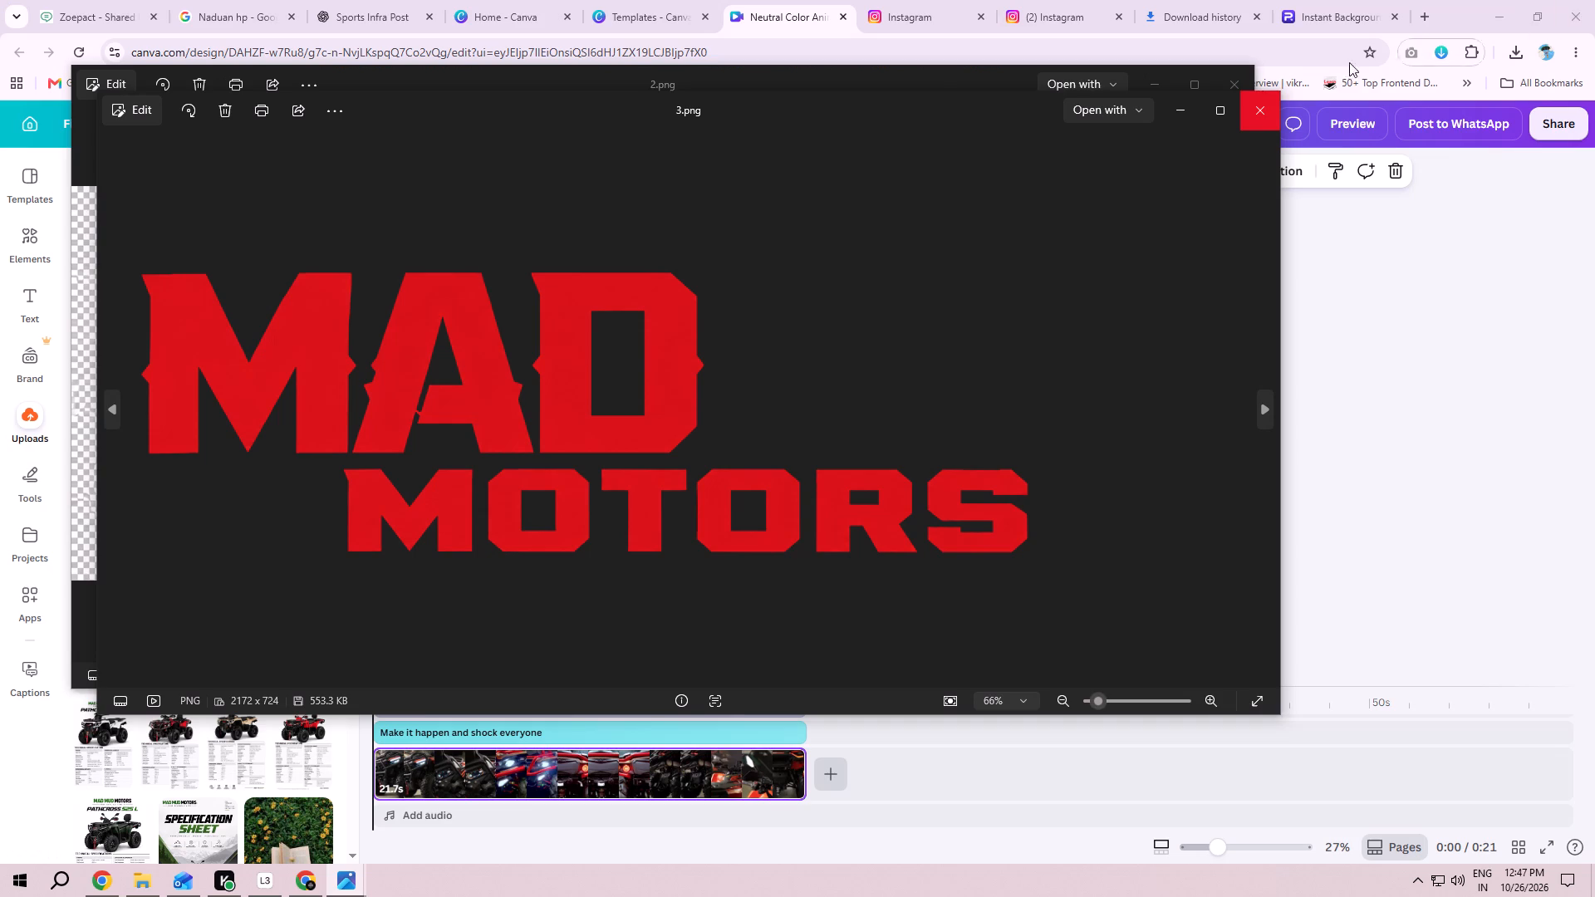
pyautogui.click(1254, 110)
pyautogui.click(1244, 87)
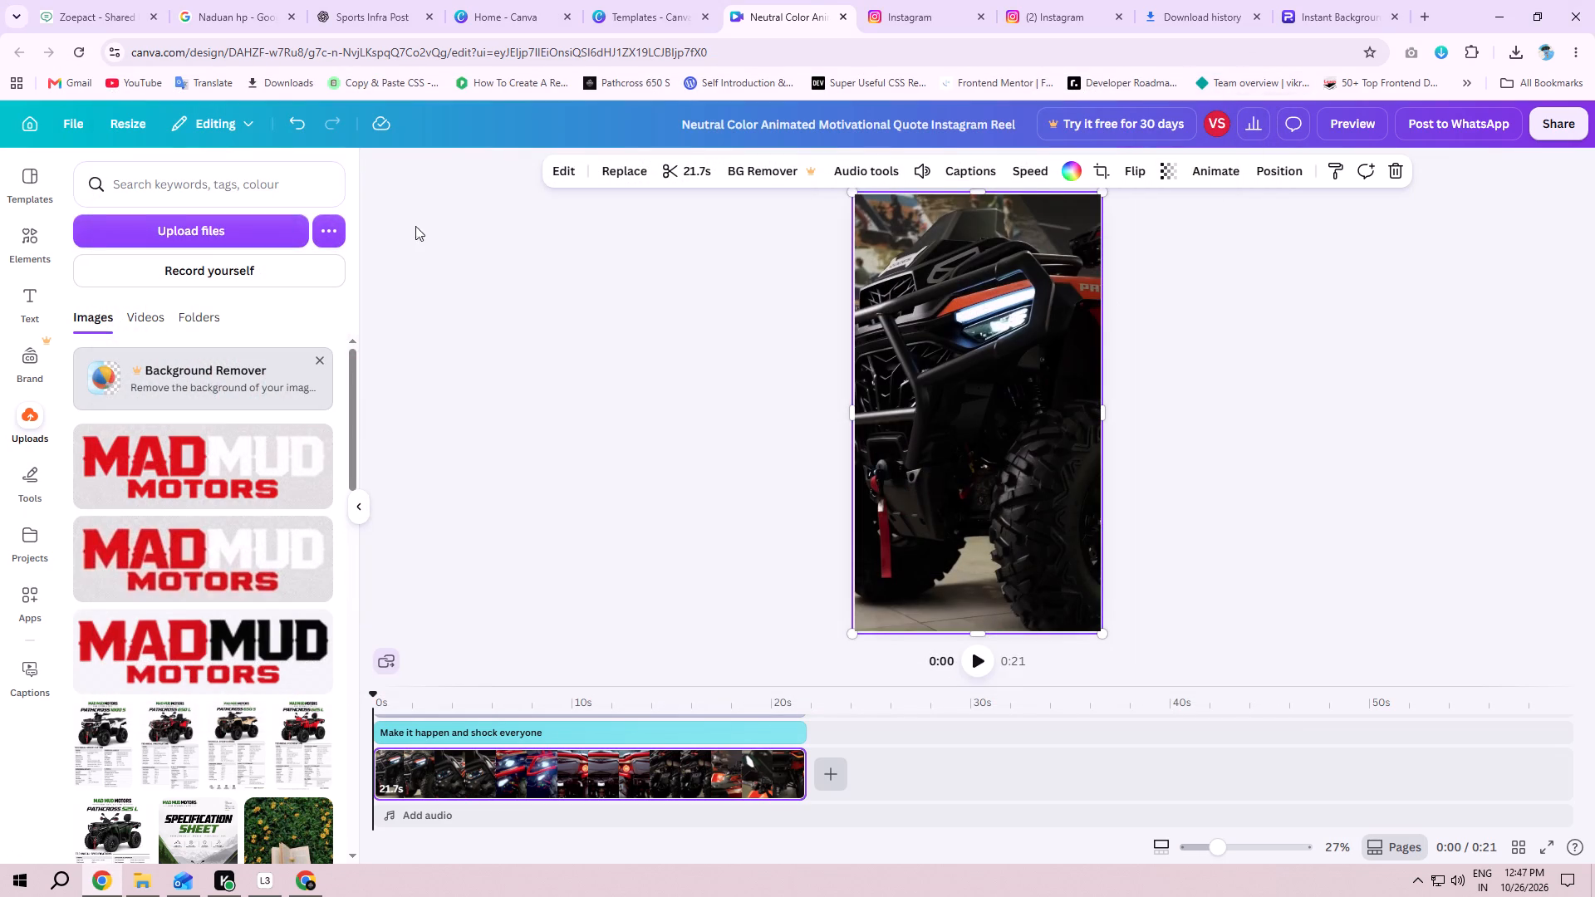
pyautogui.click(178, 225)
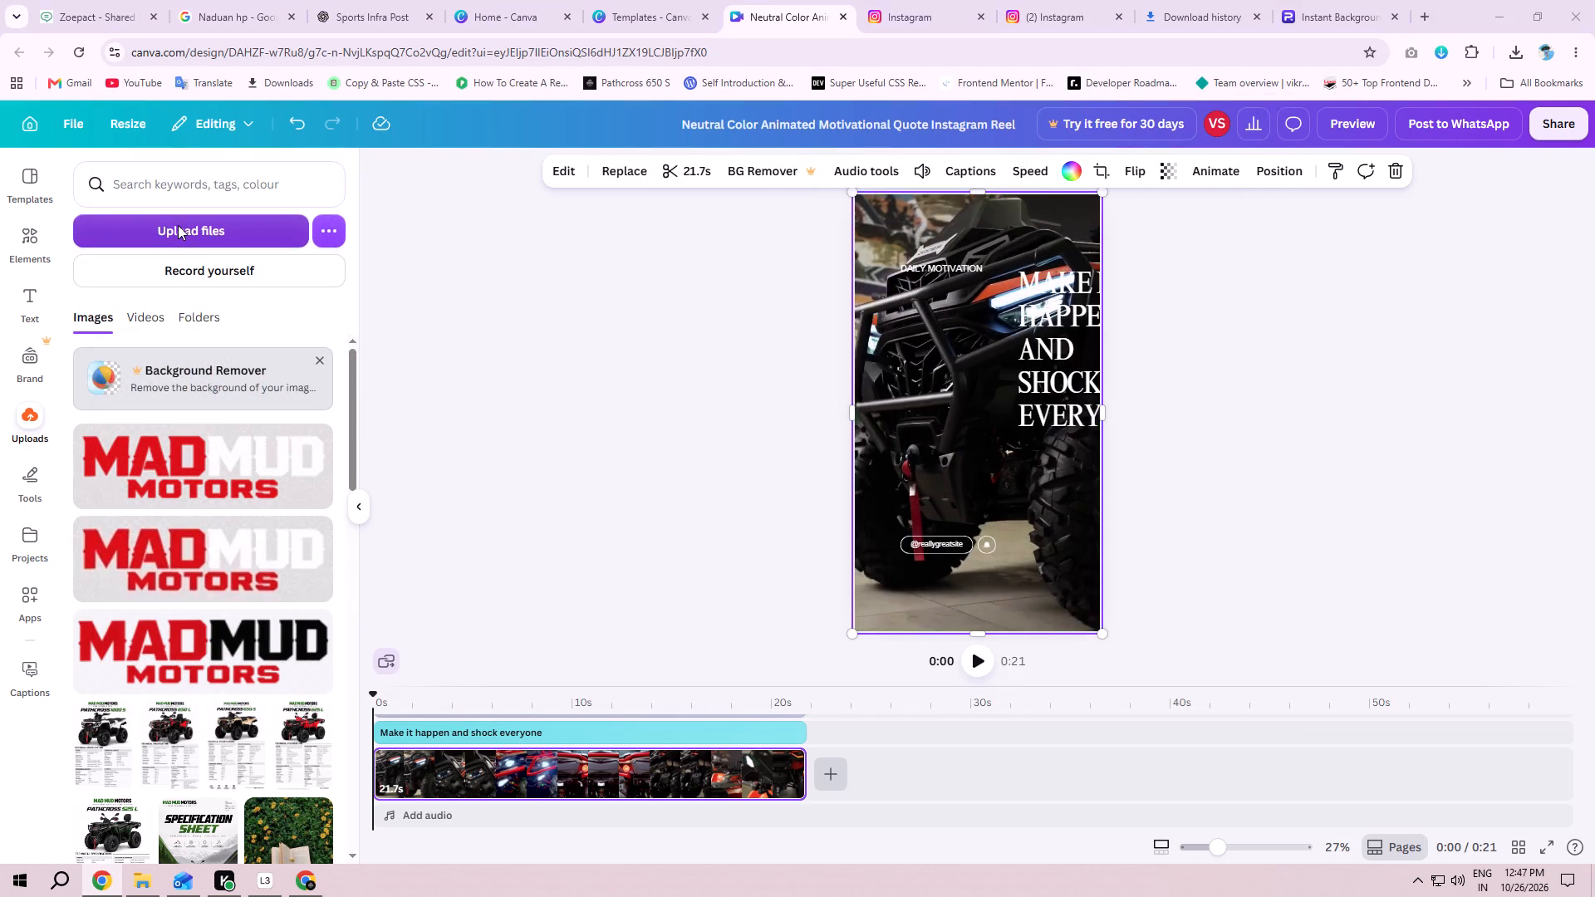
pyautogui.click(291, 169)
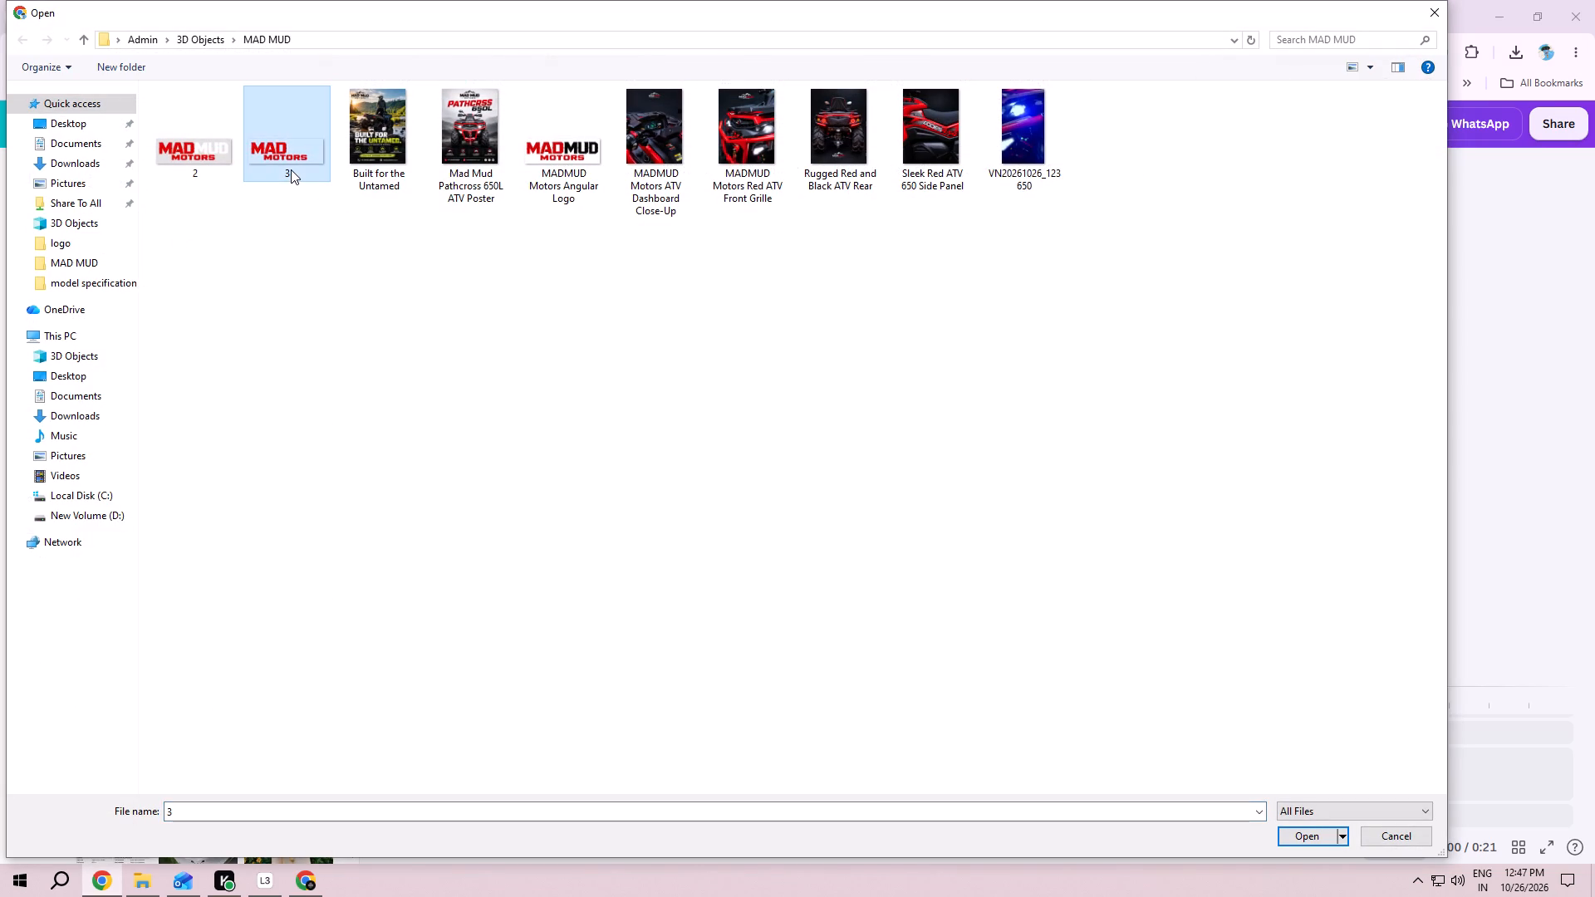
pyautogui.press('Return')
# Add the uploaded MAD MOTORS logo to the reel twice and try to reposition it on the page.
pyautogui.click(230, 435)
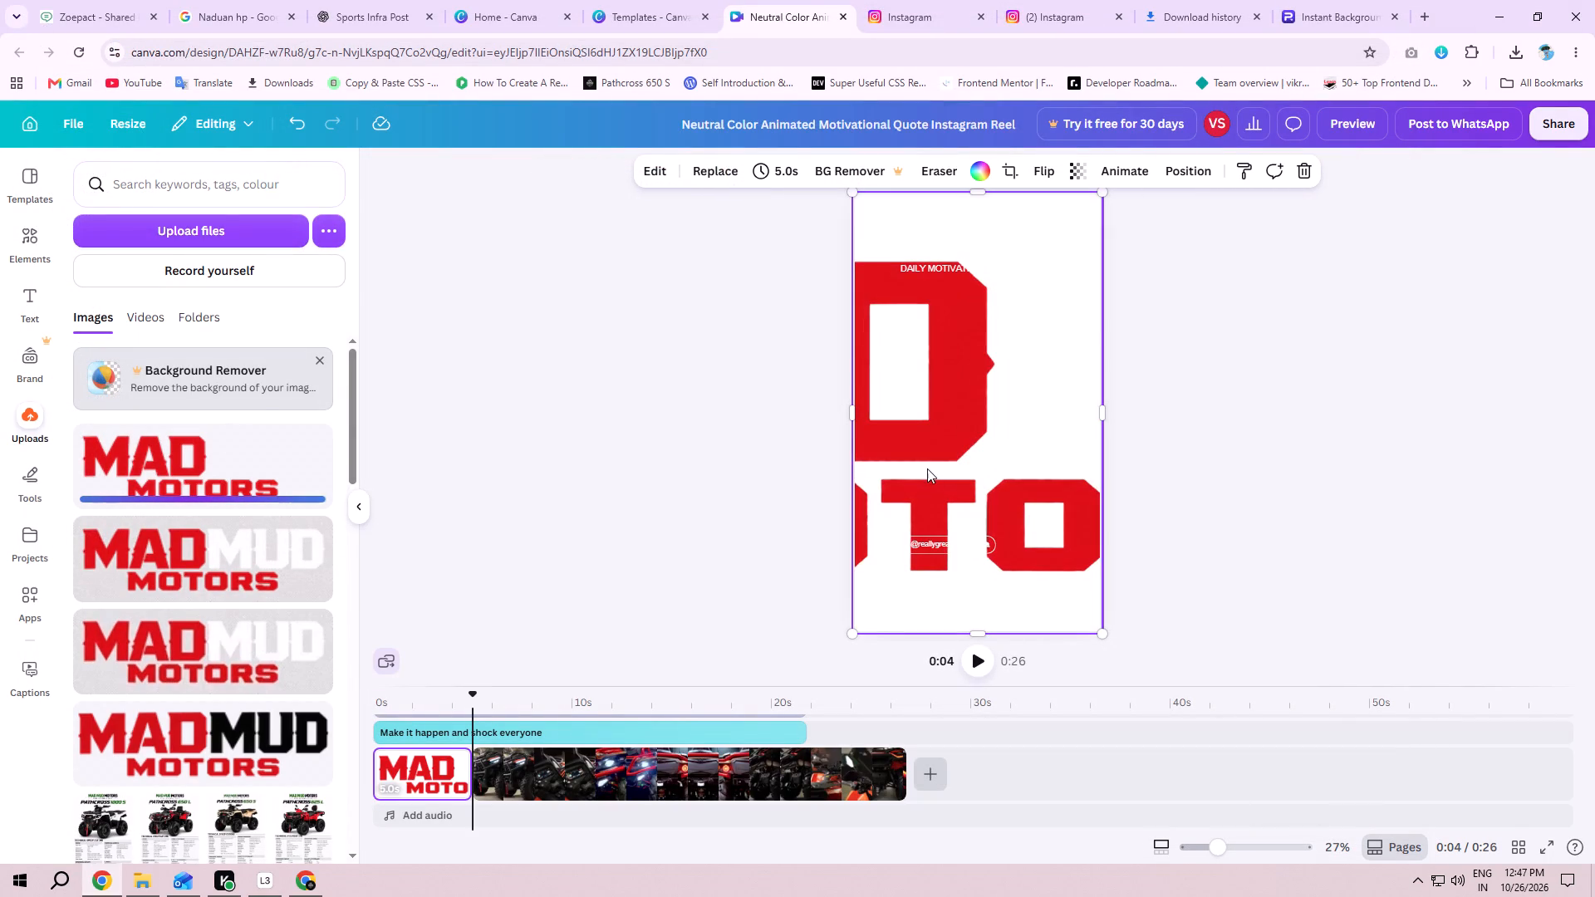
pyautogui.click(922, 466)
pyautogui.click(163, 467)
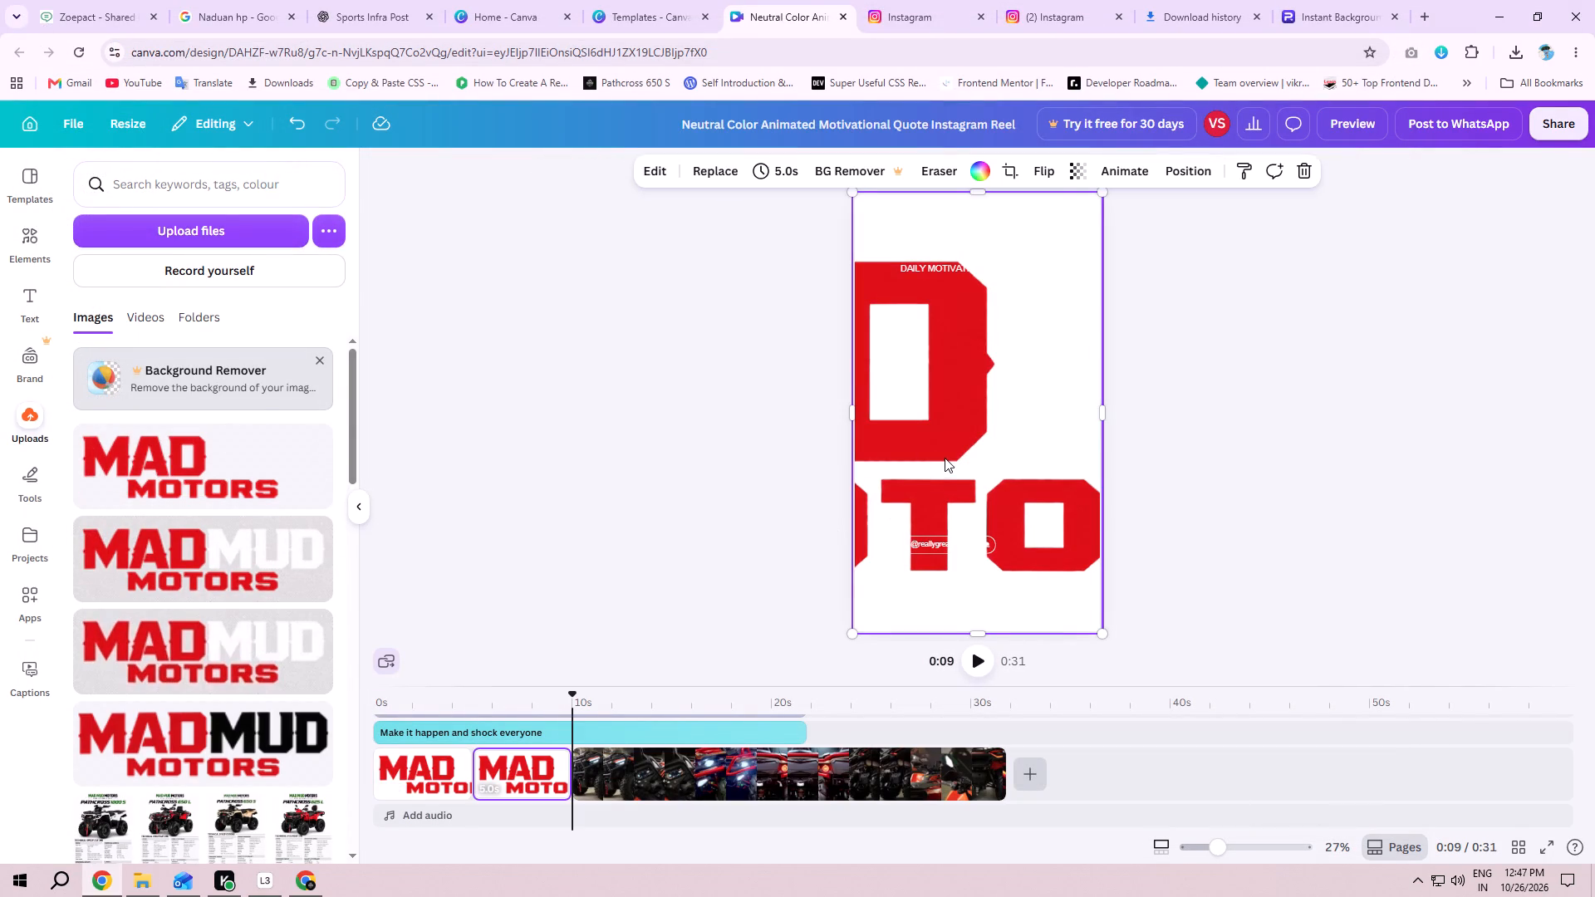
pyautogui.click(945, 458)
pyautogui.click(926, 430)
pyautogui.moveTo(926, 430); pyautogui.dragTo(964, 475)
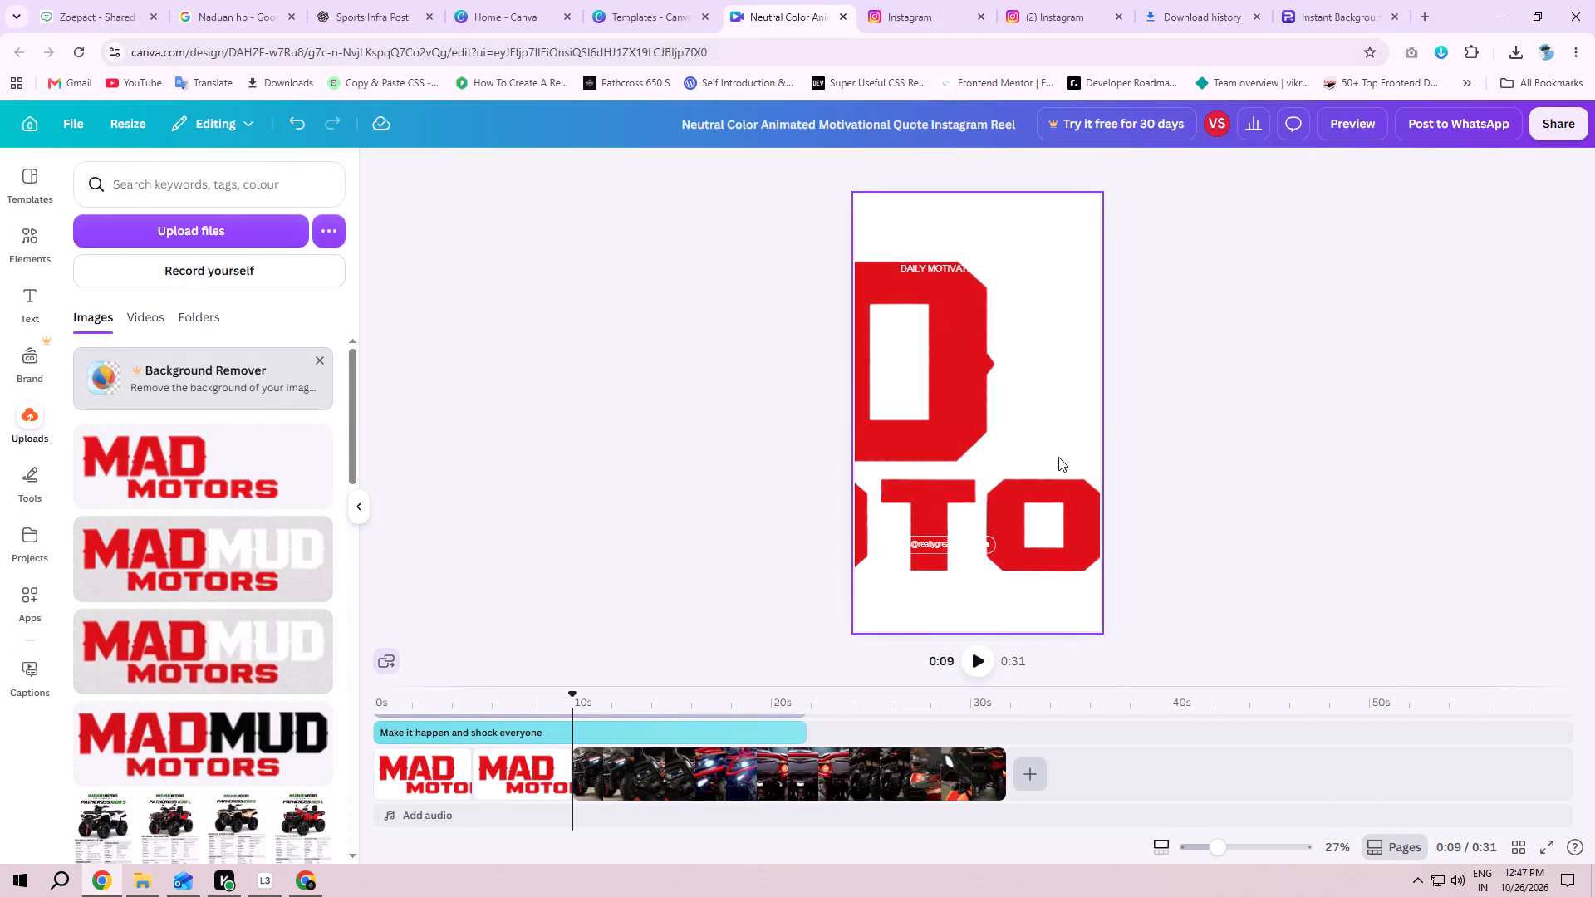
# Delete the full-page MAD MOTORS logo clips placed before the ATV video in the timeline.
pyautogui.click(459, 762)
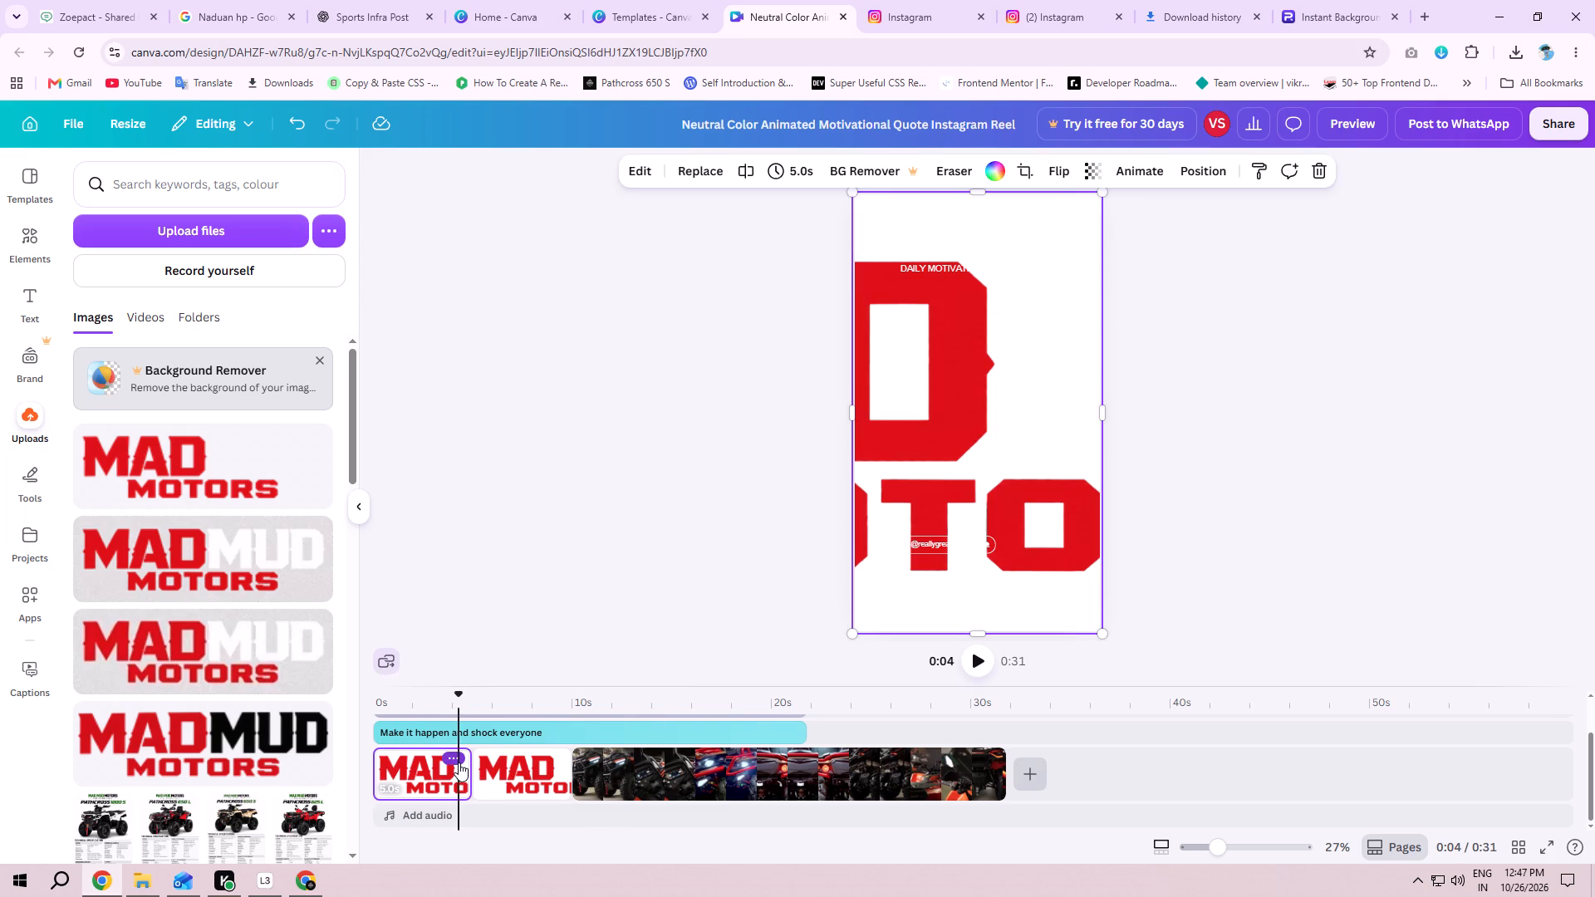
pyautogui.press('Delete')
pyautogui.click(422, 777)
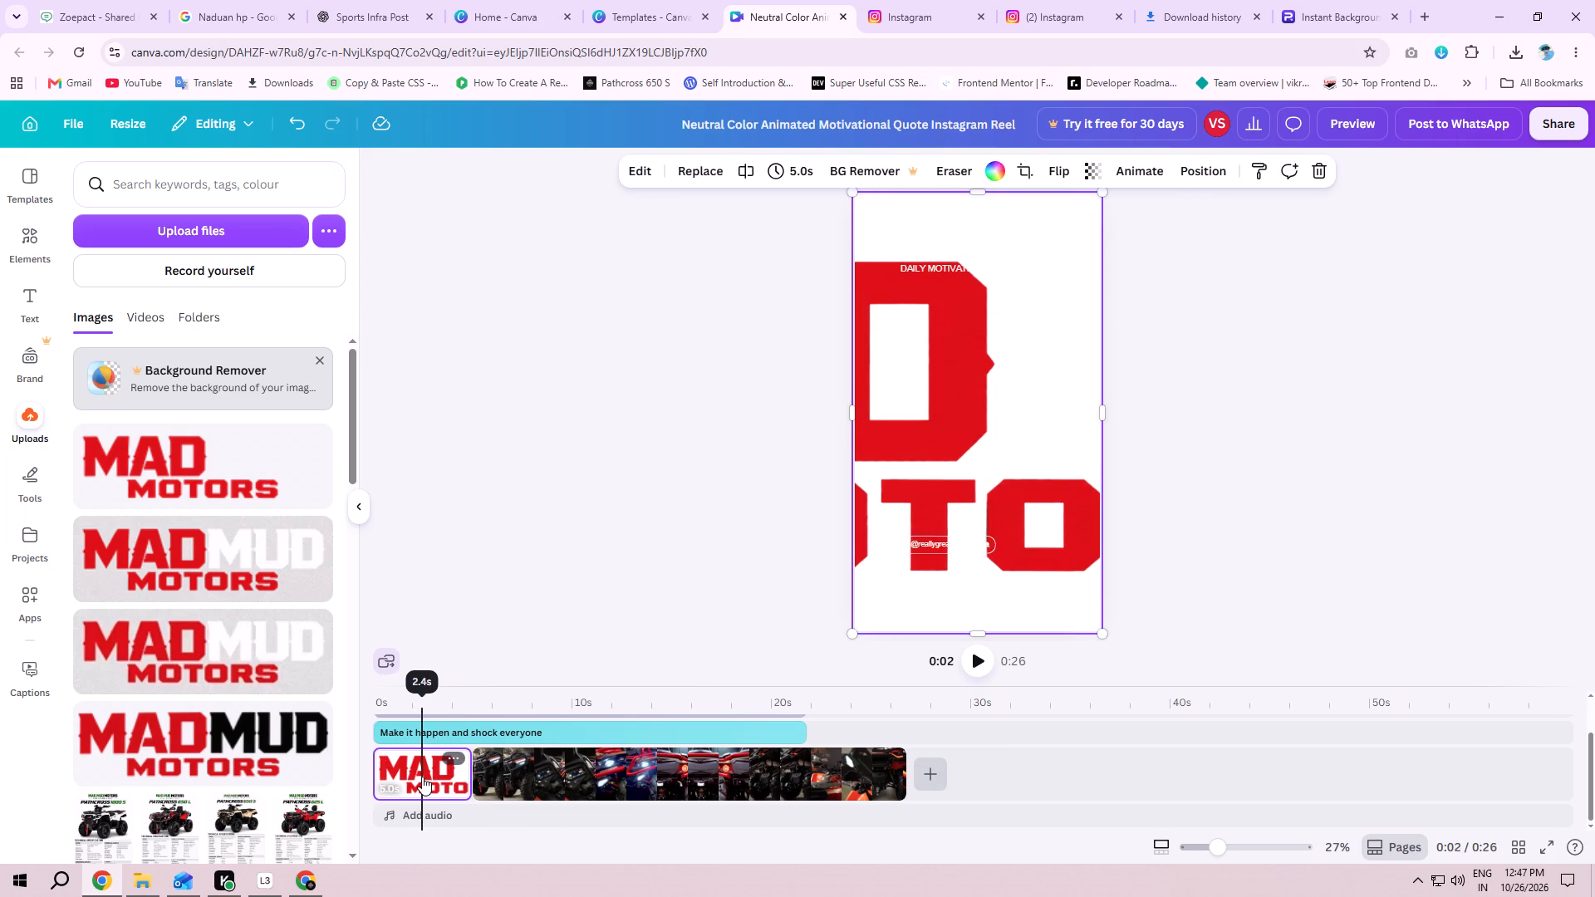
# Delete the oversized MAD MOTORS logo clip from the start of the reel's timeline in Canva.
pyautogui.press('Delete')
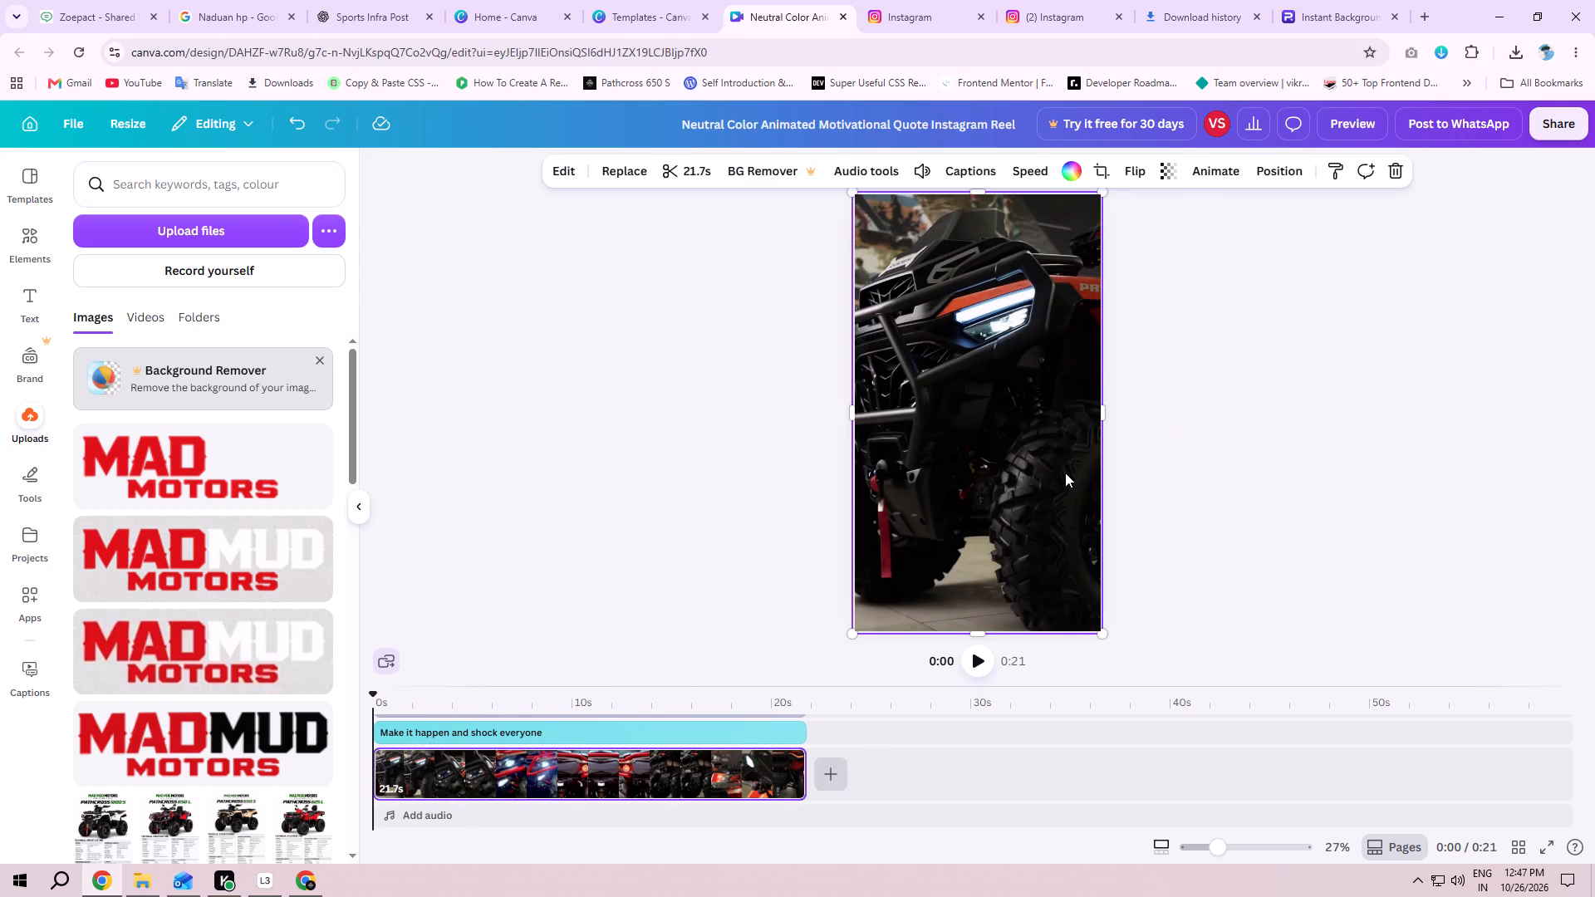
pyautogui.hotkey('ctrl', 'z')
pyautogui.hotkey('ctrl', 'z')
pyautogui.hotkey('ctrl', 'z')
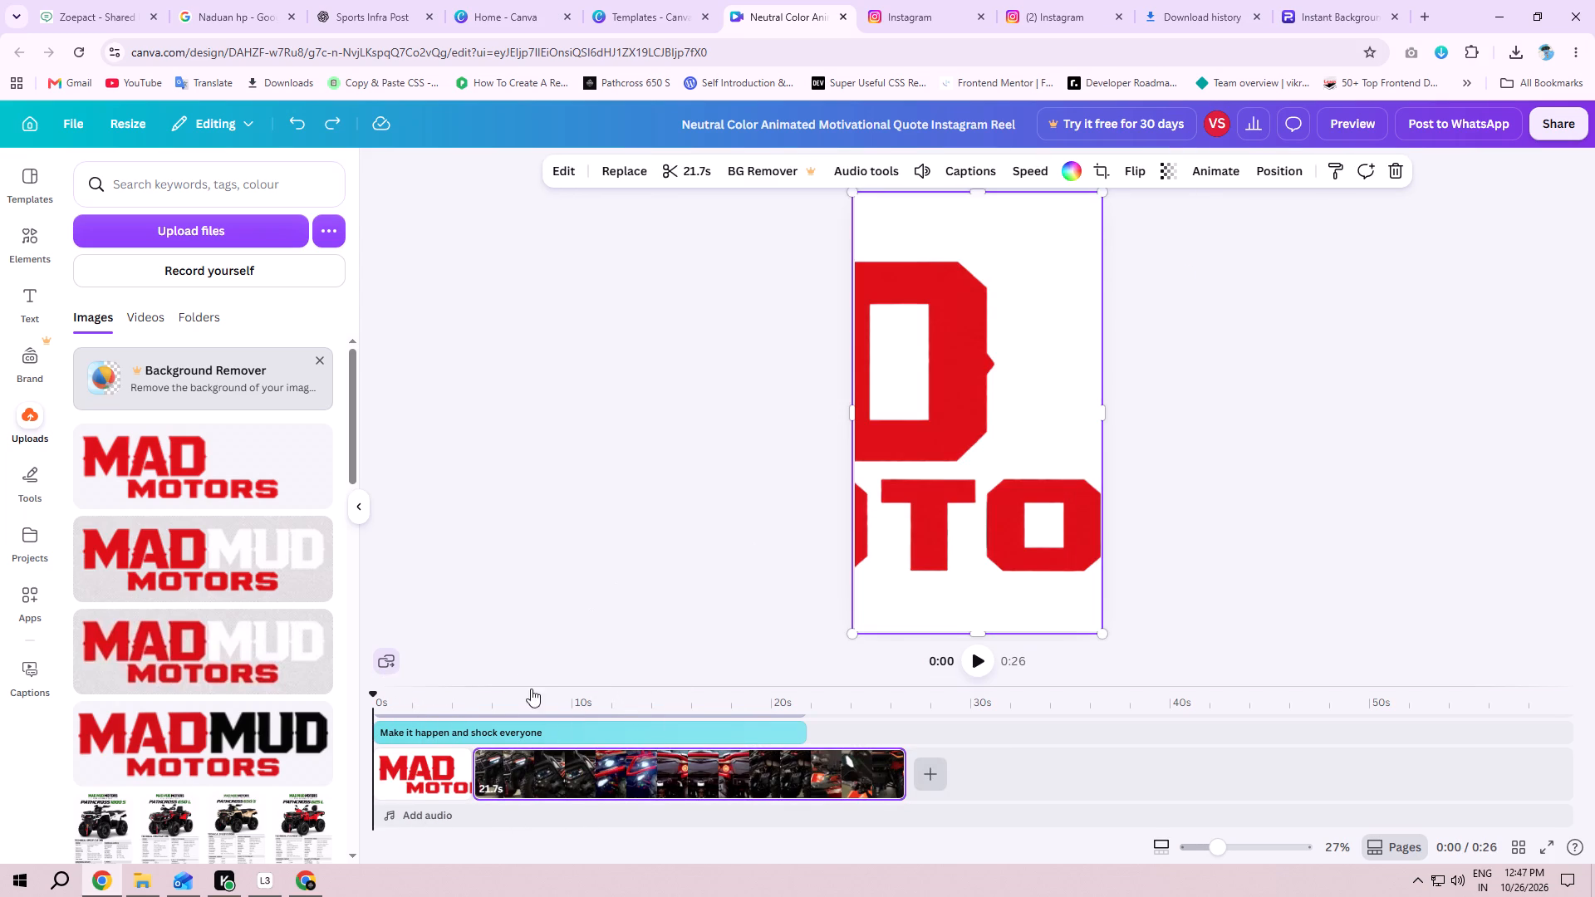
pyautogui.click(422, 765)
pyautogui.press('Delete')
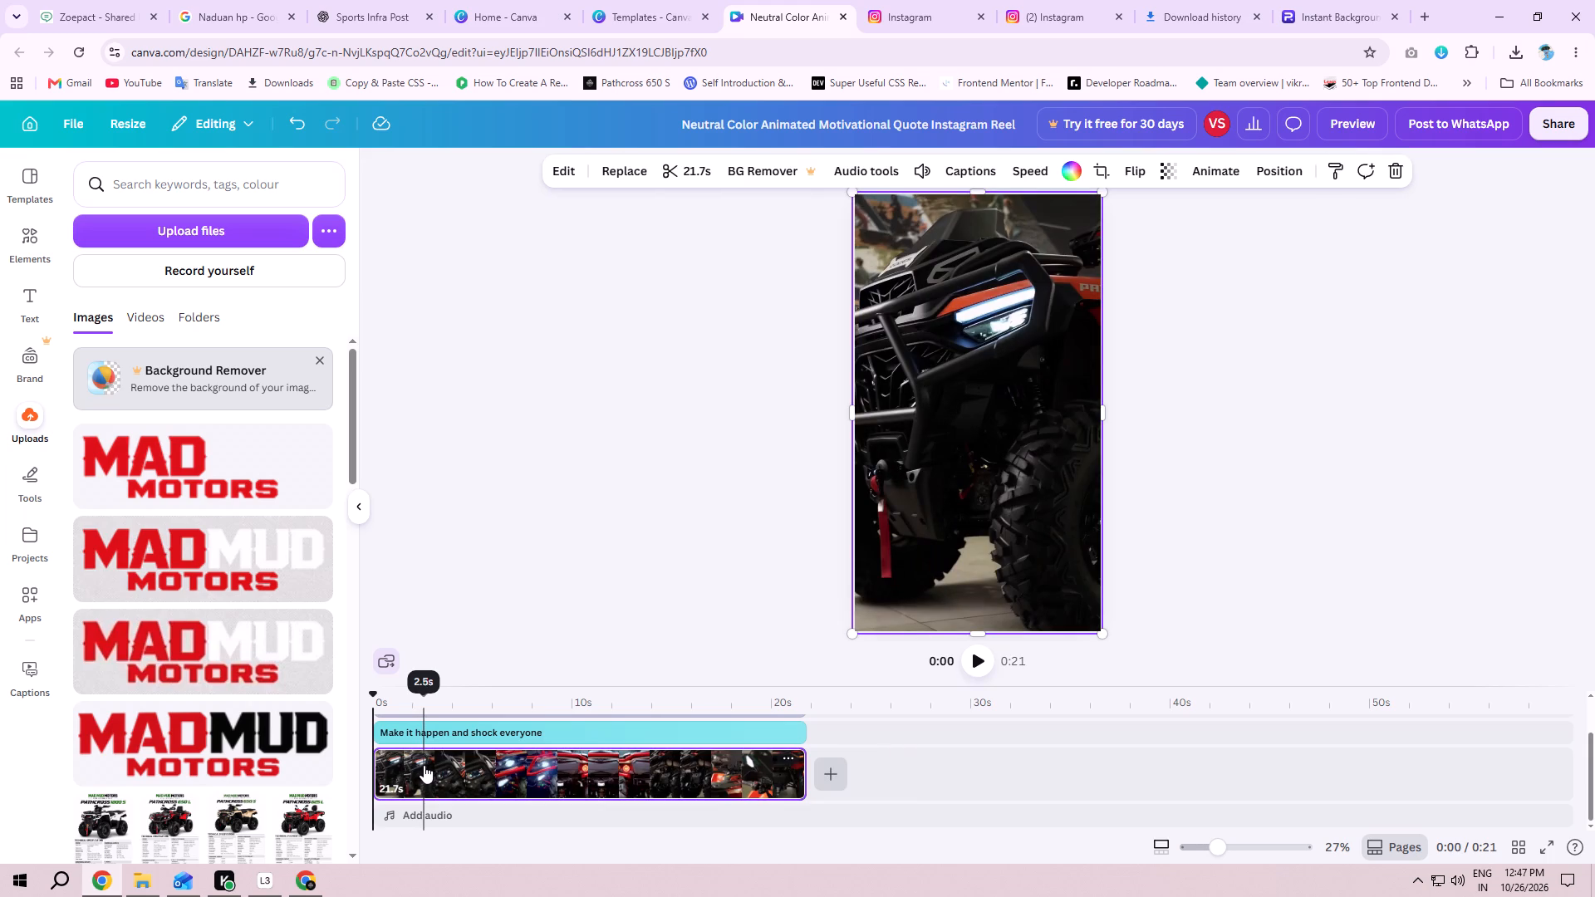
# Undo the recent edits back to the version with the dark MADMUD MOTORS logo near the reel's lower edge.
pyautogui.scroll(2, 501, 777)
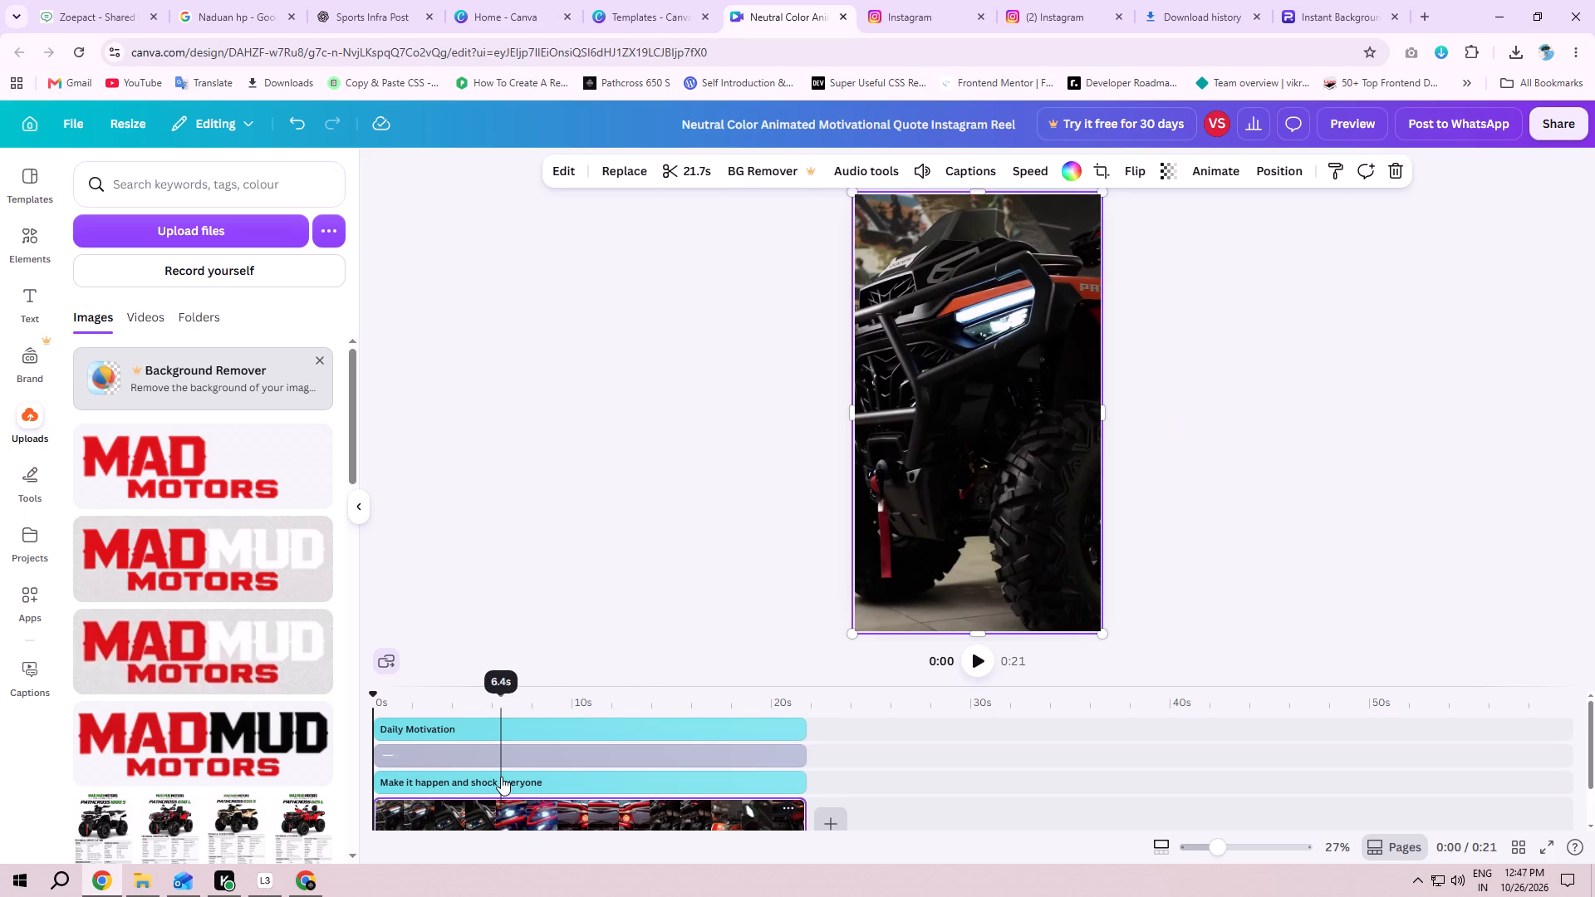
pyautogui.hotkey('ctrl', 'z')
pyautogui.hotkey('ctrl', 'z')
pyautogui.hotkey('ctrl', 'z')
pyautogui.hotkey('ctrl', 'z')
pyautogui.hotkey('ctrl', 'z')
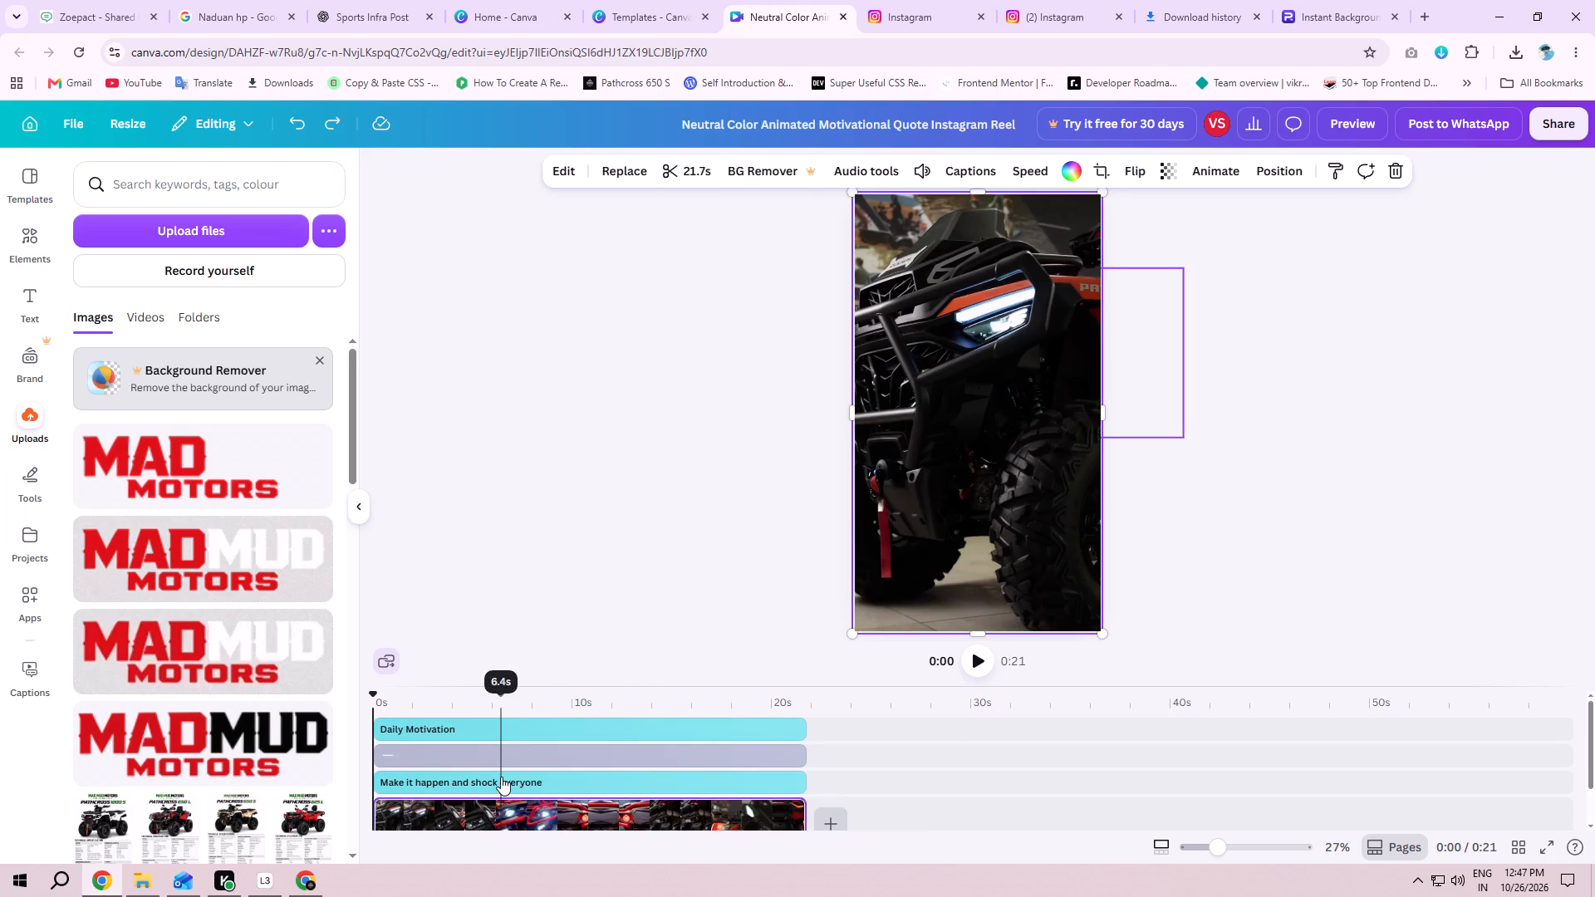
pyautogui.hotkey('ctrl', 'z')
pyautogui.hotkey('ctrl', 'z')
pyautogui.hotkey('ctrl', 'z')
pyautogui.hotkey('ctrl', 'z')
pyautogui.hotkey('ctrl', 'z')
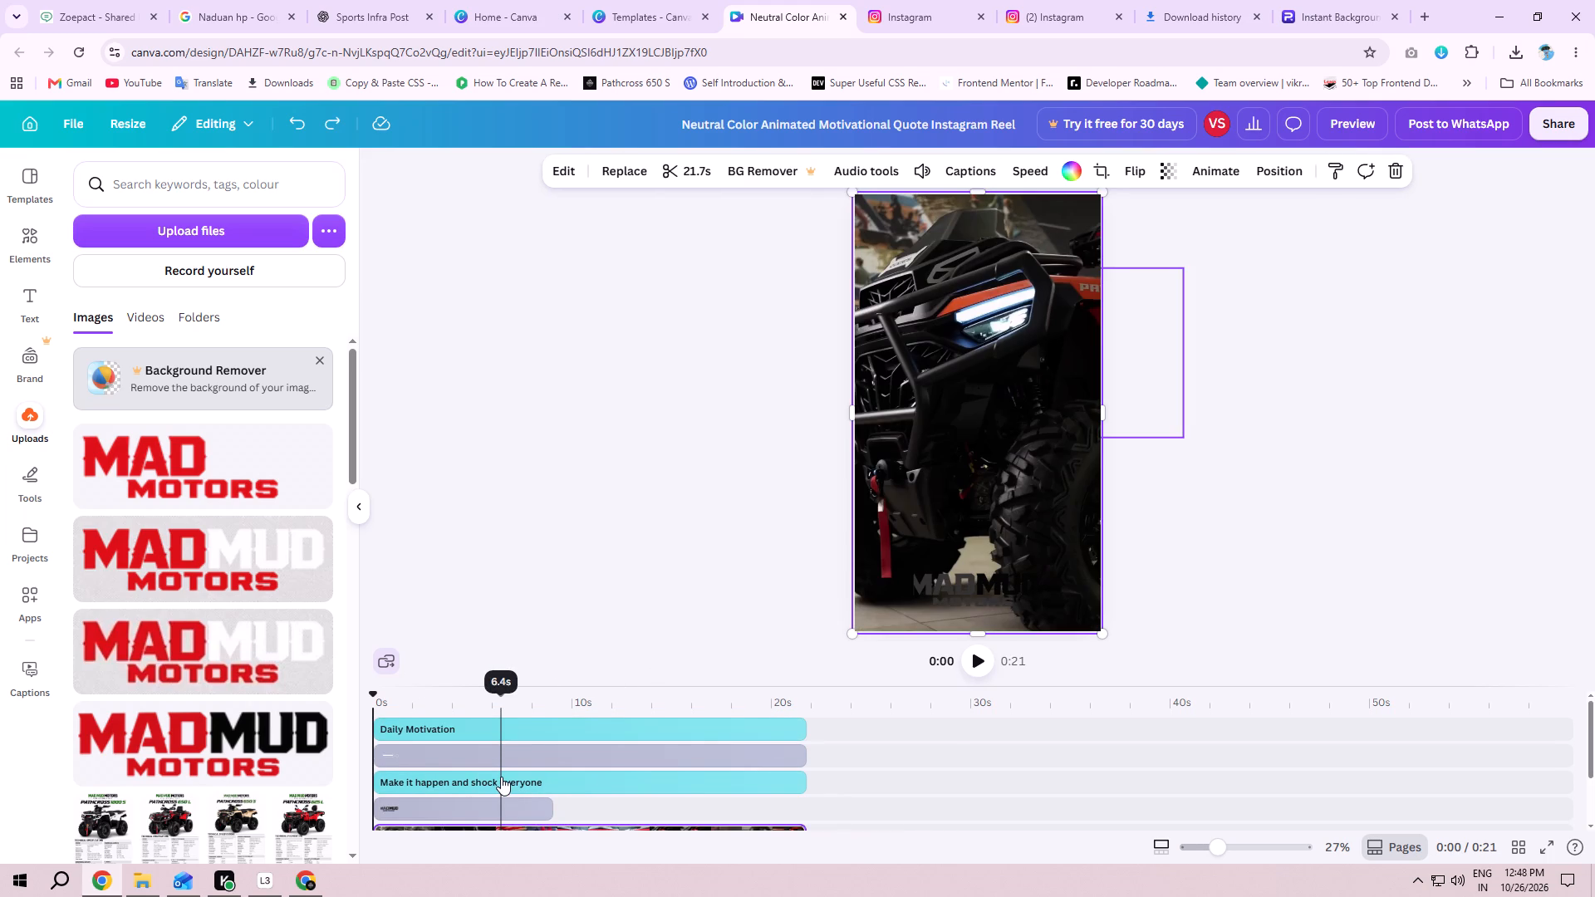
pyautogui.hotkey('ctrl', 'z')
# Delete the dark MADMUD MOTORS logo from the lower part of the reel, keeping the ATV background video.
pyautogui.click(962, 577)
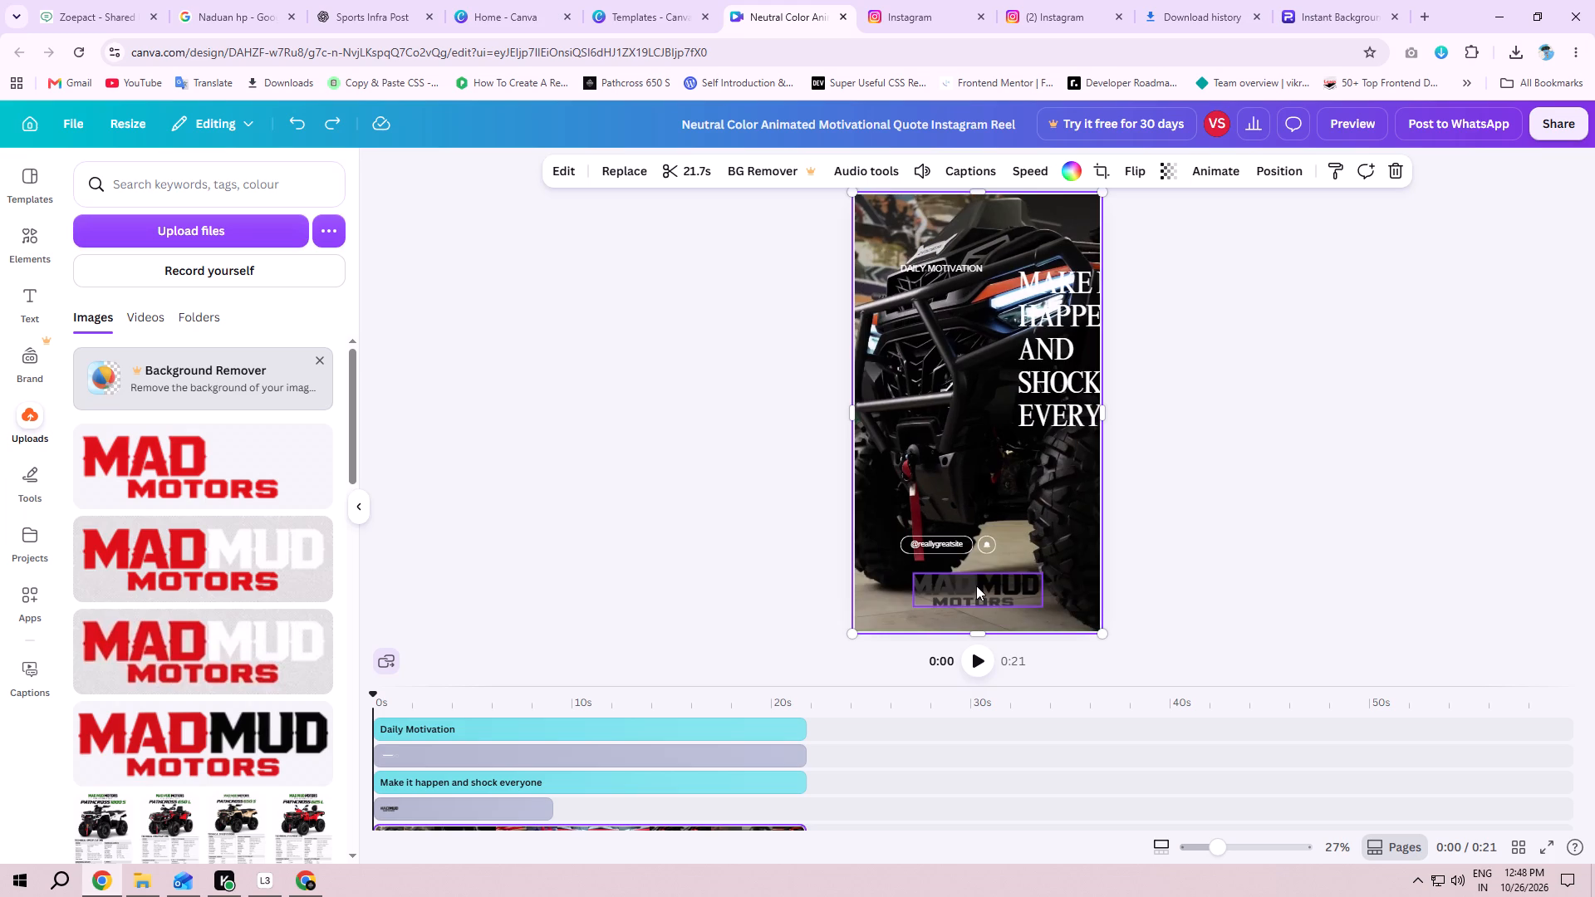
pyautogui.press('Delete')
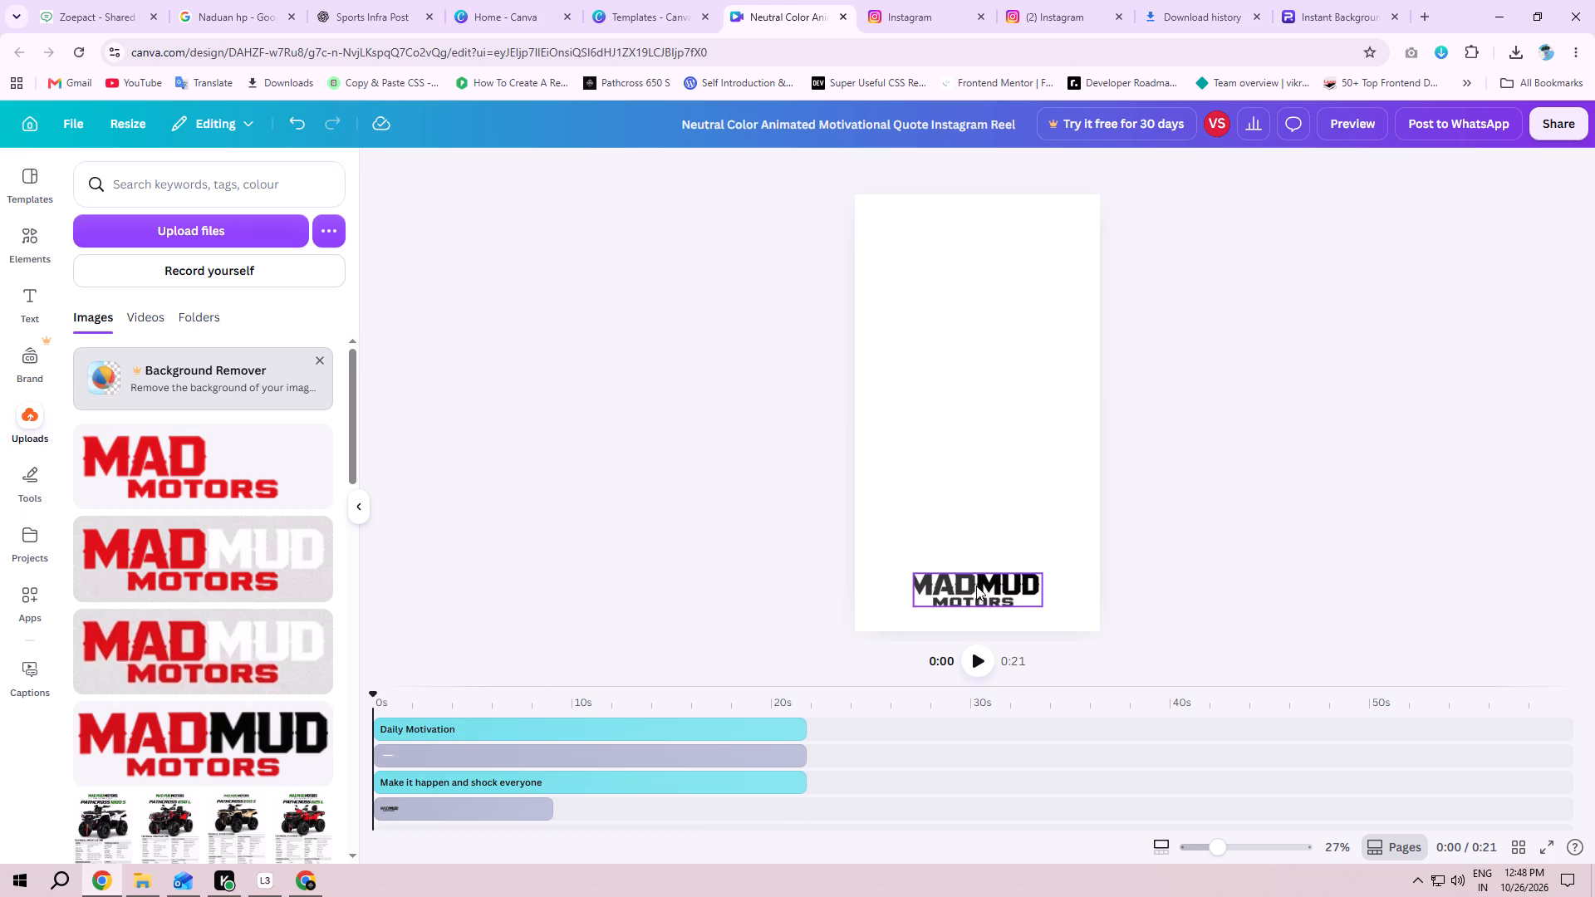
pyautogui.hotkey('ctrl', 'z')
pyautogui.click(976, 586)
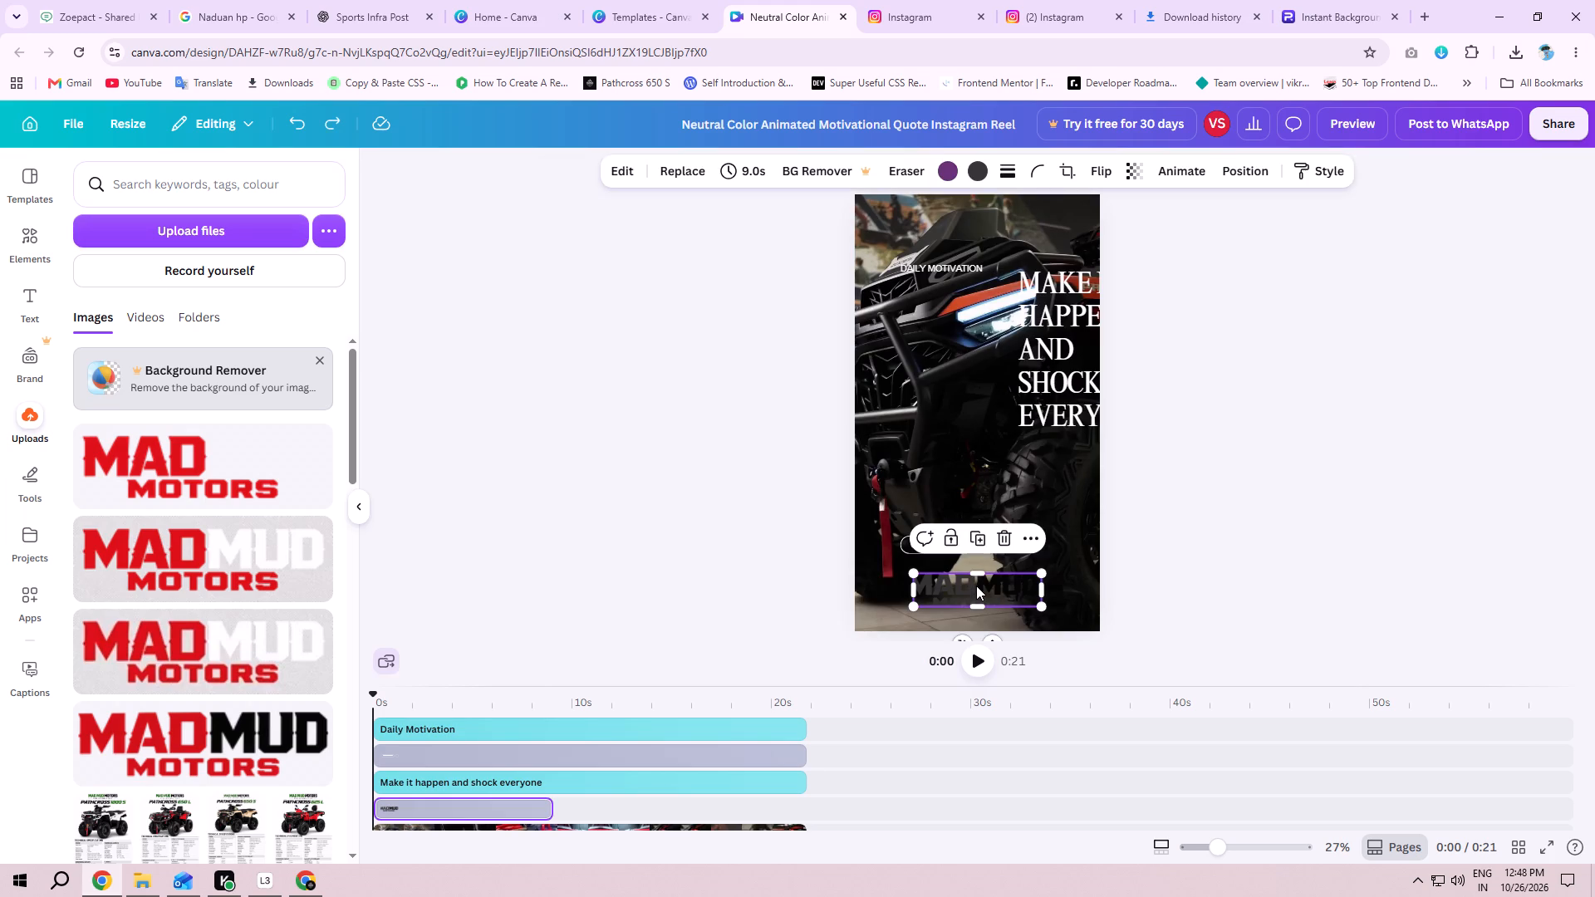
pyautogui.press('Delete')
# Move the "Make it happen and shock everyone" headline fully inside the frame, over the middle of the ATV video.
pyautogui.click(1047, 346)
pyautogui.moveTo(1054, 352); pyautogui.dragTo(1009, 395)
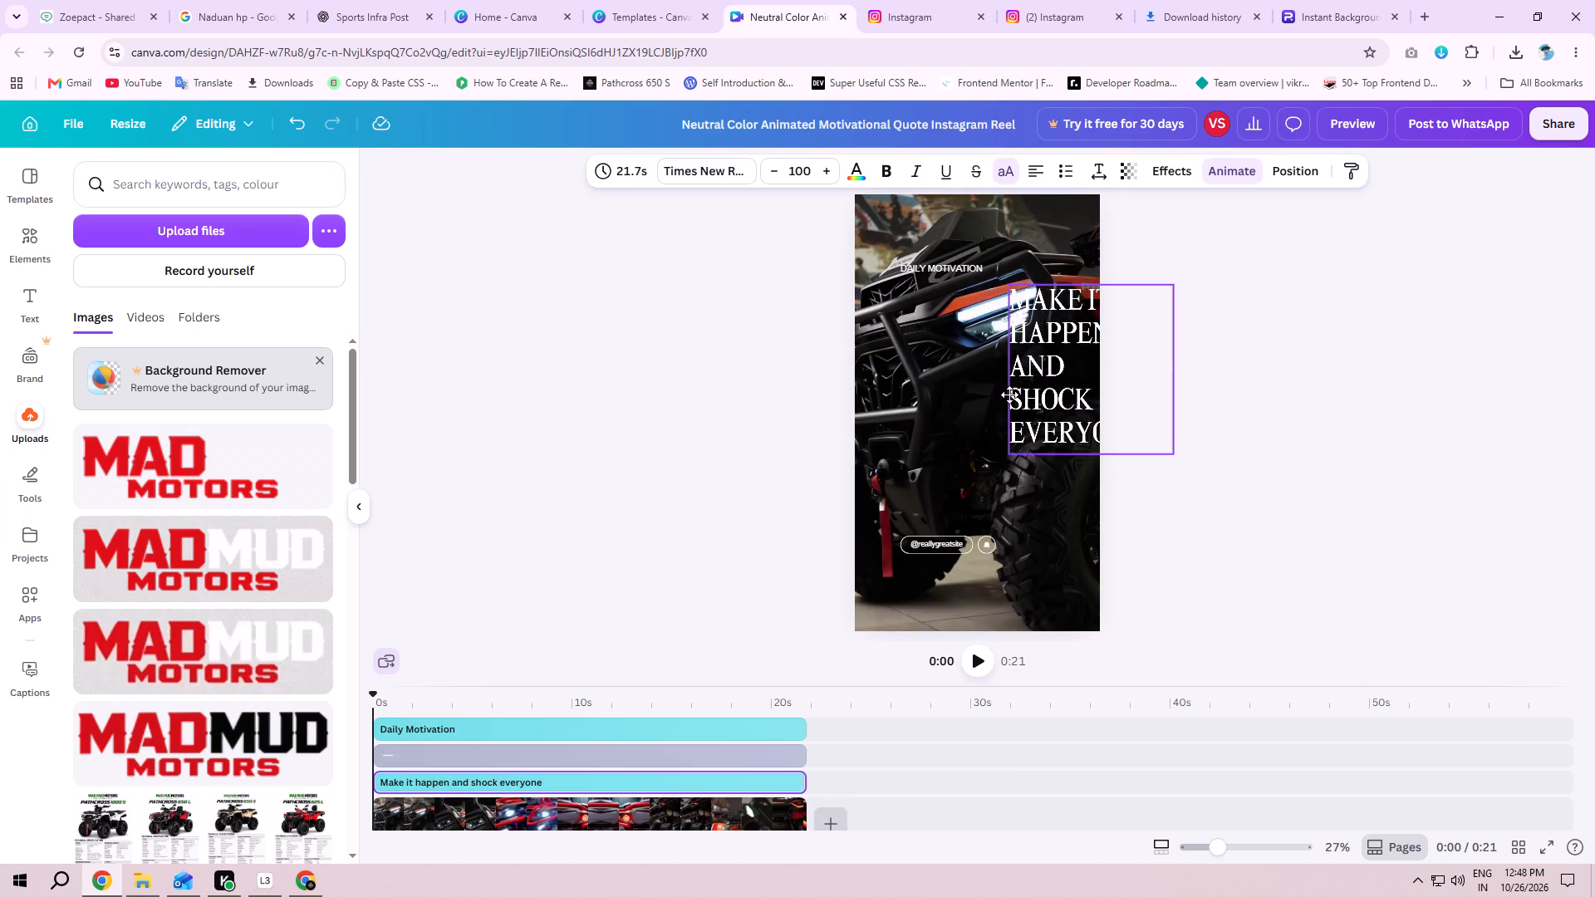
pyautogui.moveTo(1009, 395); pyautogui.dragTo(915, 399)
pyautogui.click(1213, 379)
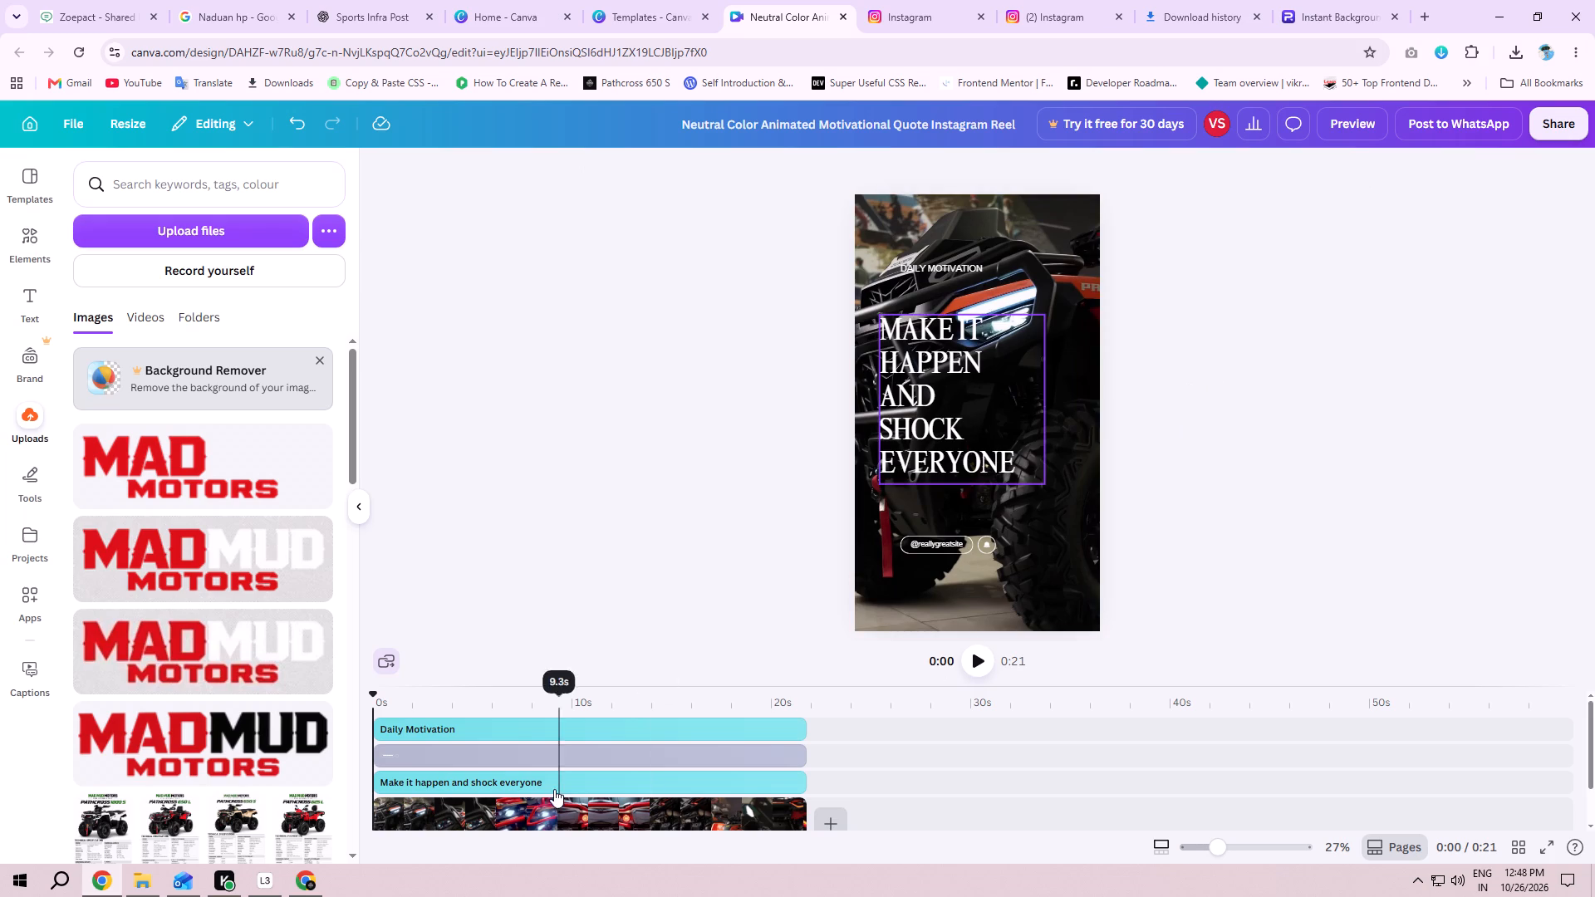
# Play the reel to preview the repositioned headline over the ATV video.
pyautogui.click(979, 659)
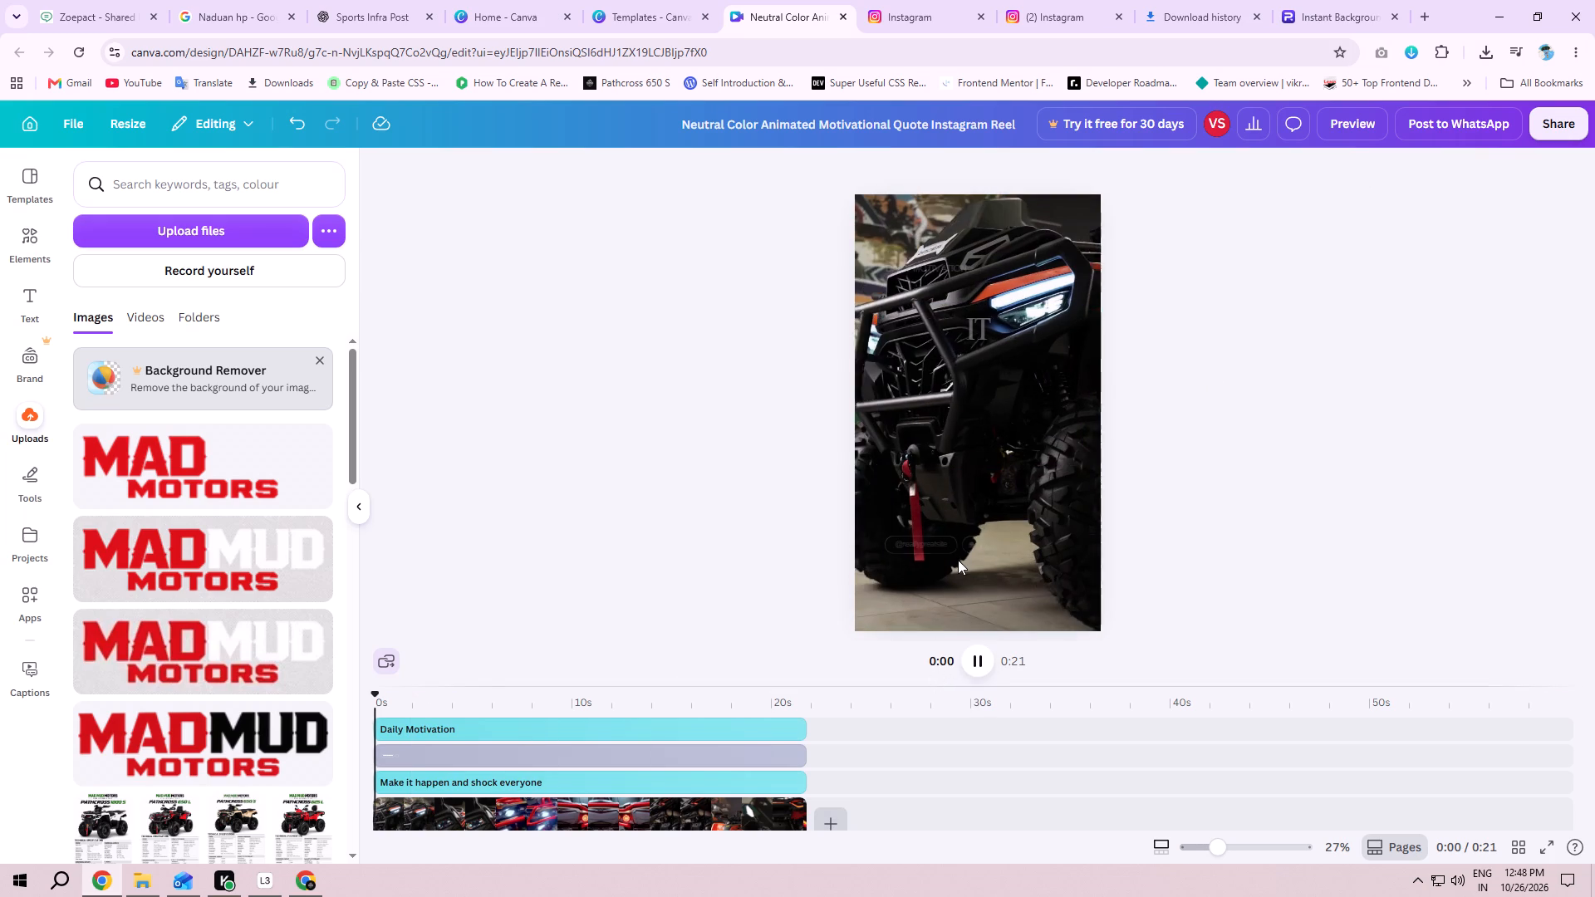
pyautogui.keyDown('ctrl'); pyautogui.scroll(1, 1039, 462); pyautogui.keyUp('ctrl')
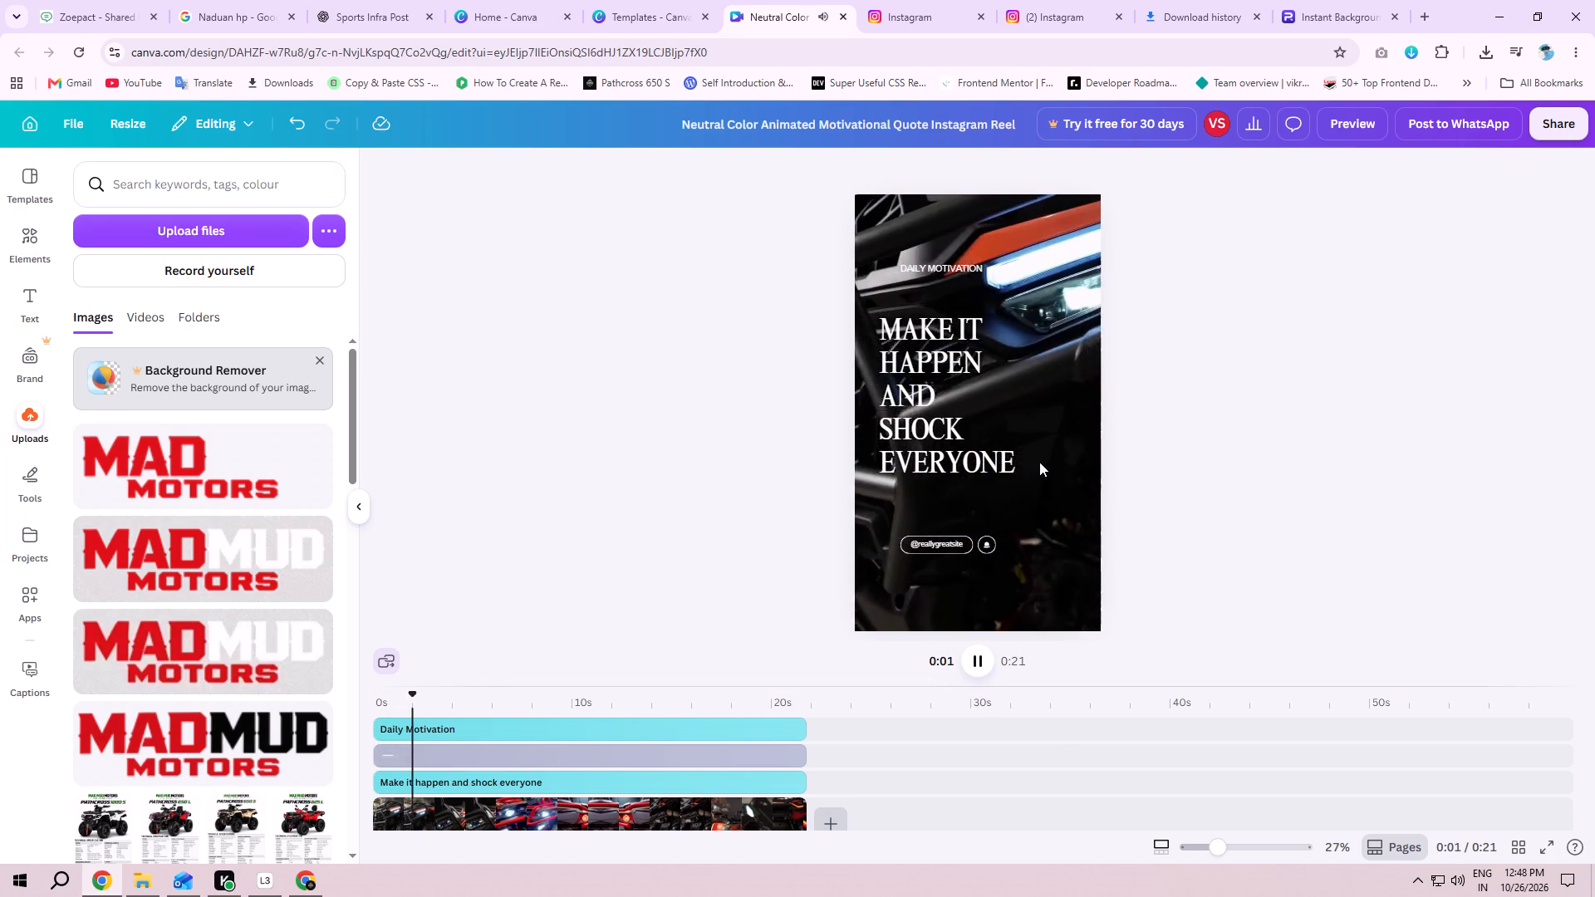
pyautogui.keyDown('ctrl'); pyautogui.scroll(5, 1039, 462); pyautogui.keyUp('ctrl')
pyautogui.scroll(-4, 996, 480)
pyautogui.doubleClick(883, 393)
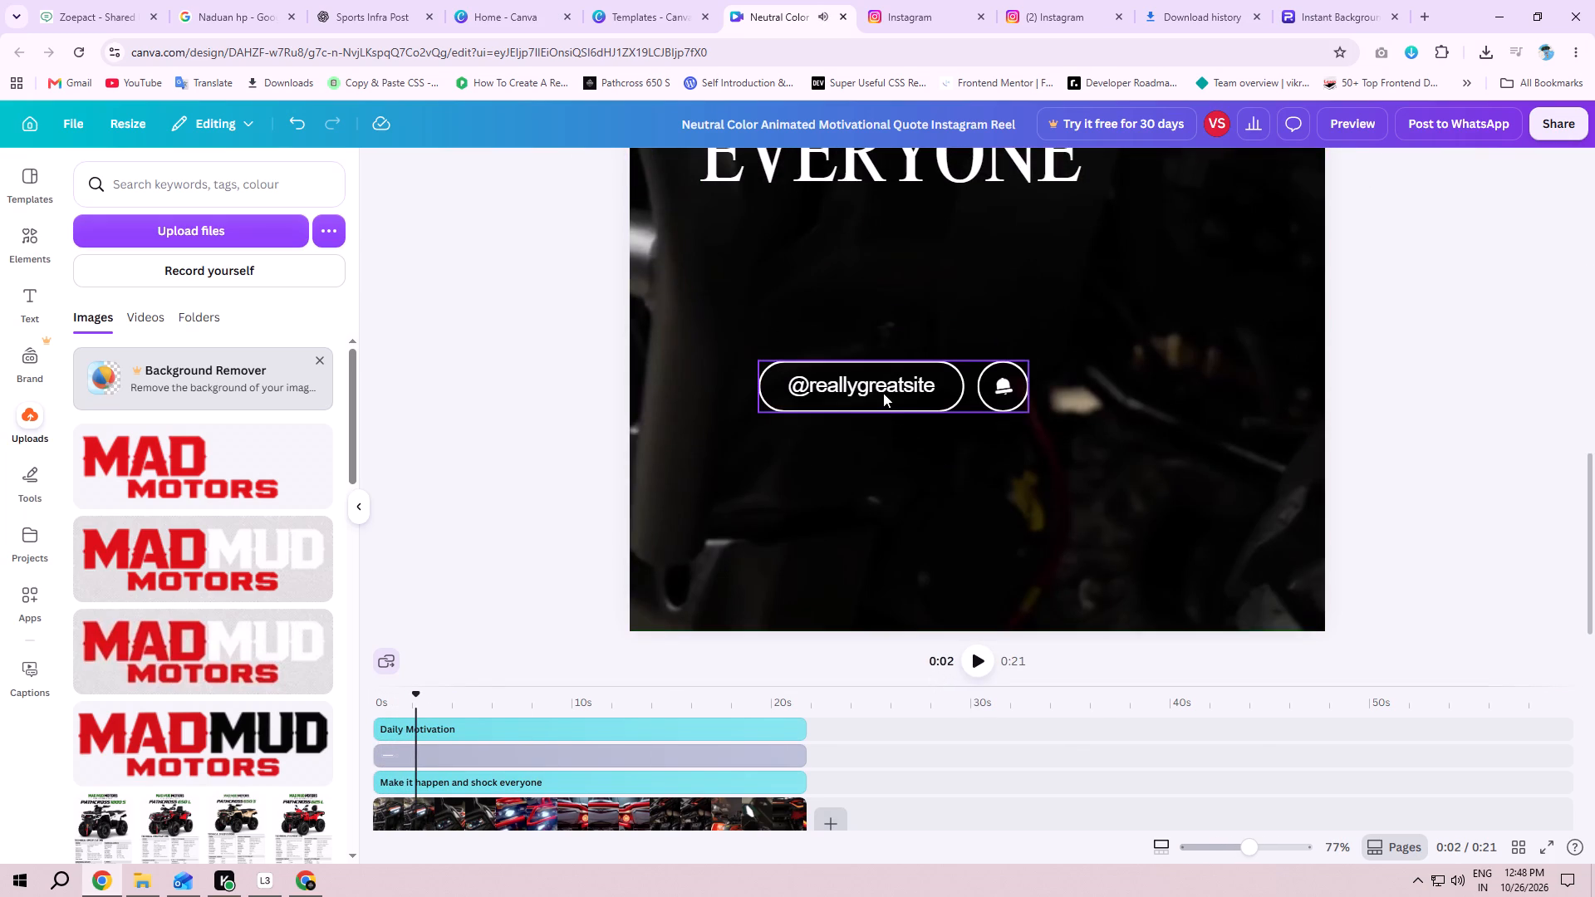
pyautogui.click(863, 391)
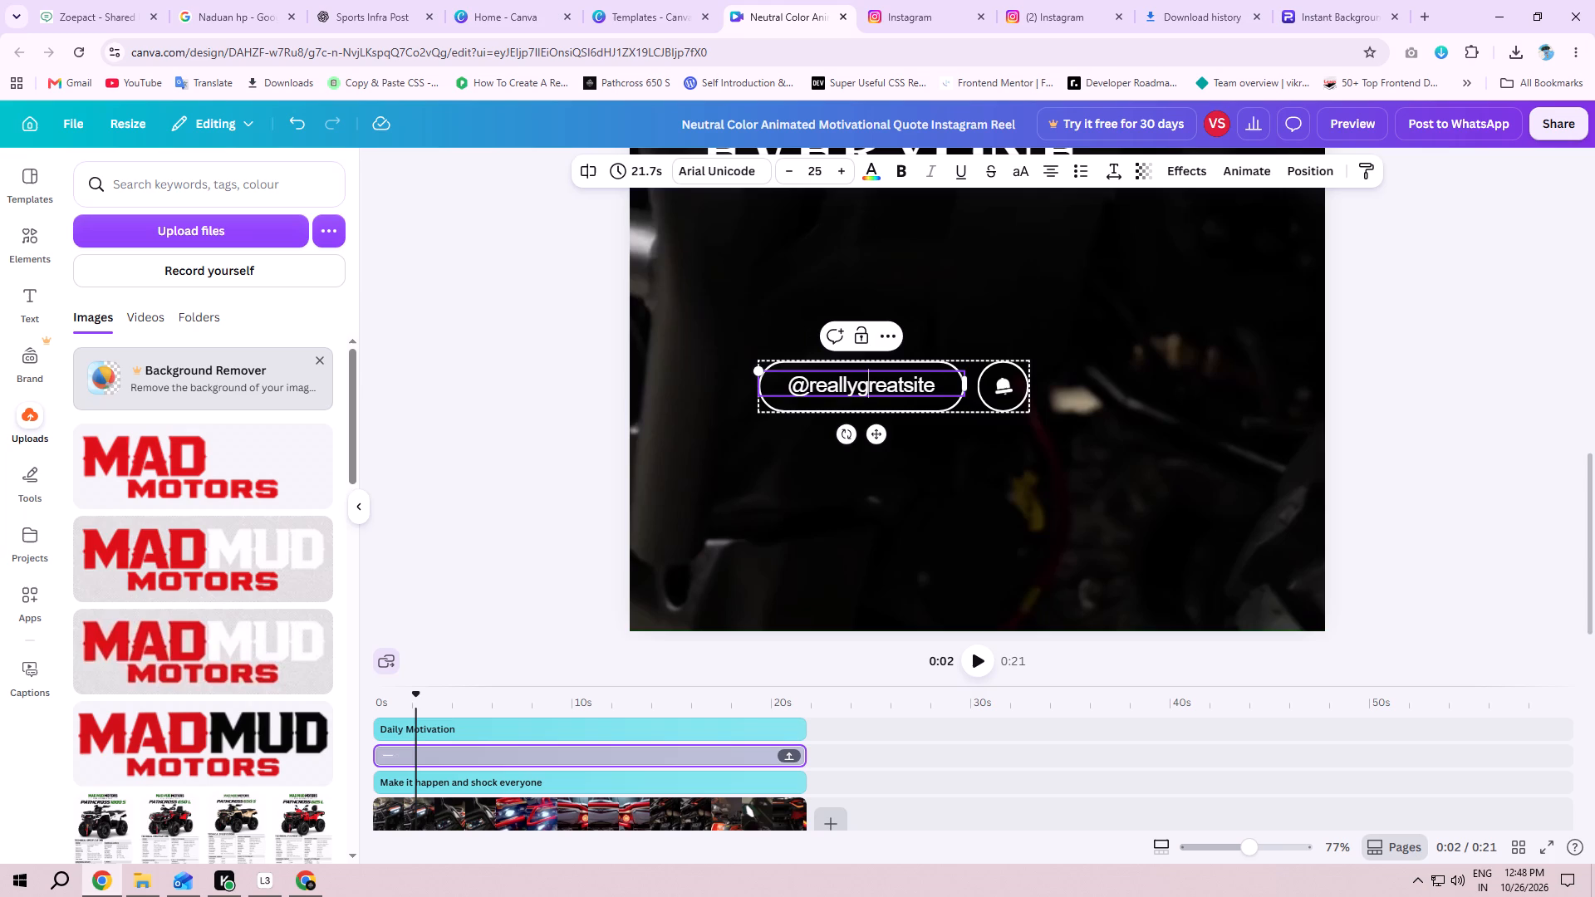
pyautogui.click(954, 386)
pyautogui.press('BackSpace')
pyautogui.press('BackSpace')
pyautogui.press('BackSpace')
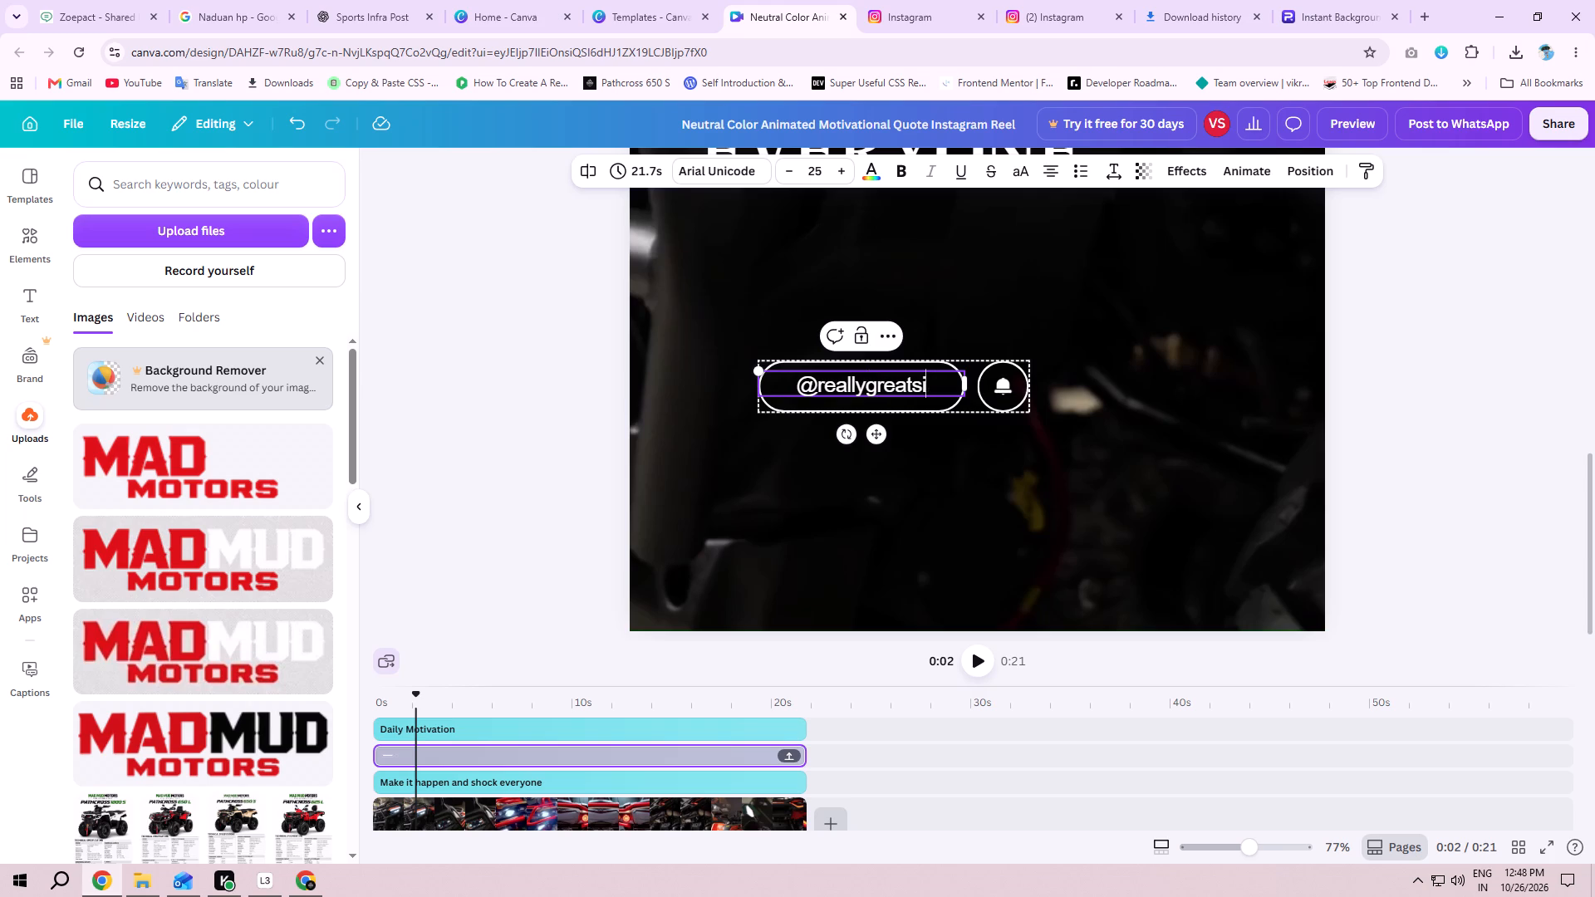
pyautogui.press('BackSpace')
pyautogui.press('BackSpace')
pyautogui.press('BackSpace')
pyautogui.press('BackSpace')
pyautogui.press('BackSpace')
pyautogui.press('BackSpace')
pyautogui.press('BackSpace')
pyautogui.press('BackSpace')
pyautogui.press('BackSpace')
pyautogui.press('BackSpace')
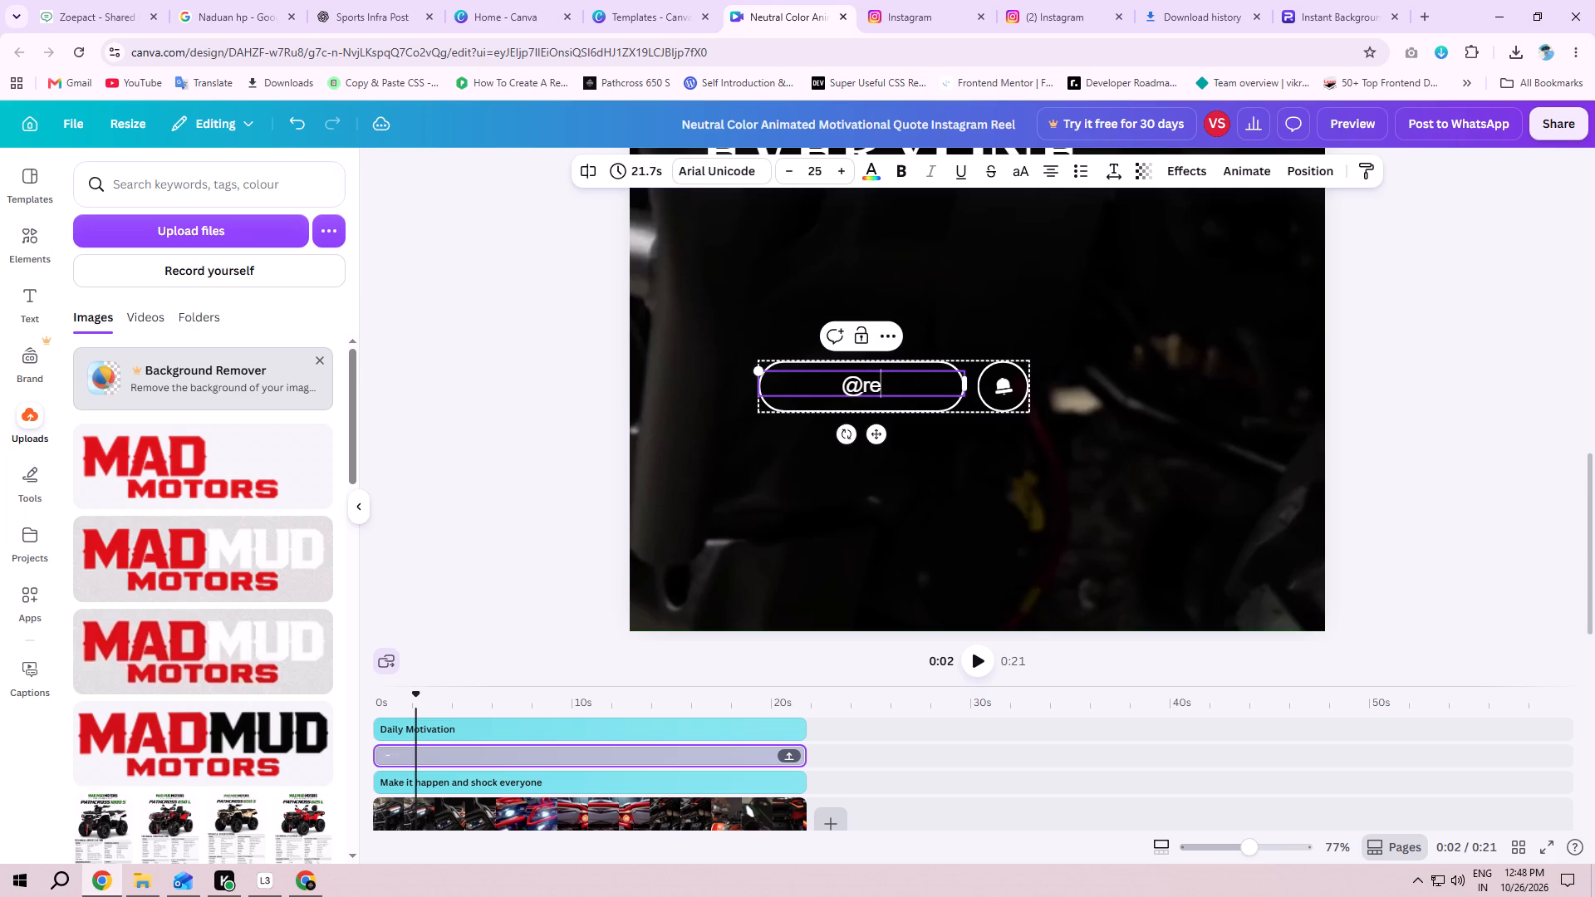
pyautogui.press('BackSpace')
pyautogui.press('BackSpace')
pyautogui.press('BackSpace')
pyautogui.write('mad')
pyautogui.write('mudmotors.')
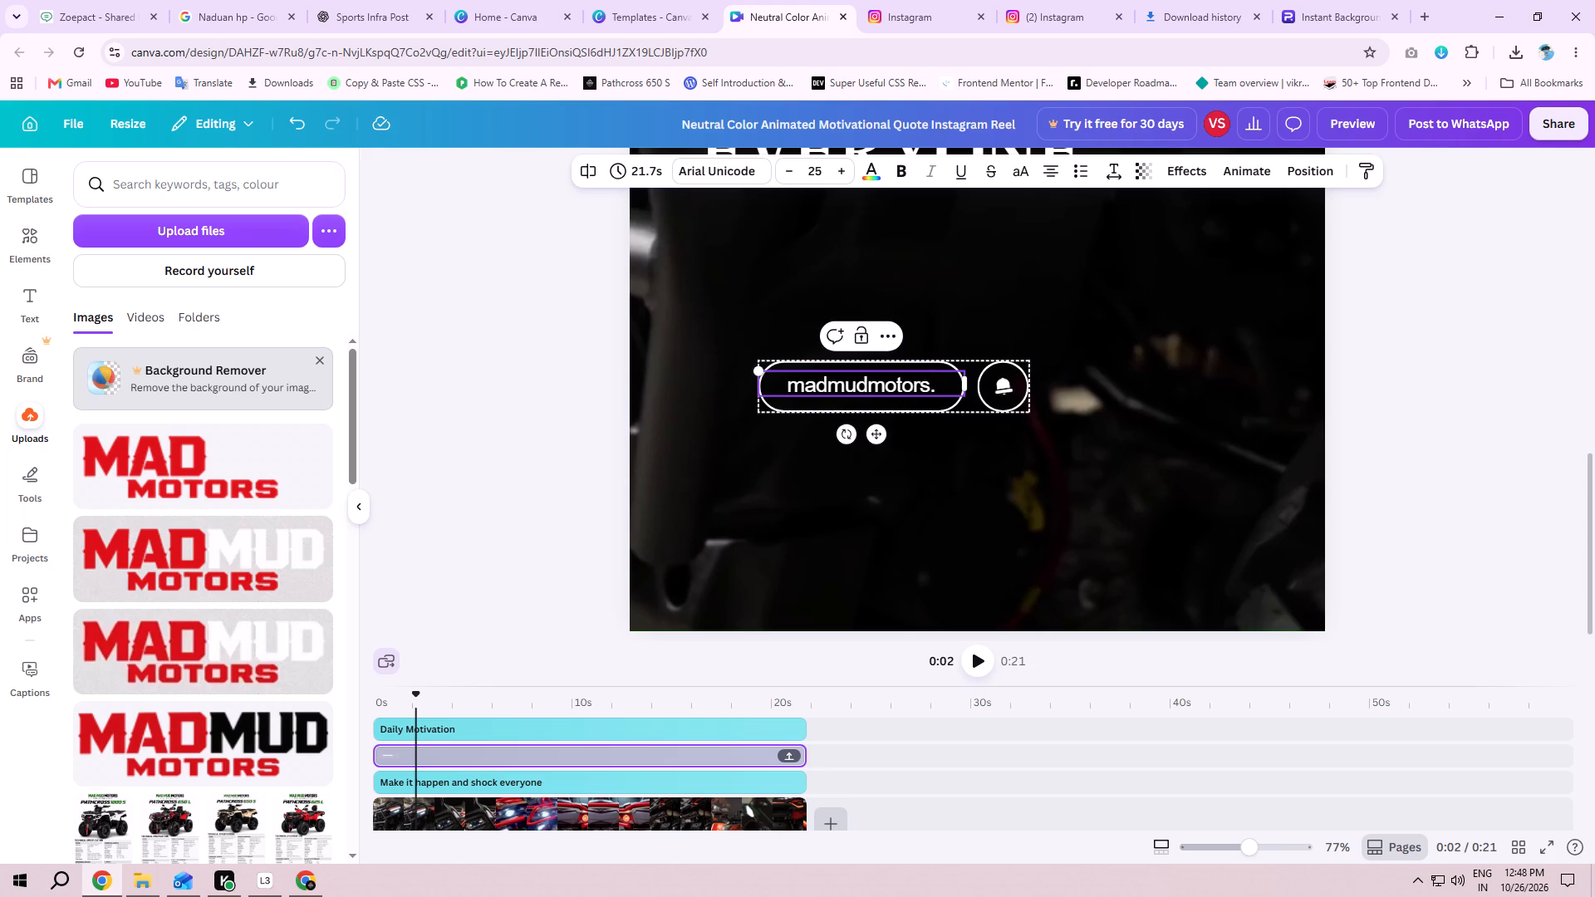
pyautogui.write('com')
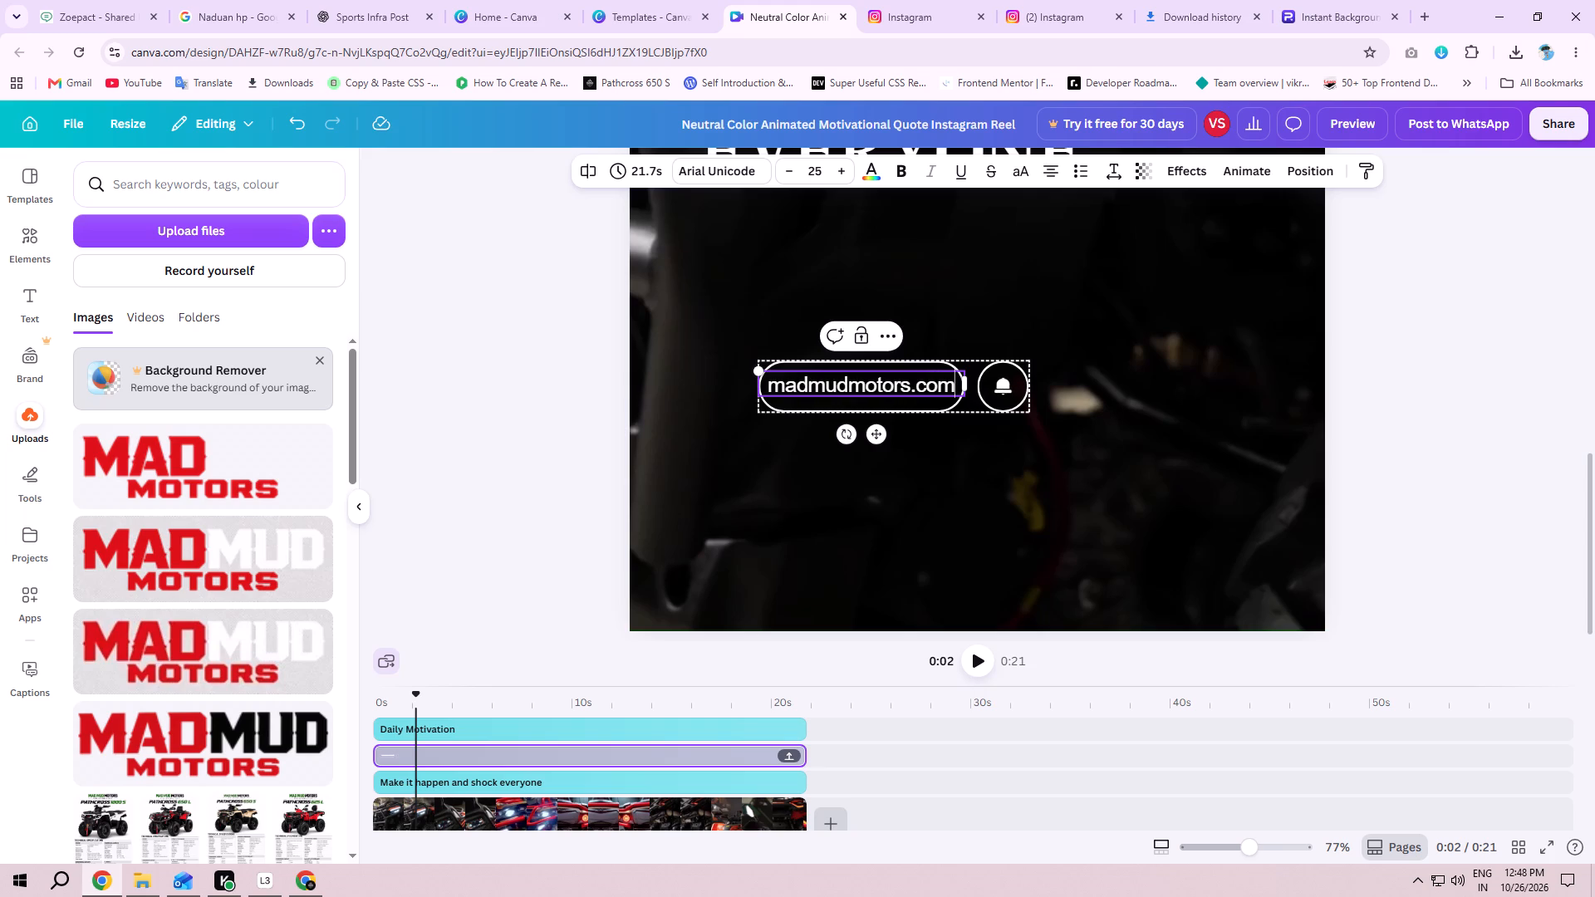
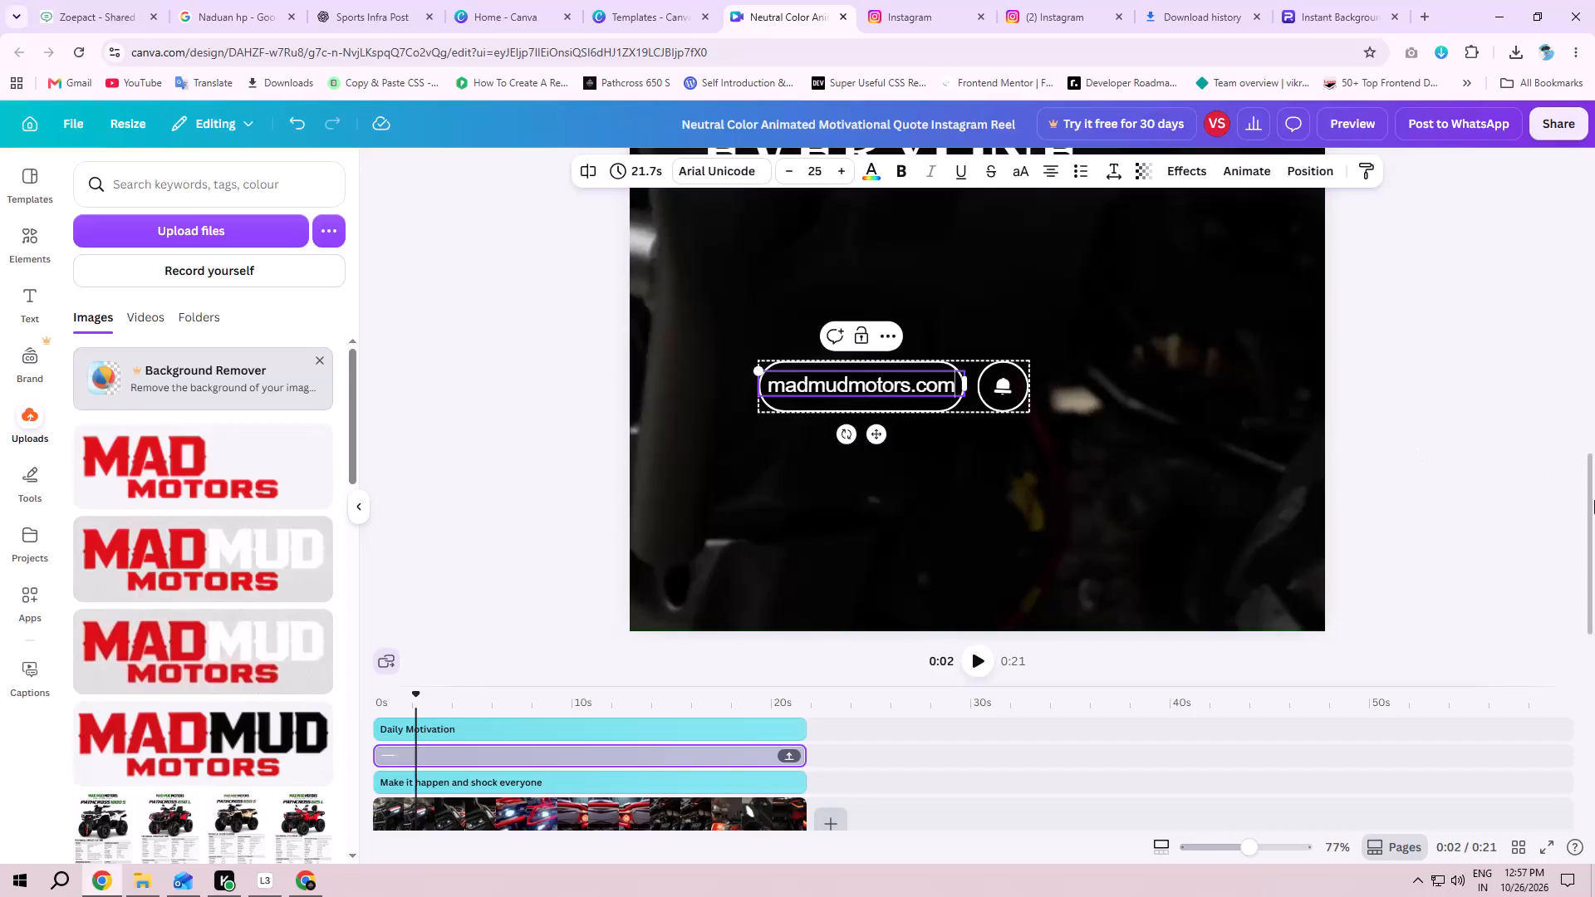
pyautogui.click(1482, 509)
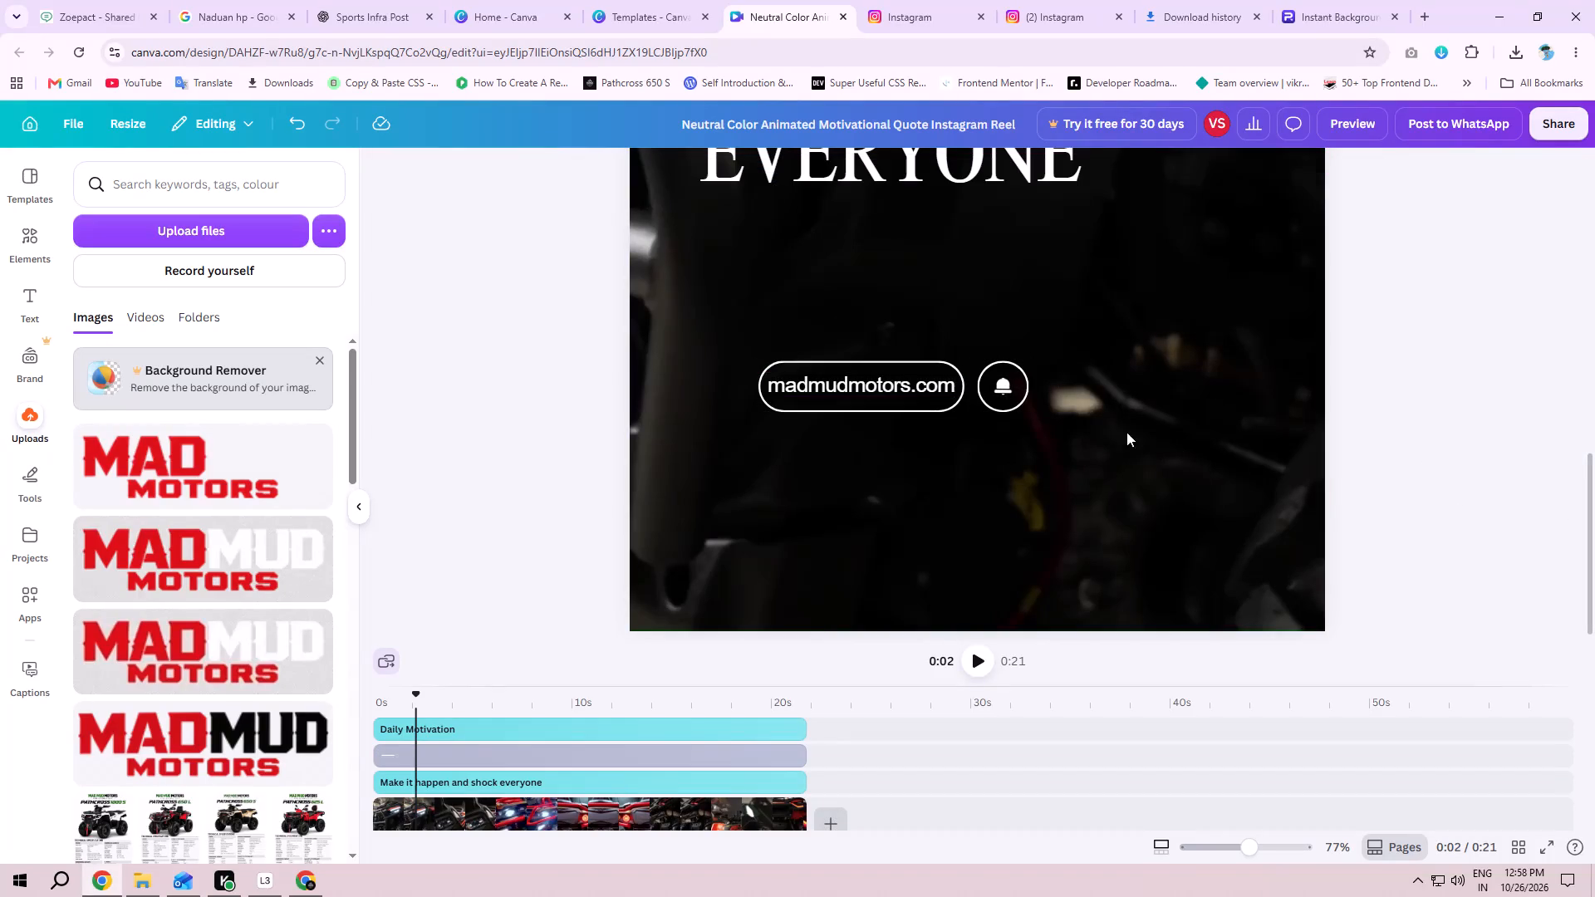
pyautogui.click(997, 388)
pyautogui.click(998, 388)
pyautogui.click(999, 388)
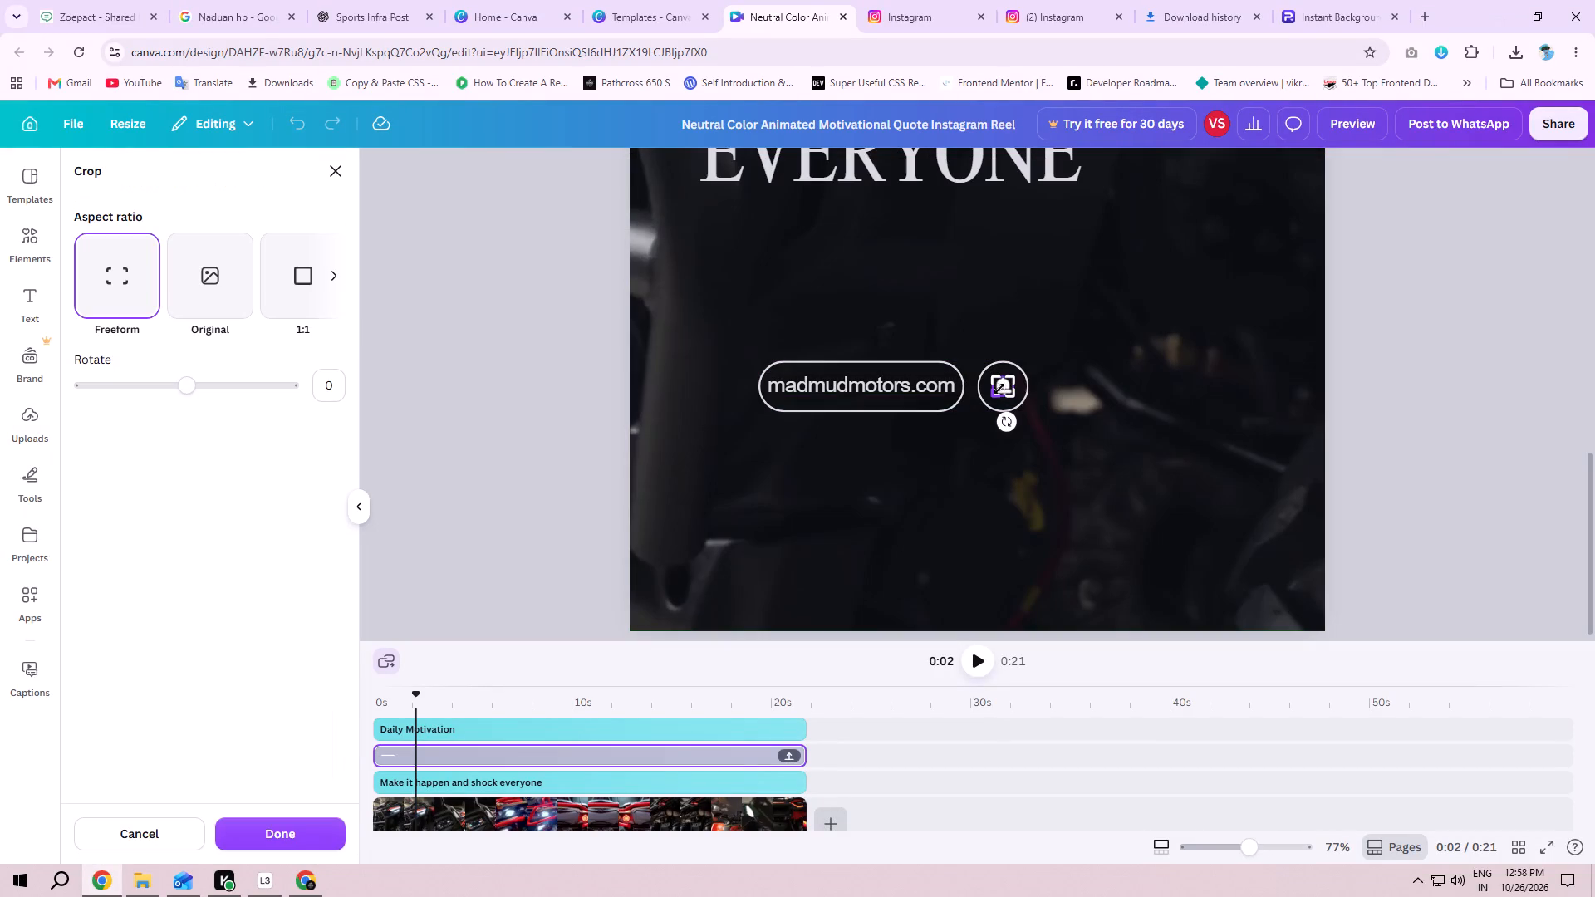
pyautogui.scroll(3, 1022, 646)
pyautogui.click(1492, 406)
# Replace the "Daily Motivation" text above the headline with "mad mud motors".
pyautogui.scroll(4, 1485, 418)
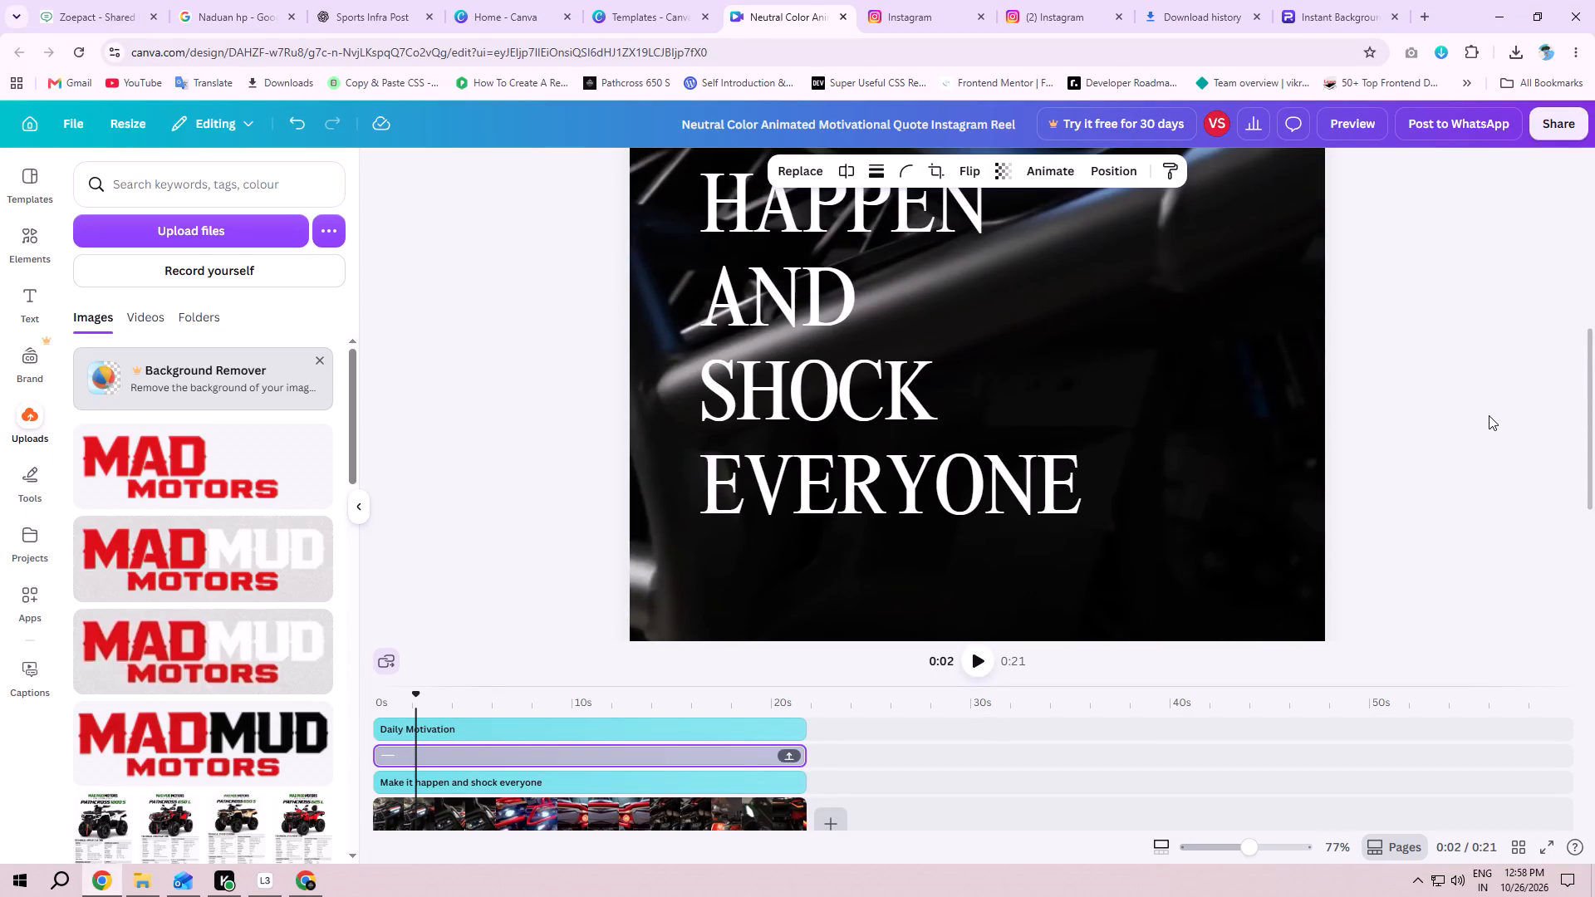
pyautogui.keyDown('ctrl'); pyautogui.scroll(-6, 1489, 415); pyautogui.keyUp('ctrl')
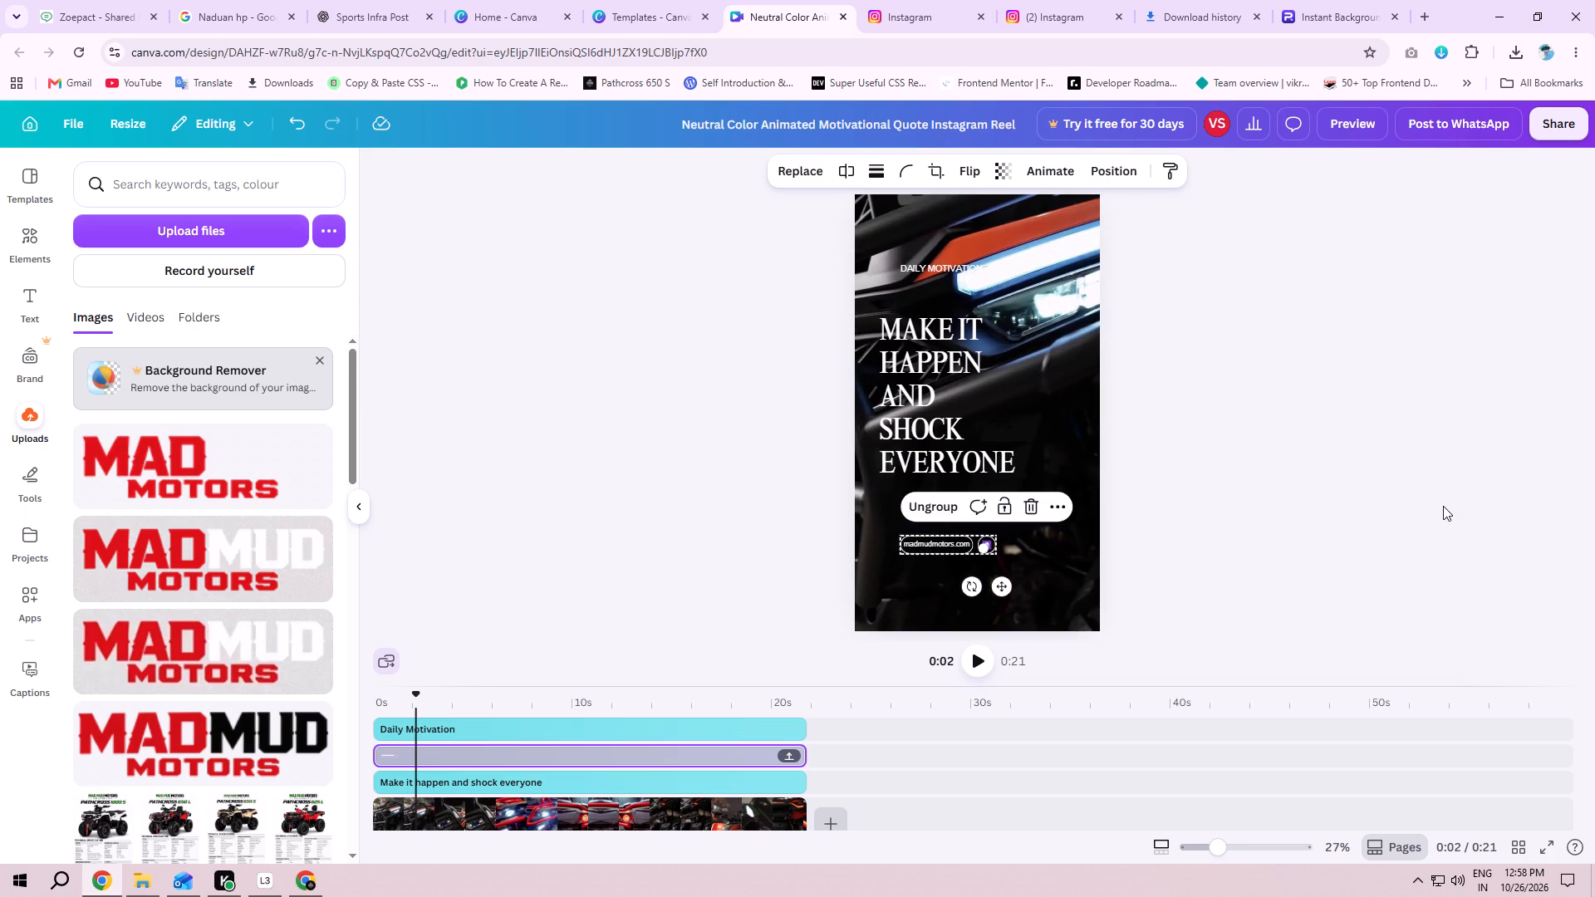
pyautogui.click(1443, 506)
pyautogui.keyDown('ctrl'); pyautogui.scroll(4, 1005, 545); pyautogui.keyUp('ctrl')
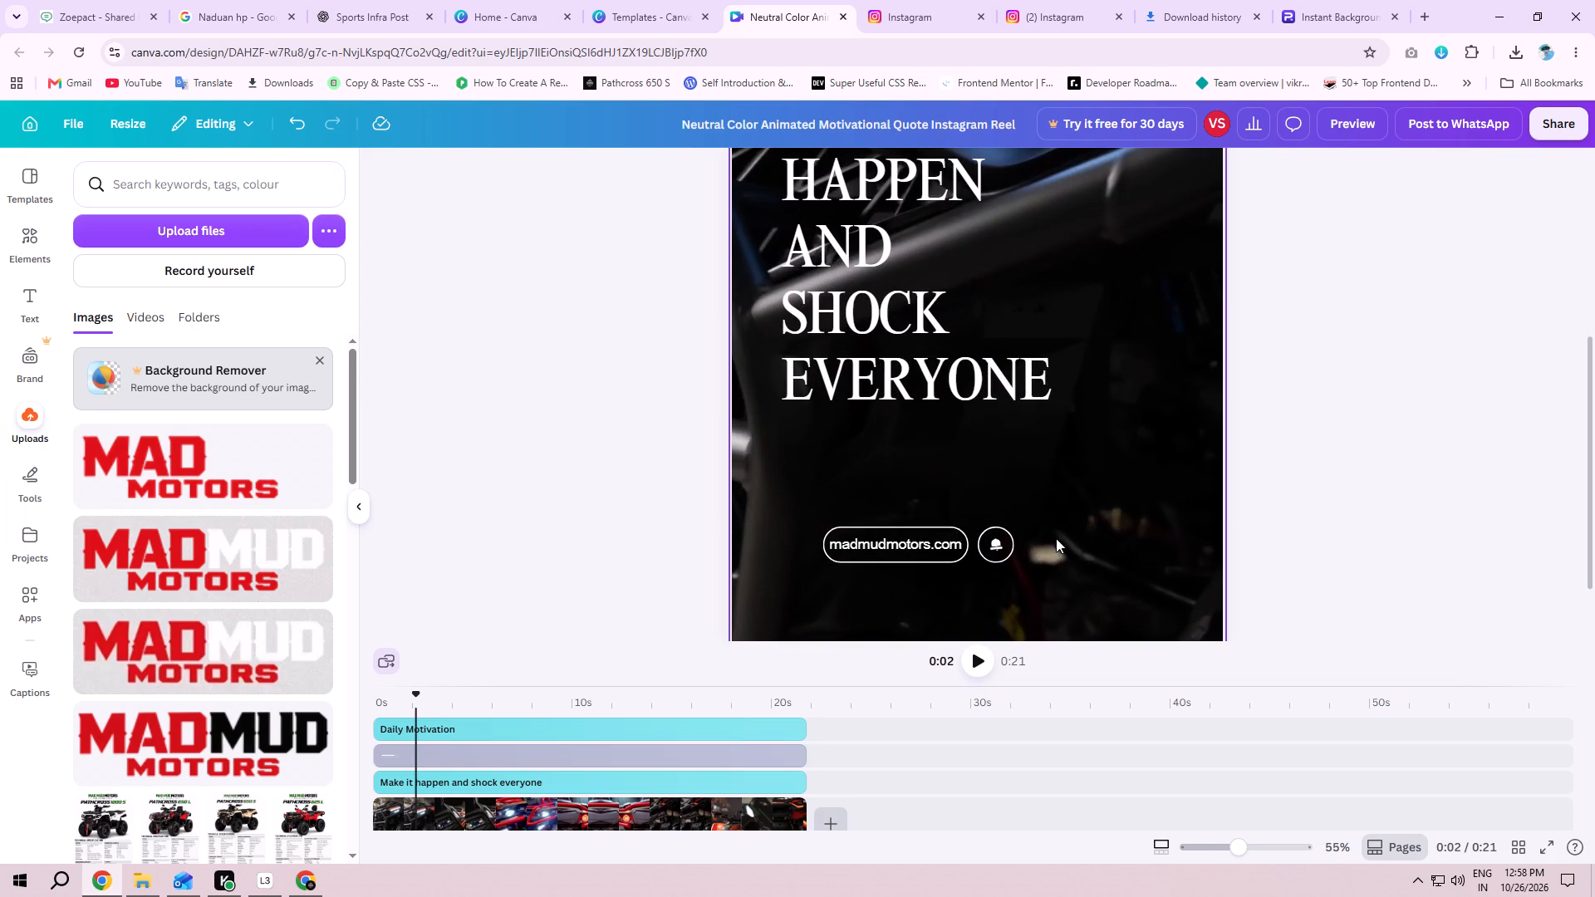
pyautogui.scroll(-3, 1101, 449)
pyautogui.keyDown('ctrl'); pyautogui.scroll(-3, 1101, 449); pyautogui.keyUp('ctrl')
pyautogui.scroll(3, 1101, 449)
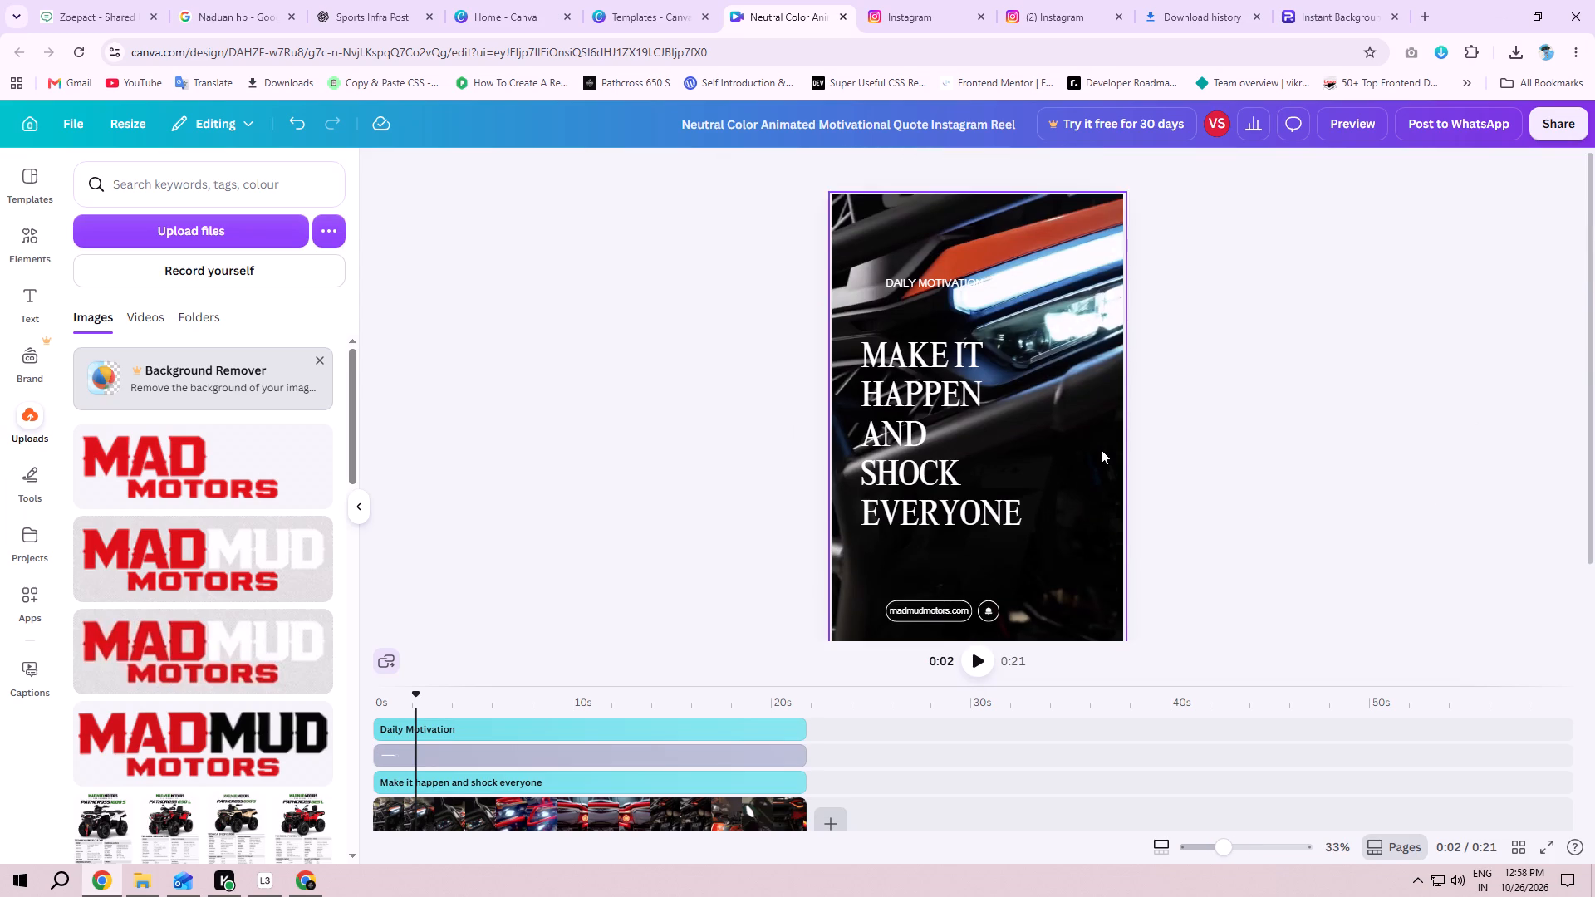
pyautogui.click(930, 273)
pyautogui.doubleClick(931, 276)
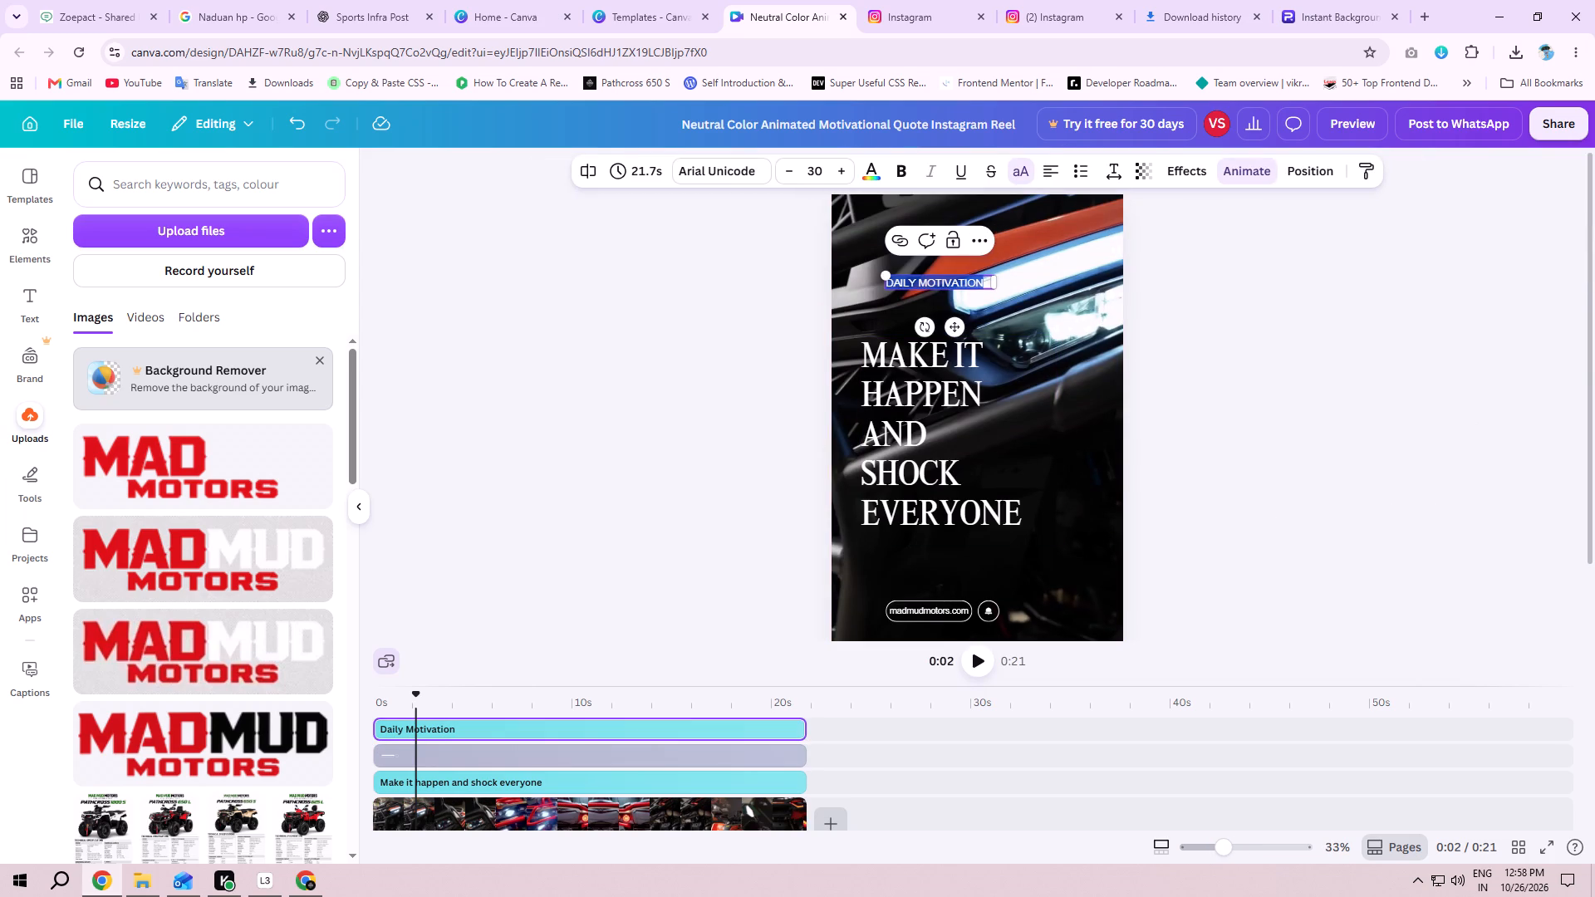
pyautogui.press('BackSpace')
pyautogui.write('mad mud motors')
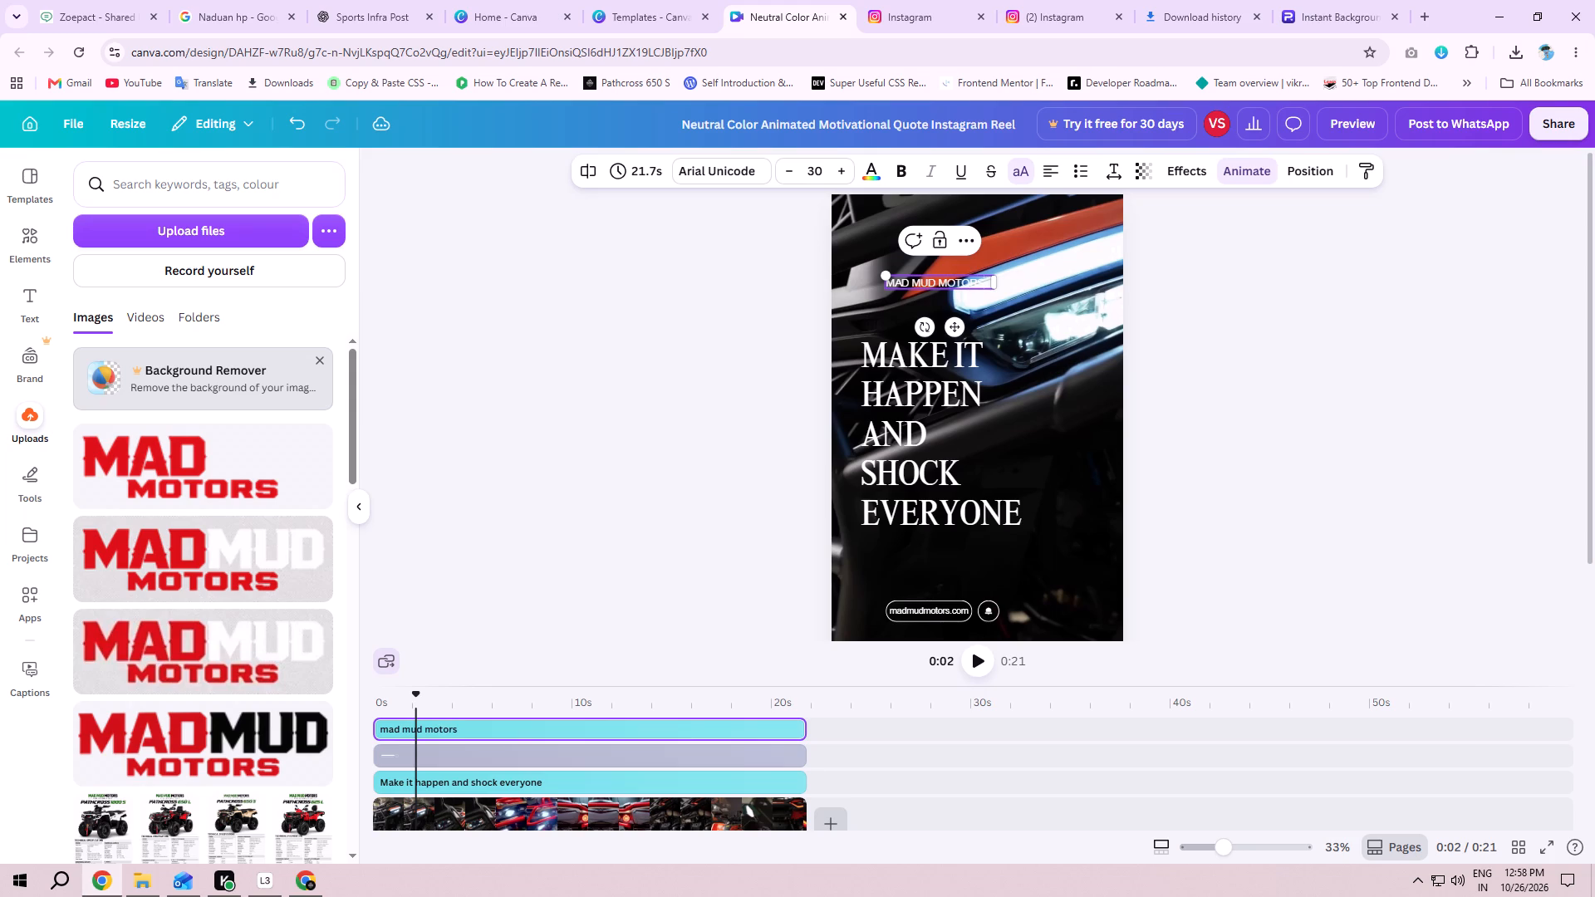
# Change the font of the whole MAD MUD MOTORS line to Anton.
pyautogui.hotkey('ctrl', 'a')
pyautogui.click(679, 175)
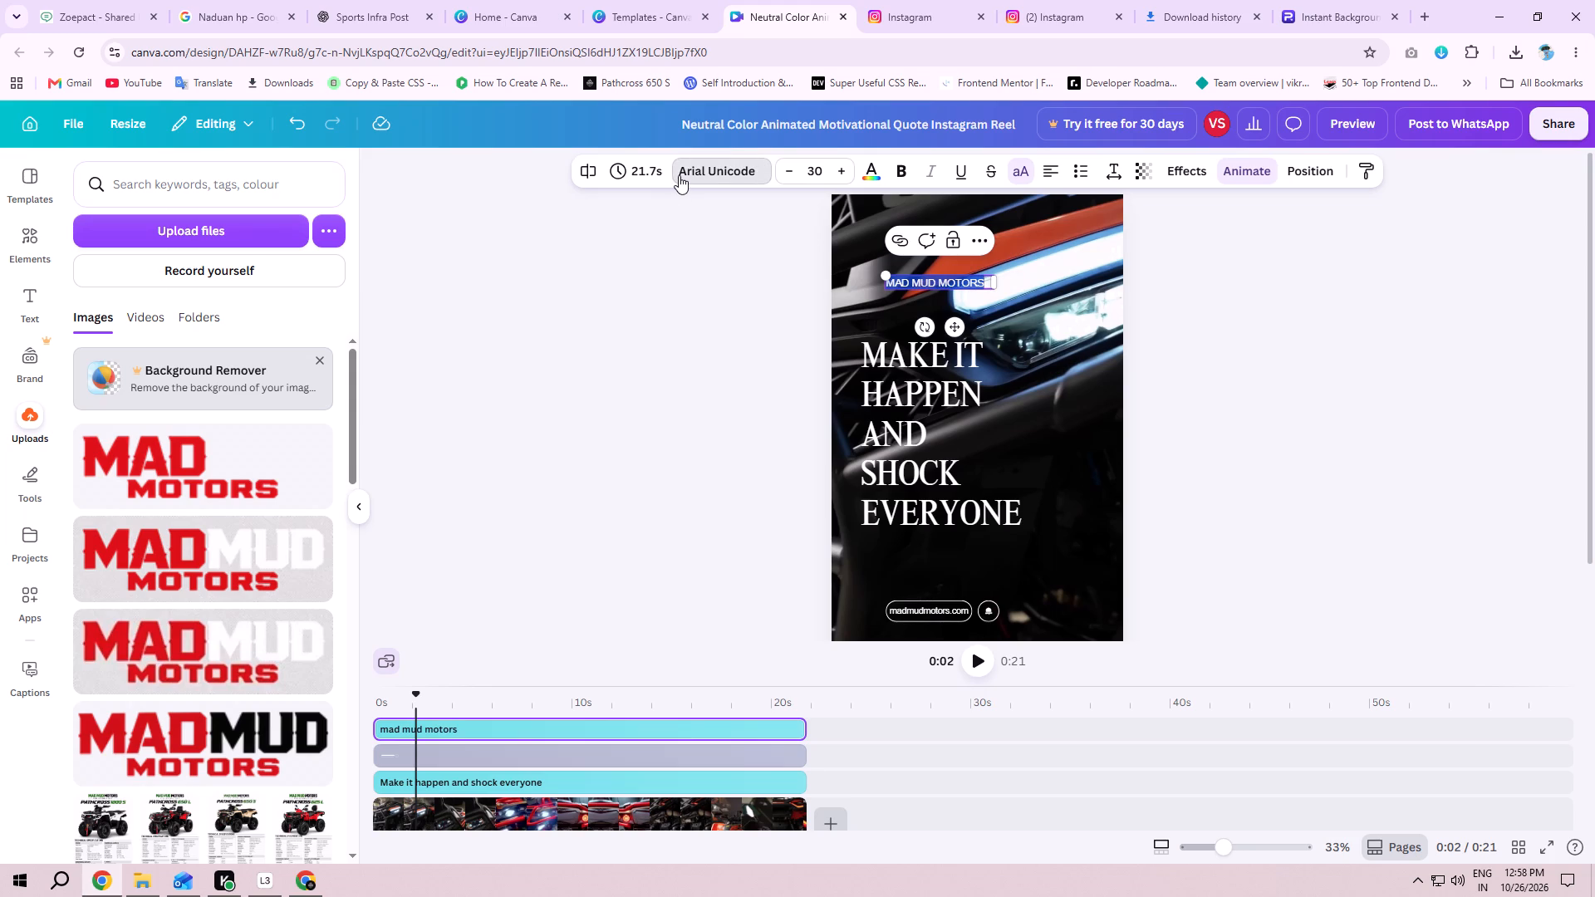
pyautogui.scroll(-1, 155, 453)
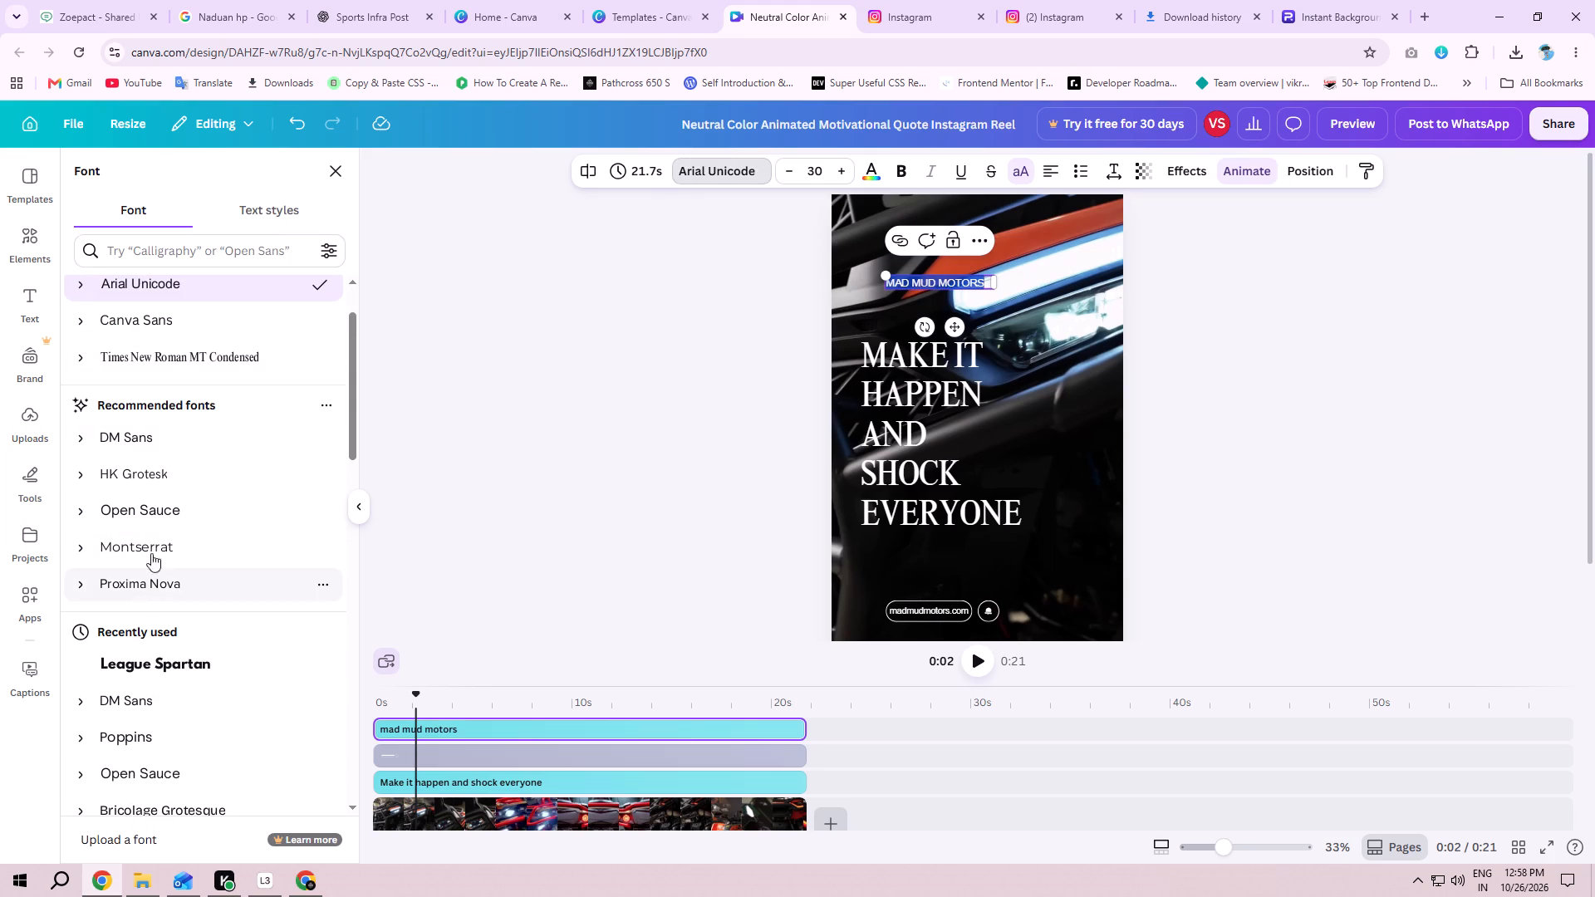
pyautogui.scroll(3, 203, 457)
pyautogui.scroll(-3, 203, 457)
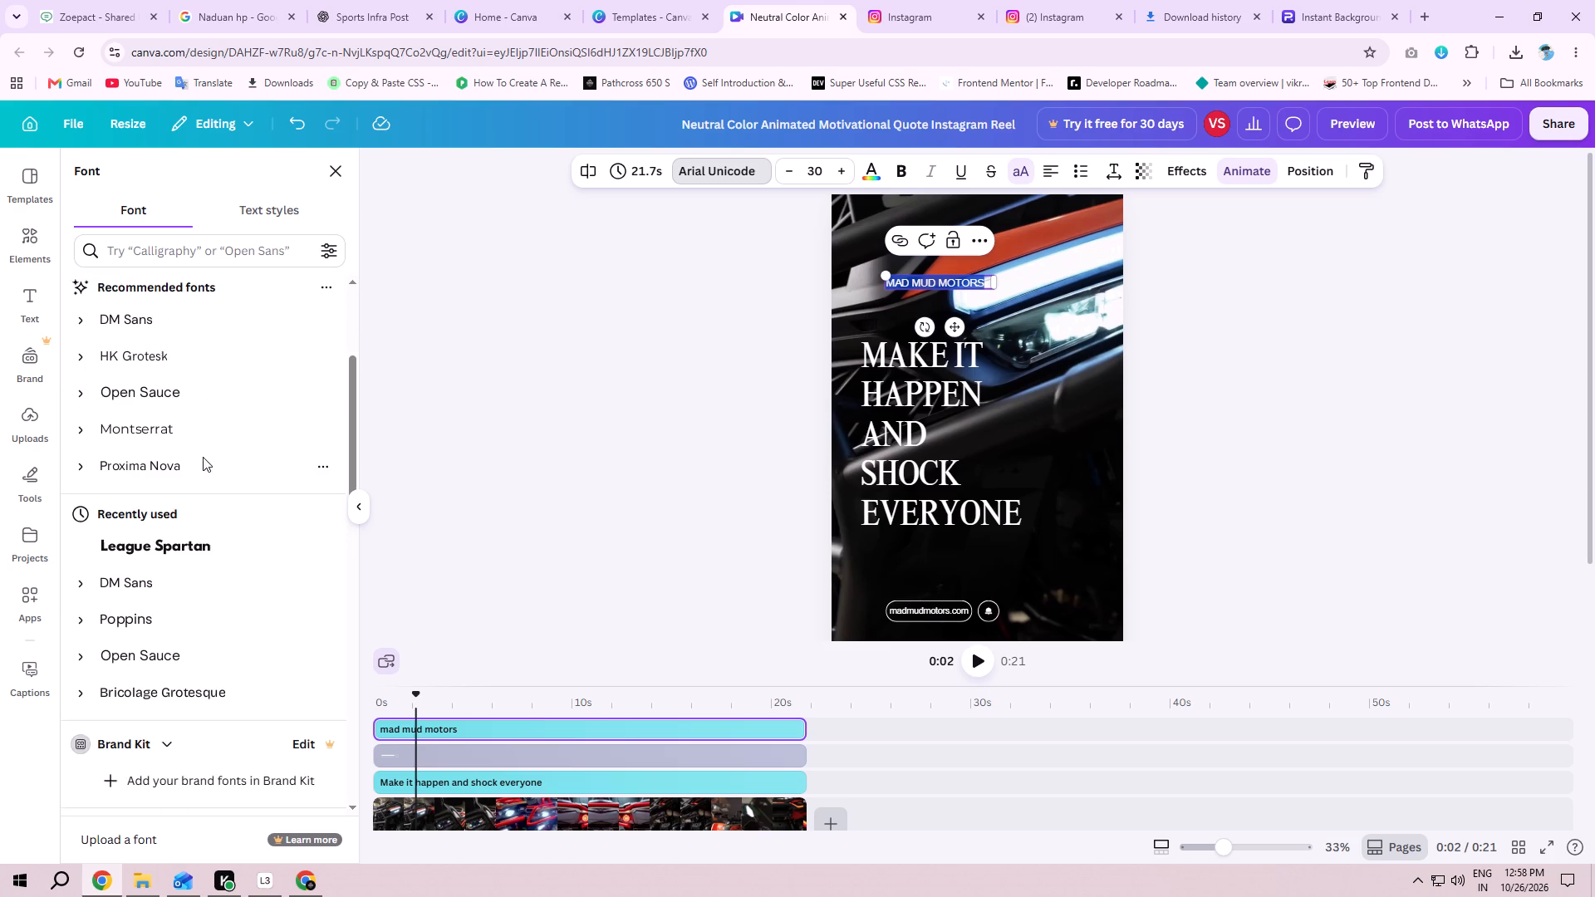
pyautogui.scroll(-5, 180, 542)
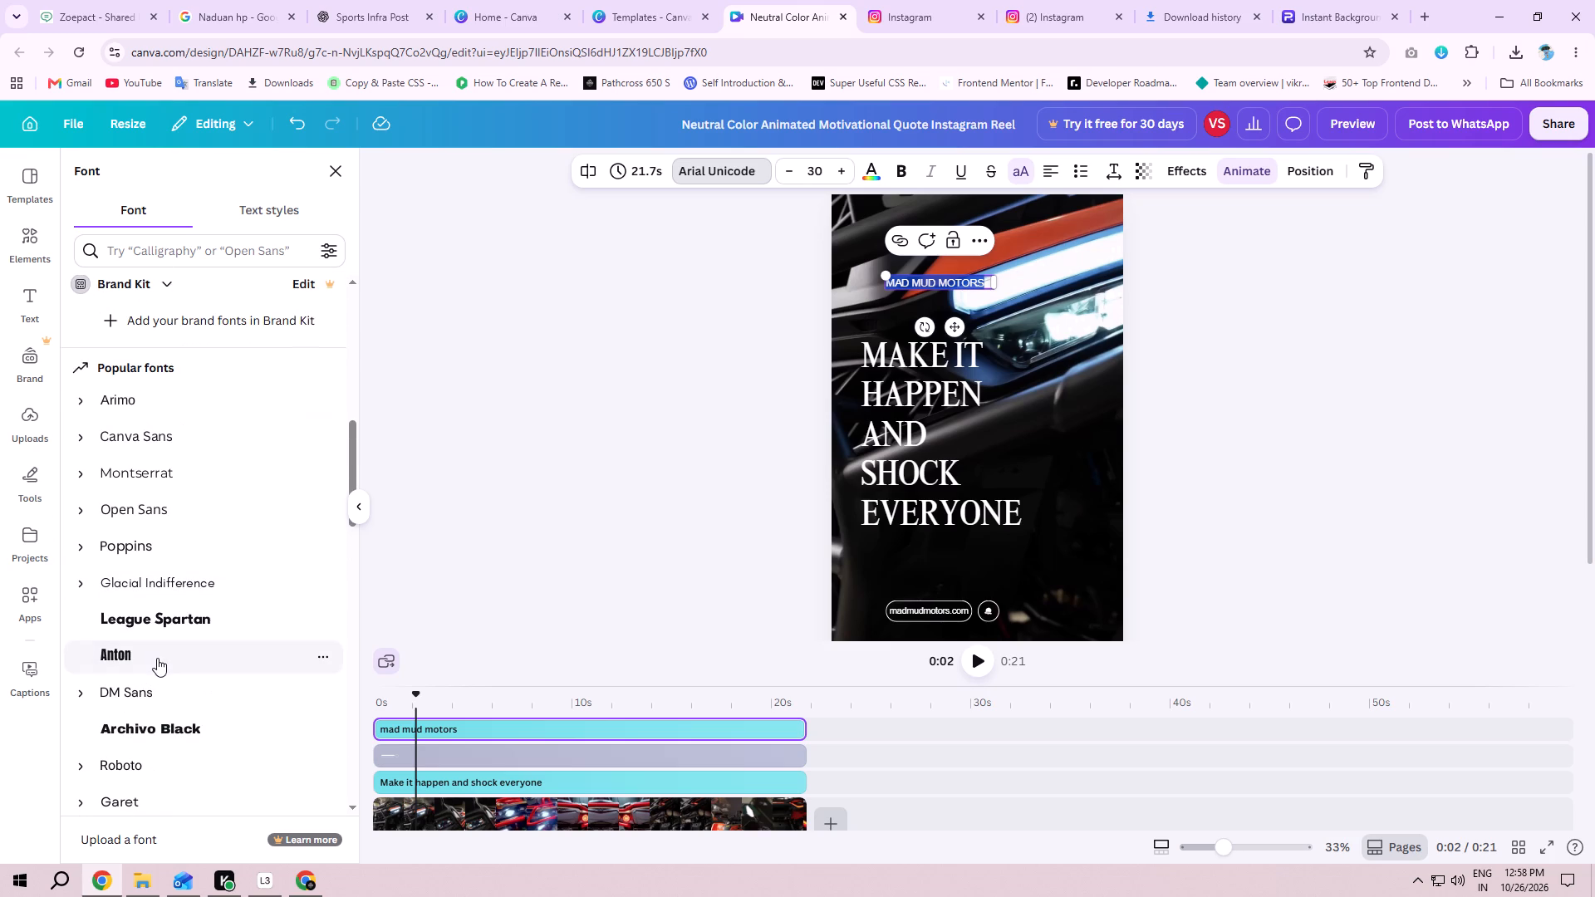
pyautogui.click(157, 658)
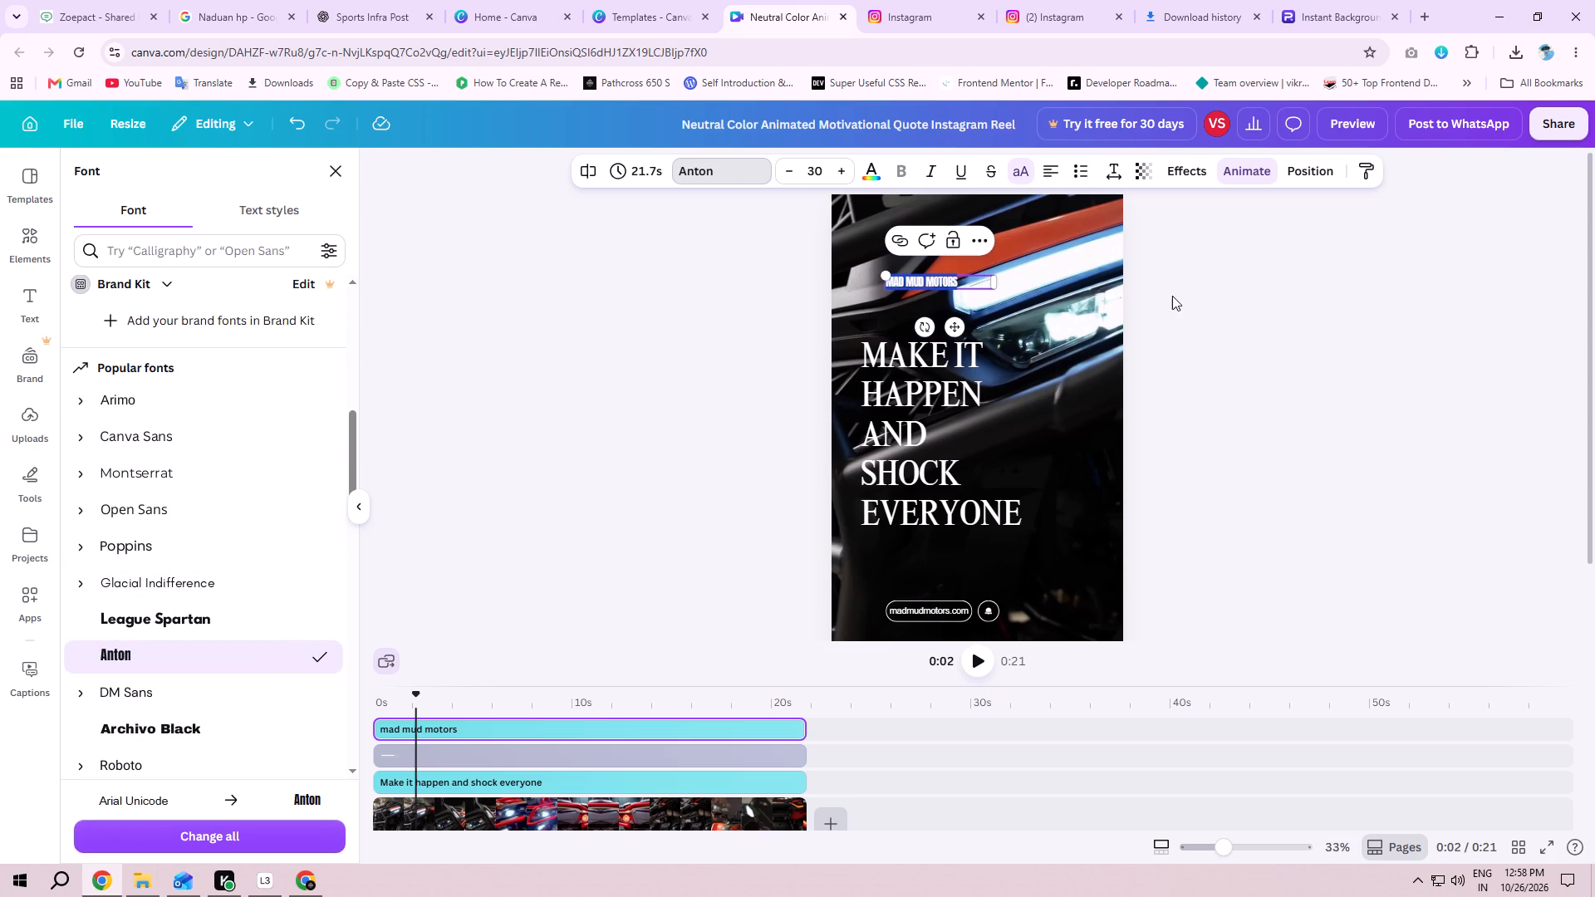
pyautogui.click(1391, 319)
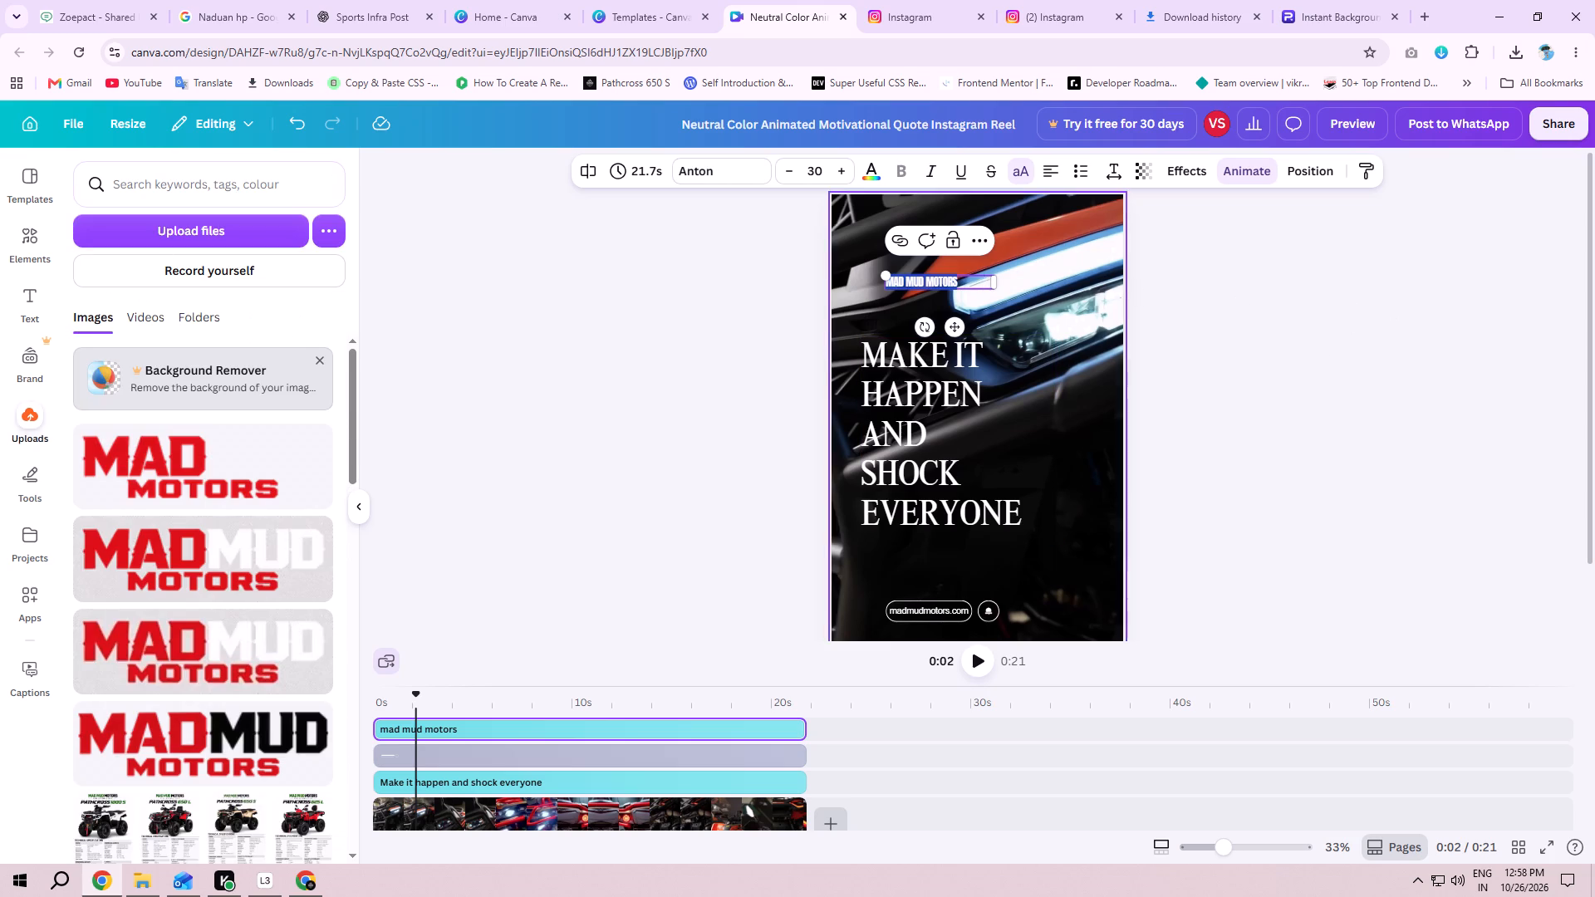
# Move the MAD MUD MOTORS line slightly up and to the right, near the reel's horizontal centre above the headline.
pyautogui.click(941, 282)
pyautogui.click(1194, 282)
pyautogui.moveTo(918, 287); pyautogui.dragTo(955, 262)
# Set the font size of the MAD MUD MOTORS line to 43.
pyautogui.tripleClick(837, 174)
pyautogui.tripleClick(837, 174)
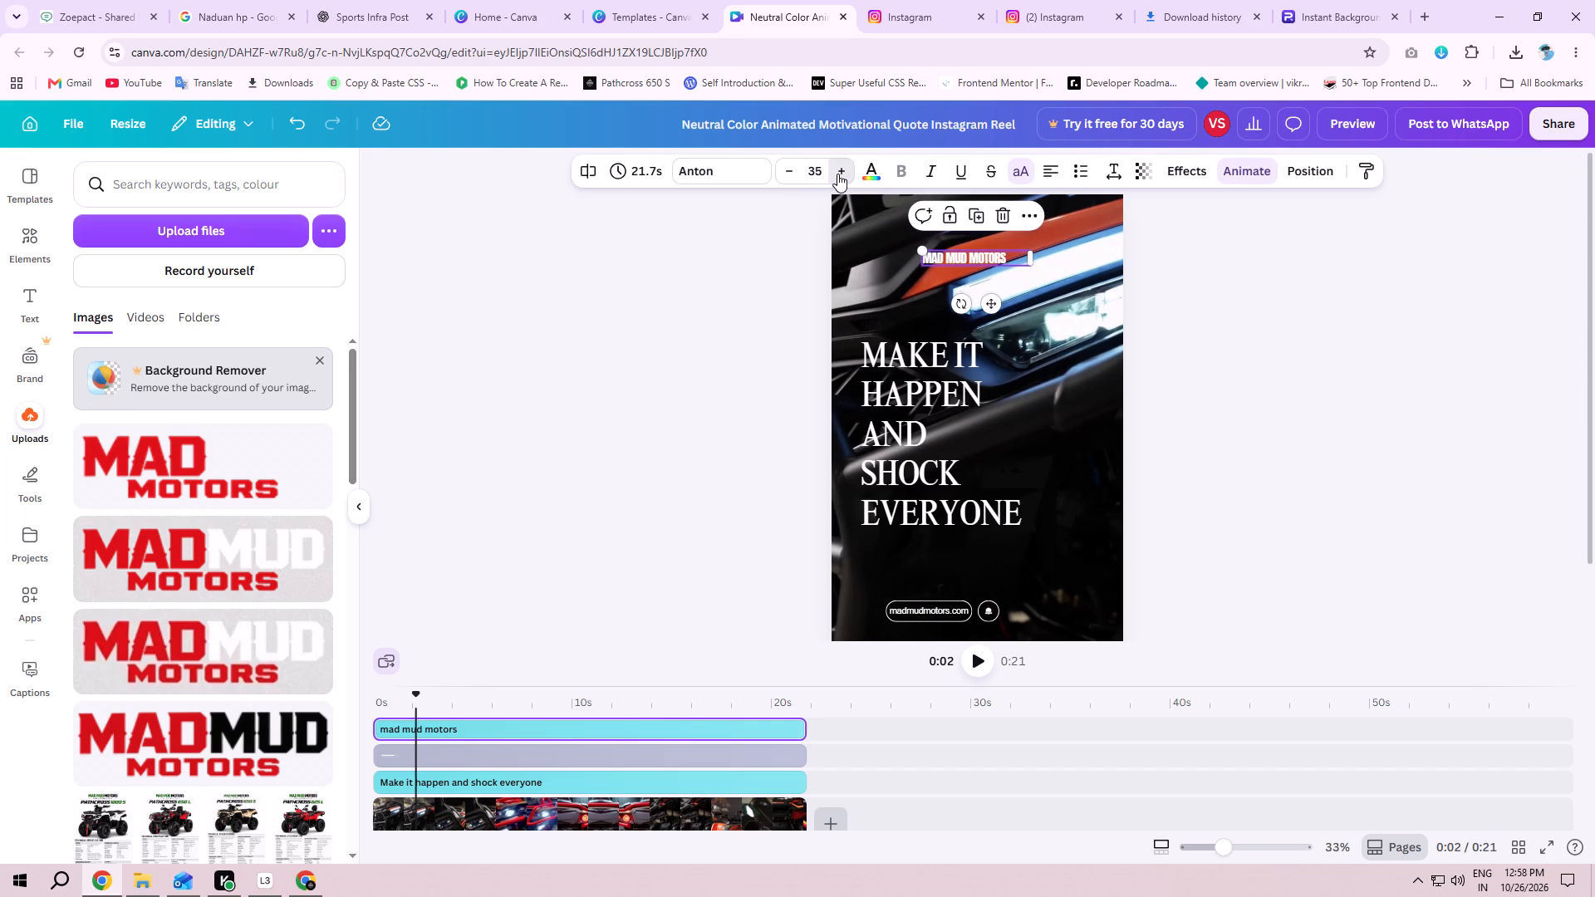
pyautogui.tripleClick(837, 174)
pyautogui.tripleClick(837, 174)
pyautogui.click(837, 174)
pyautogui.click(1369, 439)
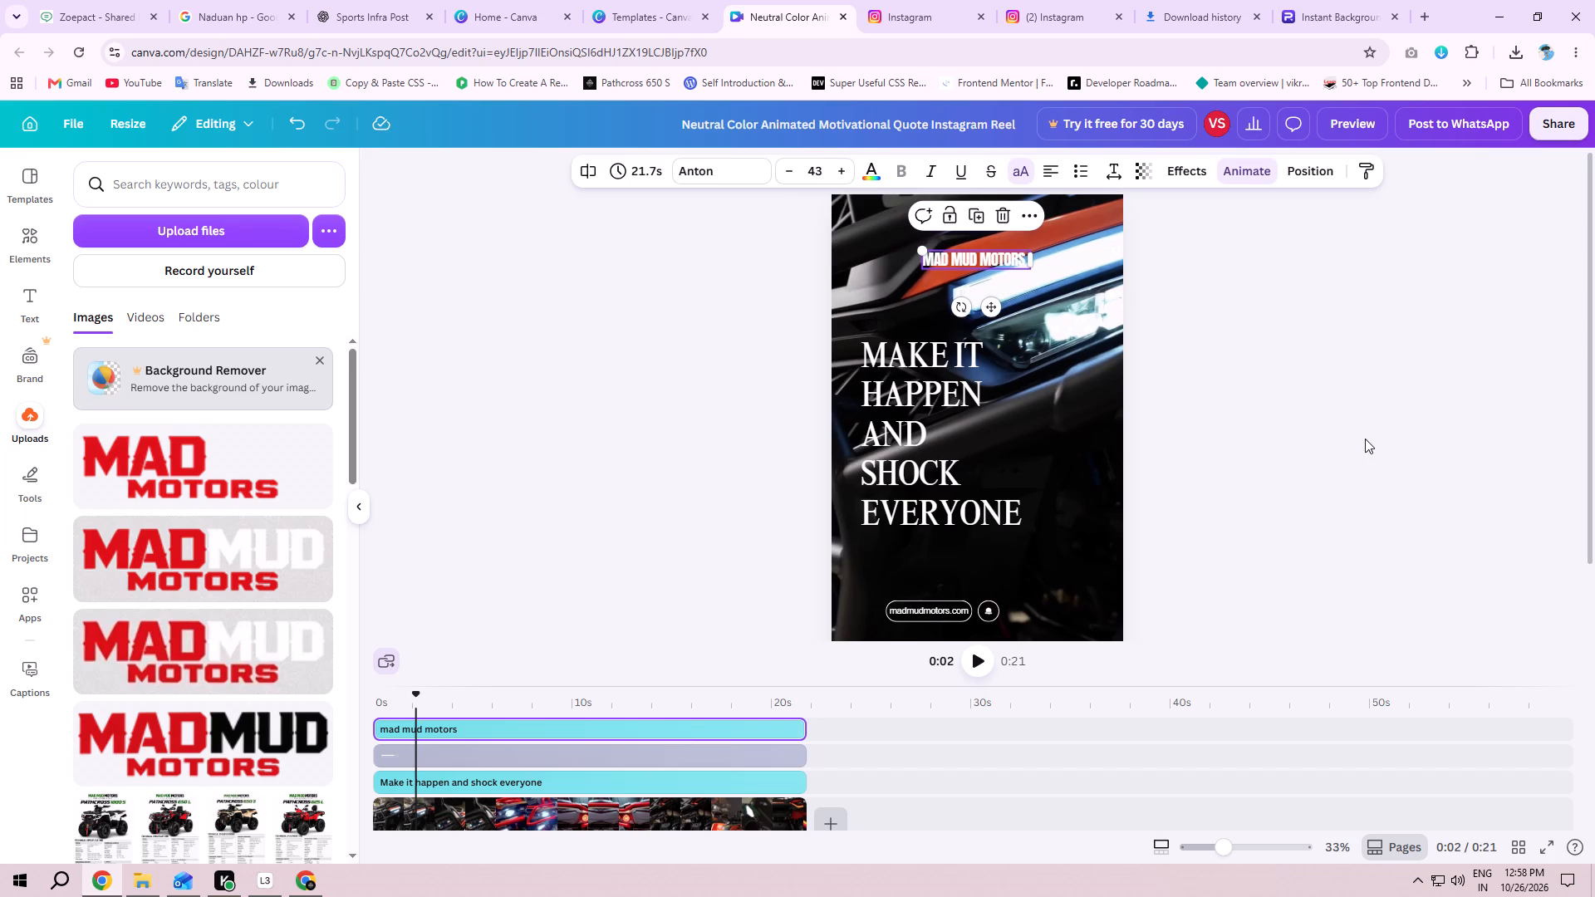
# Play the reel to preview the restyled MAD MUD MOTORS line over the ATV video.
pyautogui.click(974, 664)
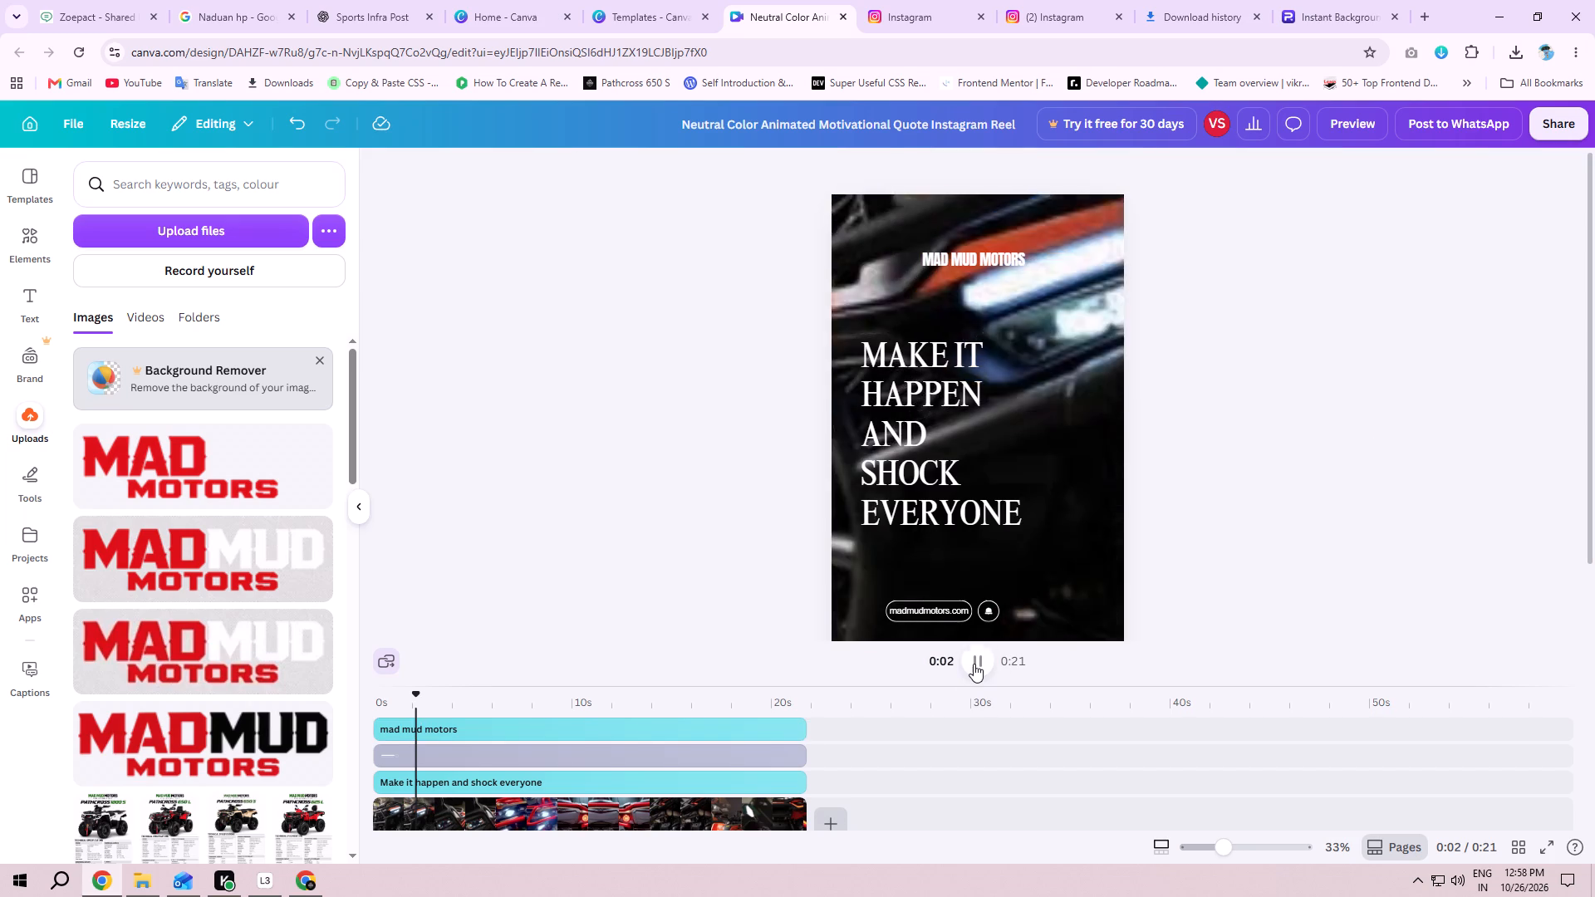
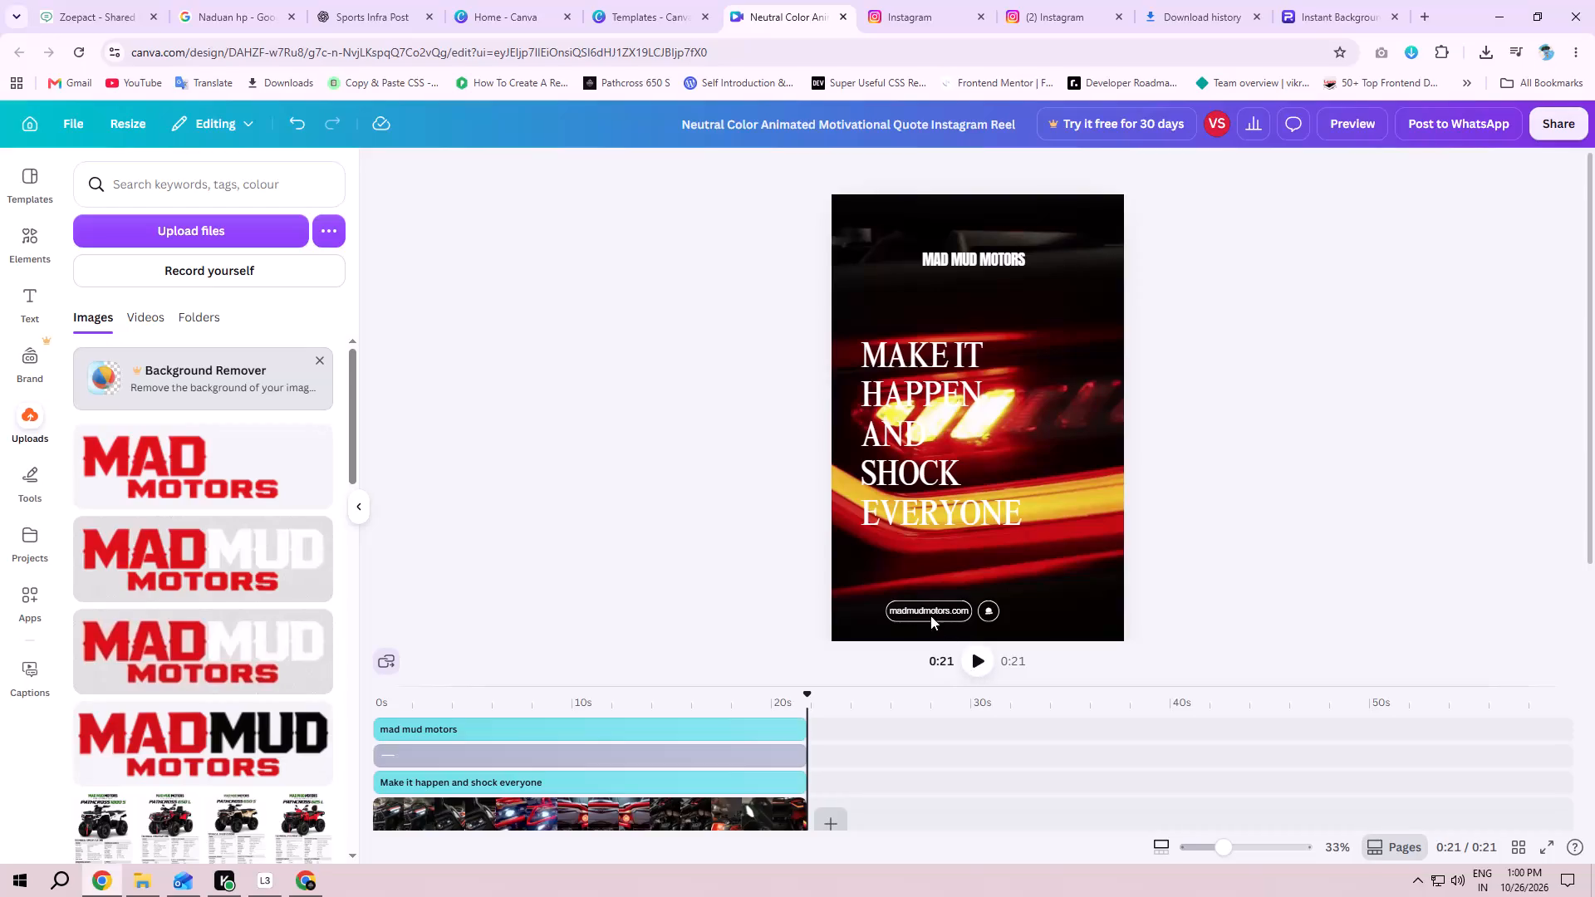
# Preview the reel briefly and move the MAKE IT HAPPEN AND SHOCK EVERYONE headline slightly up, closer to the MAD MUD MOTORS line.
pyautogui.click(973, 664)
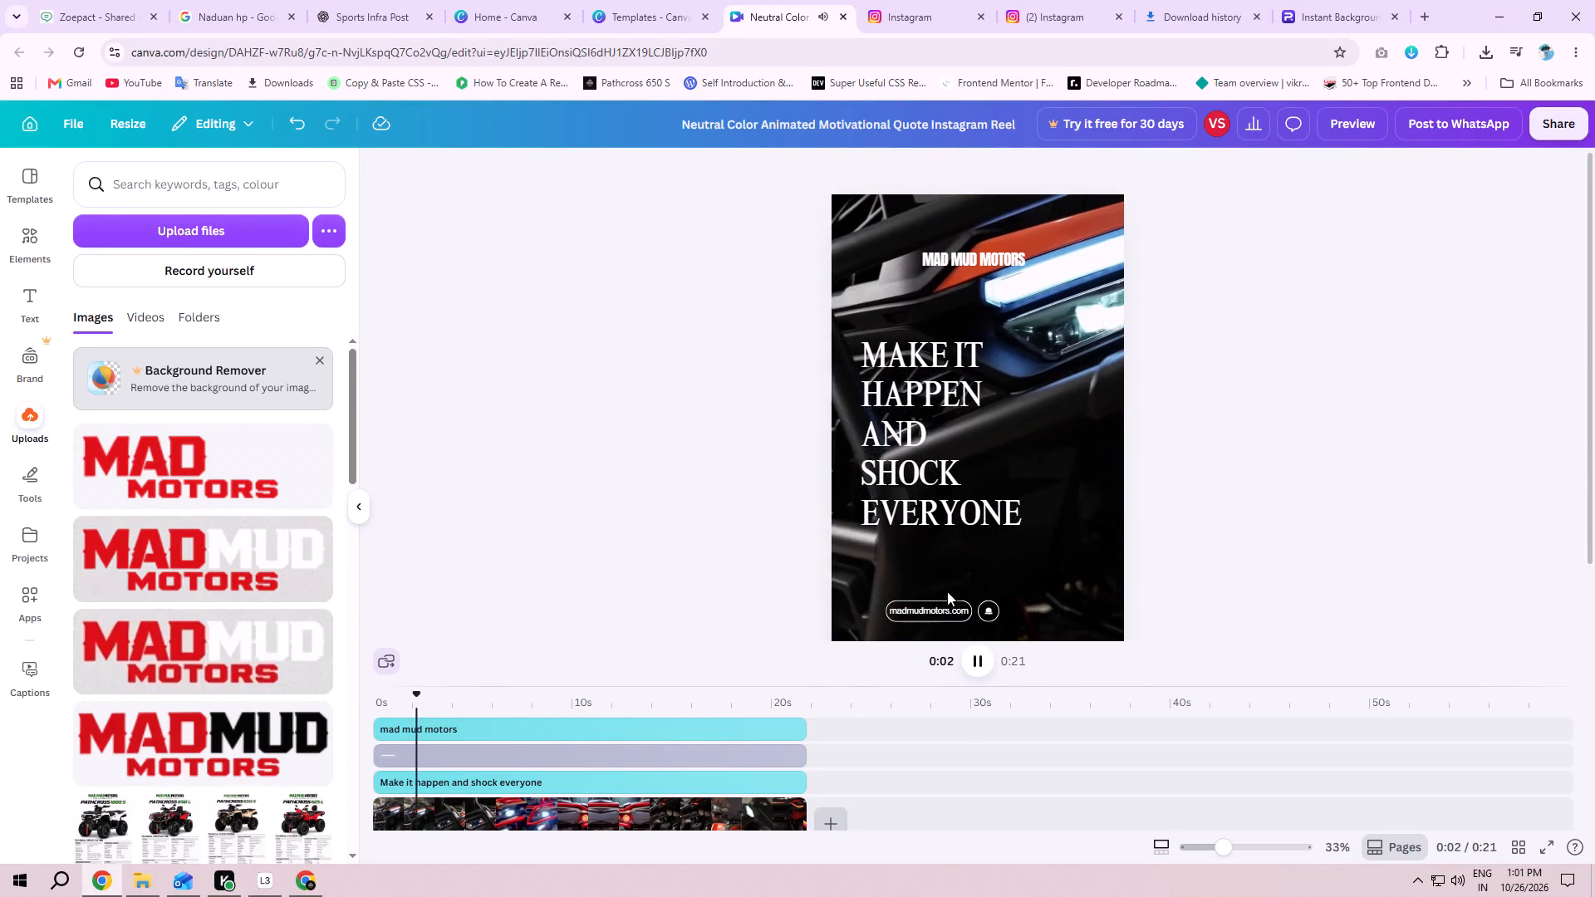
pyautogui.click(907, 439)
pyautogui.moveTo(912, 468); pyautogui.dragTo(910, 439)
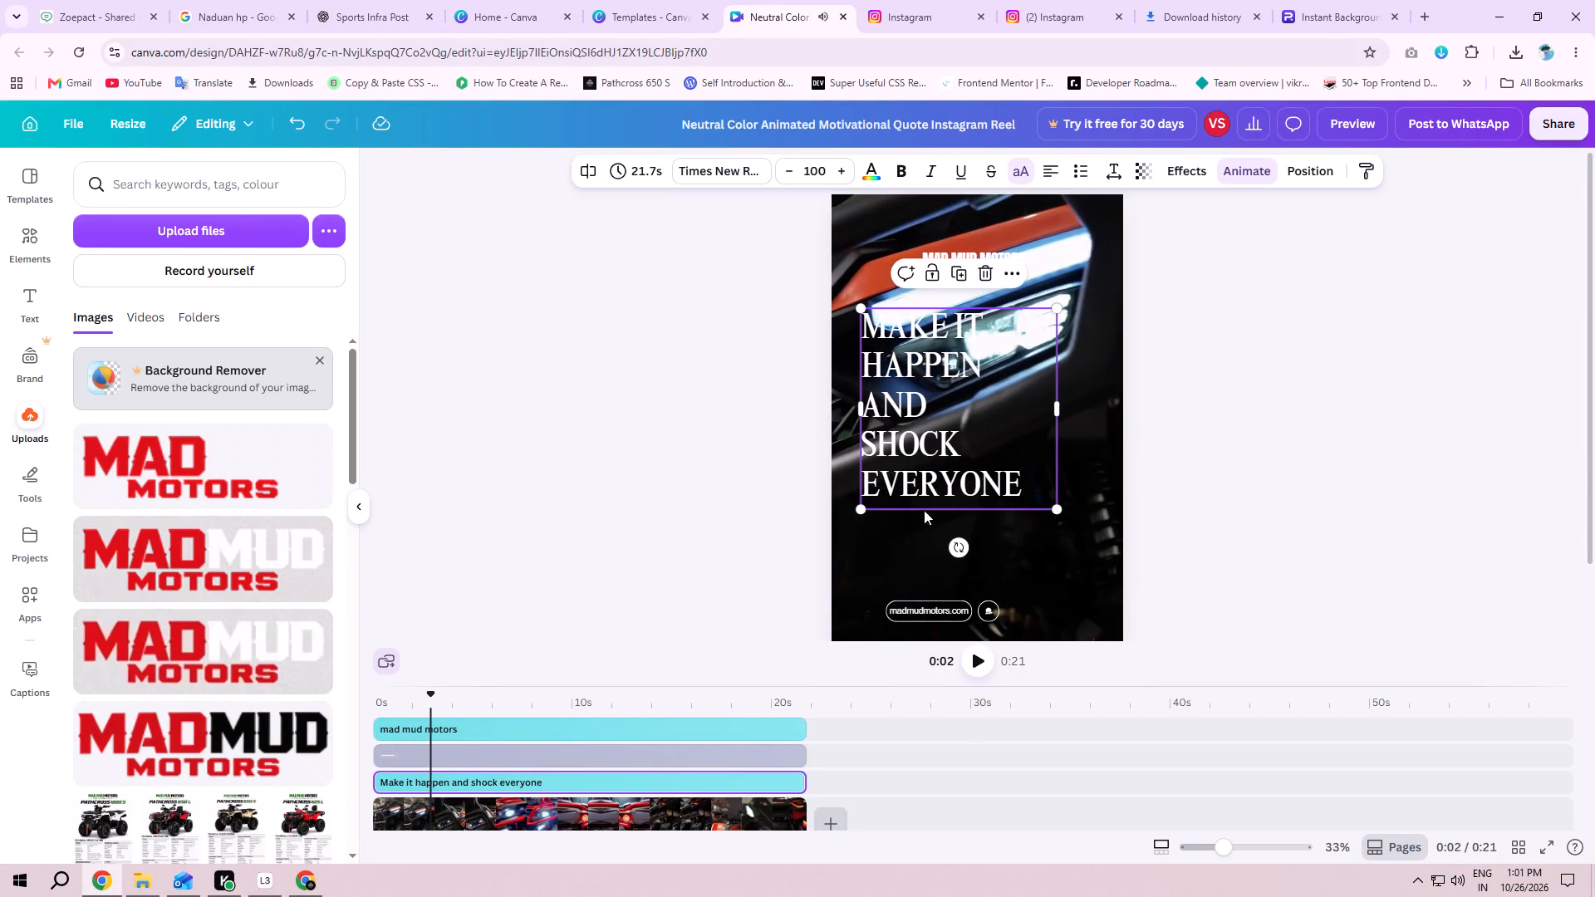
# Move the madmudmotors.com badge up and to the right, aligning its left edge with the MAD MUD MOTORS line.
pyautogui.moveTo(929, 616); pyautogui.dragTo(968, 574)
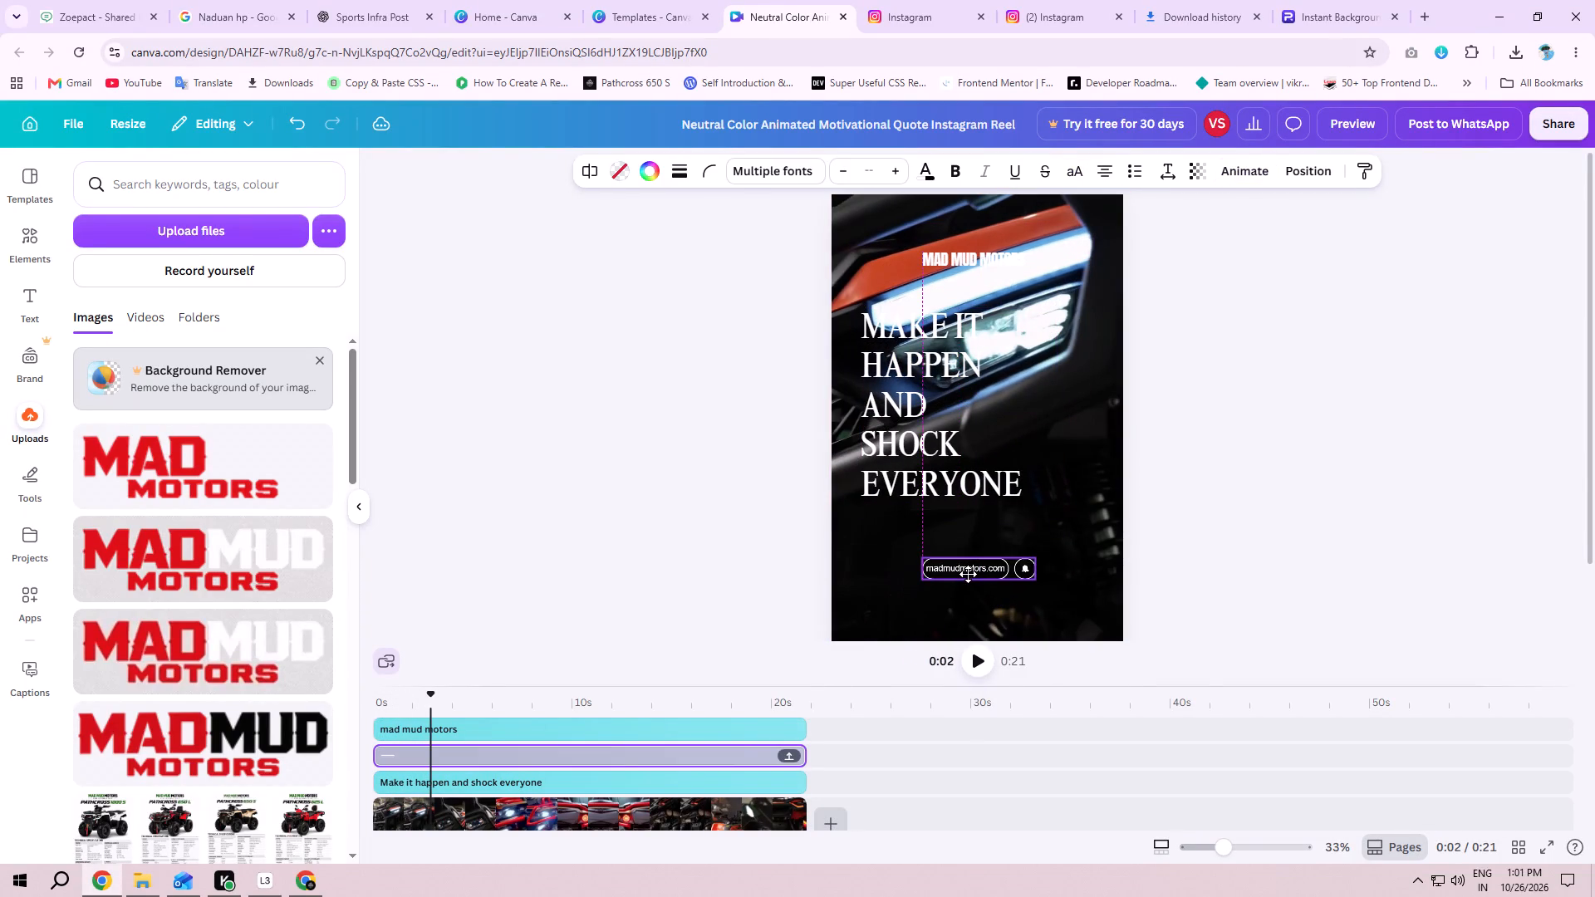
pyautogui.moveTo(968, 574); pyautogui.dragTo(967, 577)
pyautogui.click(1264, 474)
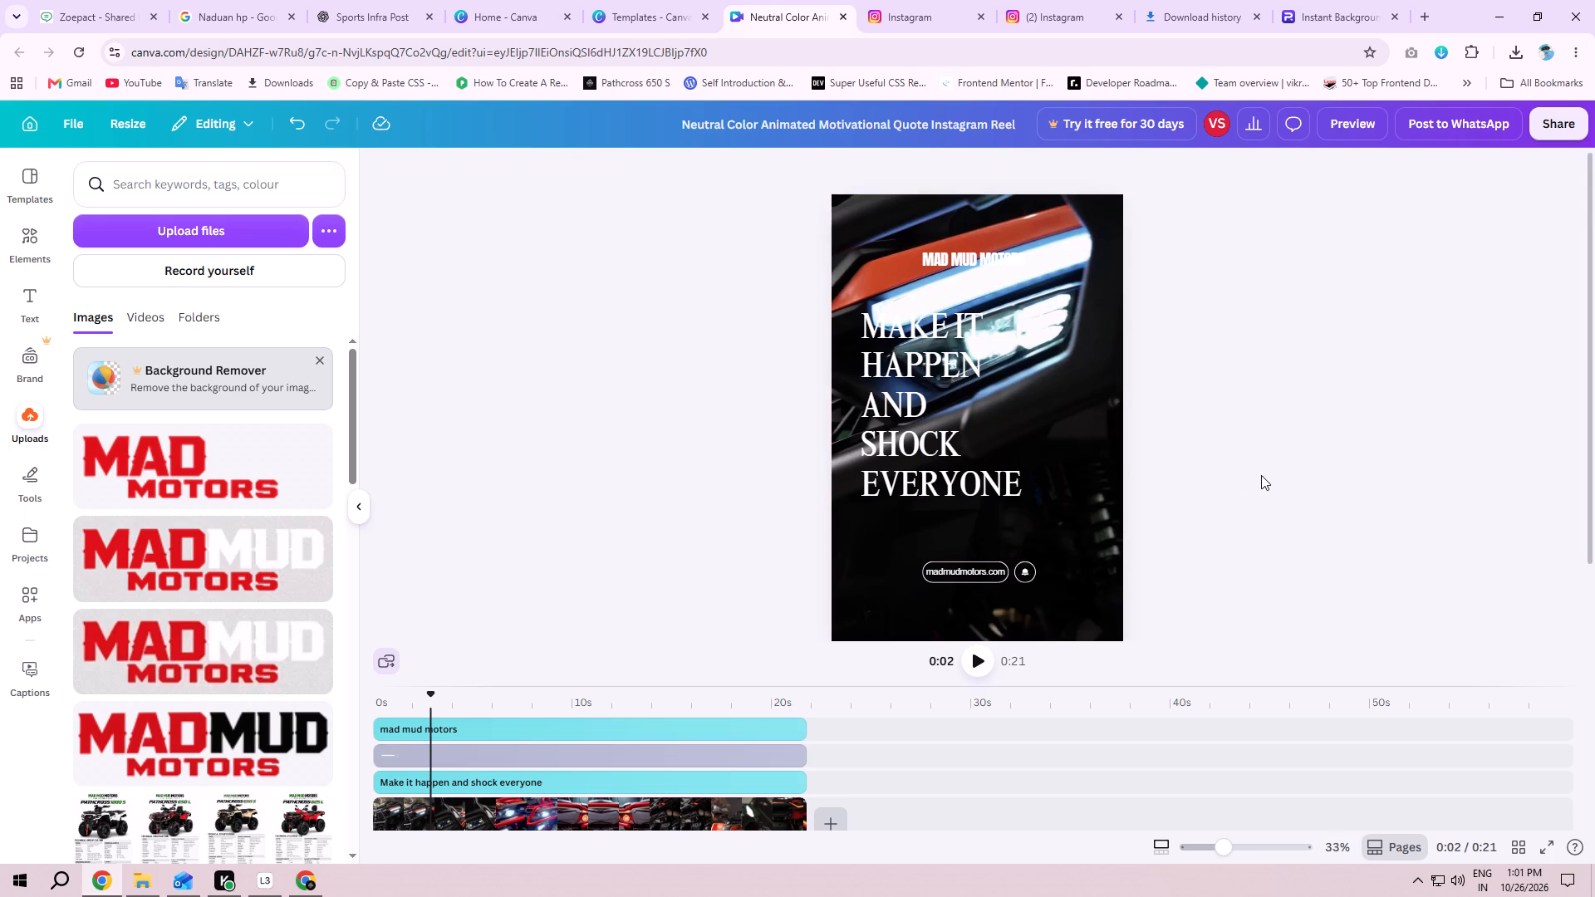
# Play the reel with the repositioned text and capture a screen snip of the design over the ATV video.
pyautogui.click(971, 669)
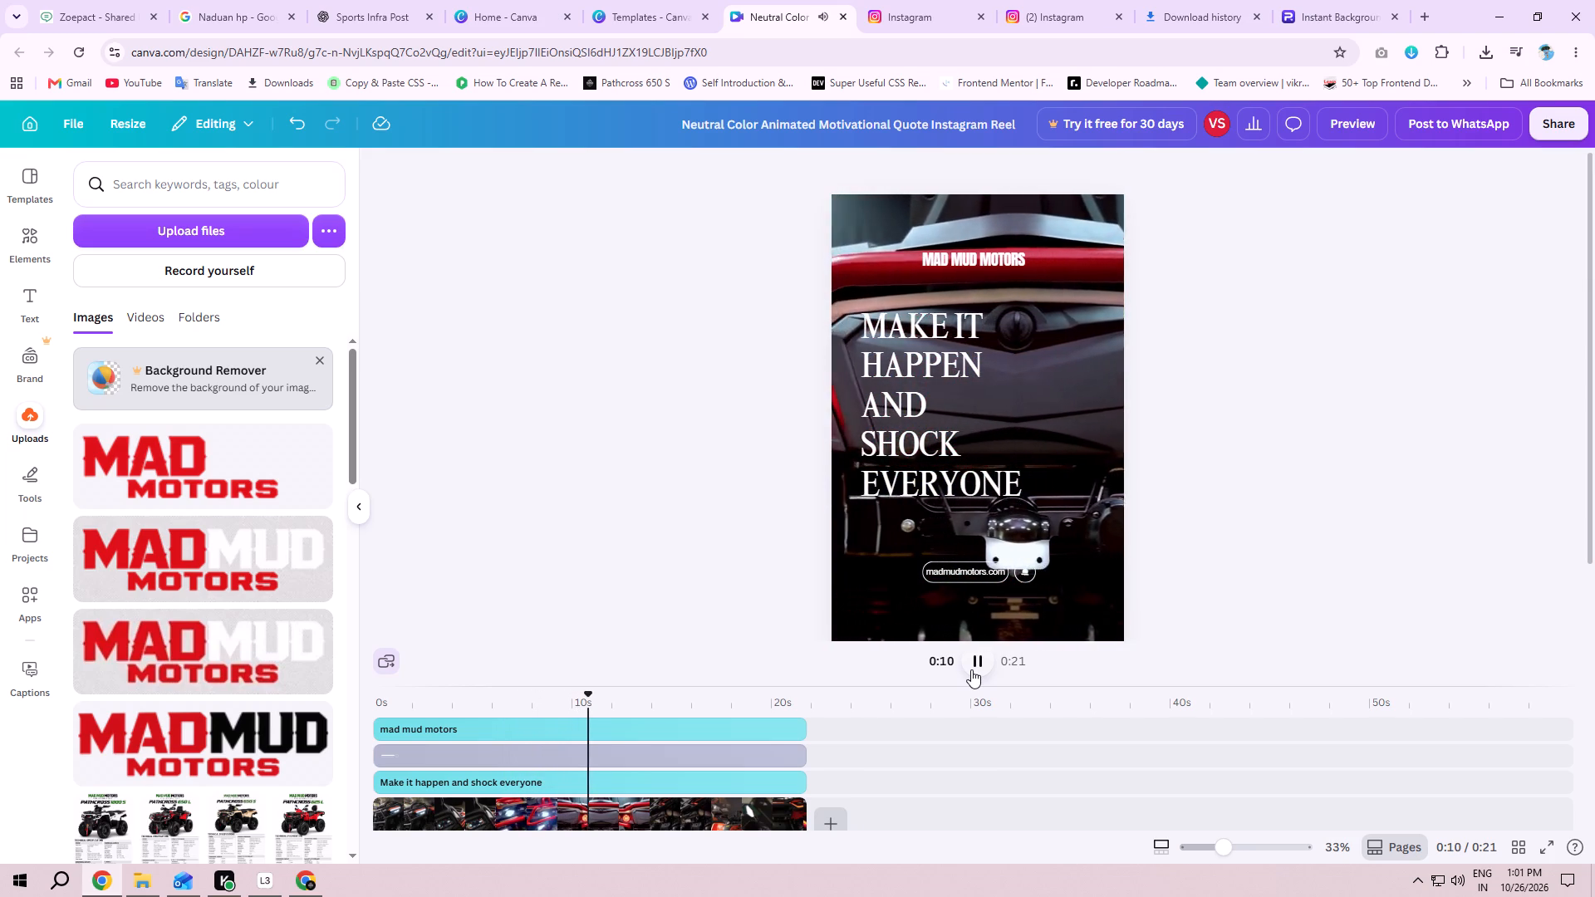
pyautogui.press('shift+super+s')
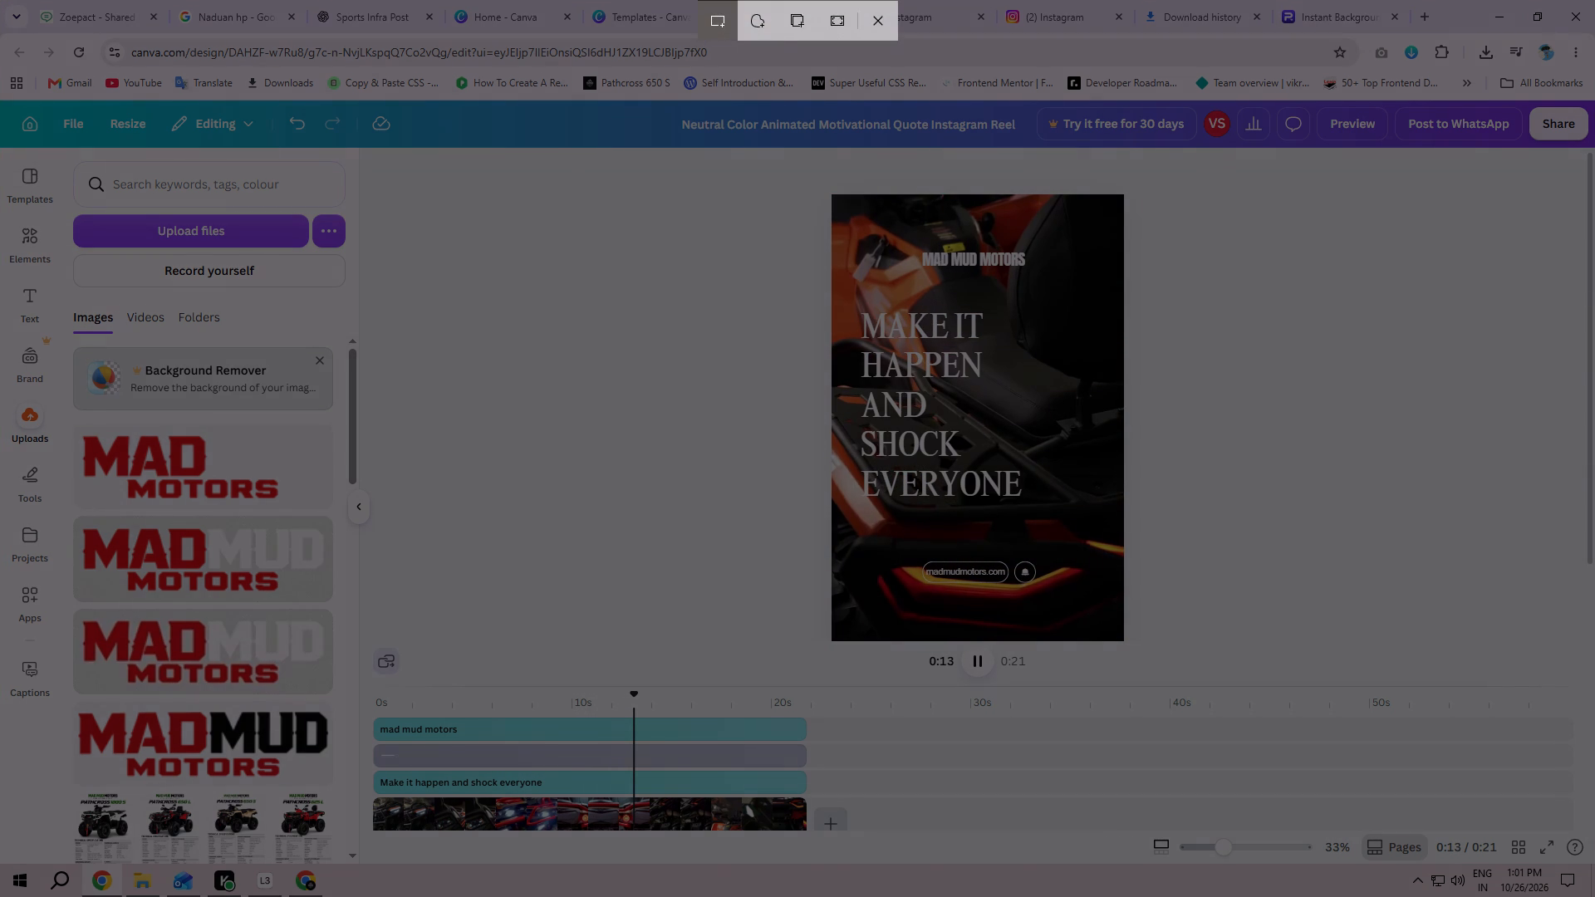
pyautogui.moveTo(851, 233); pyautogui.dragTo(899, 383)
pyautogui.click(1259, 336)
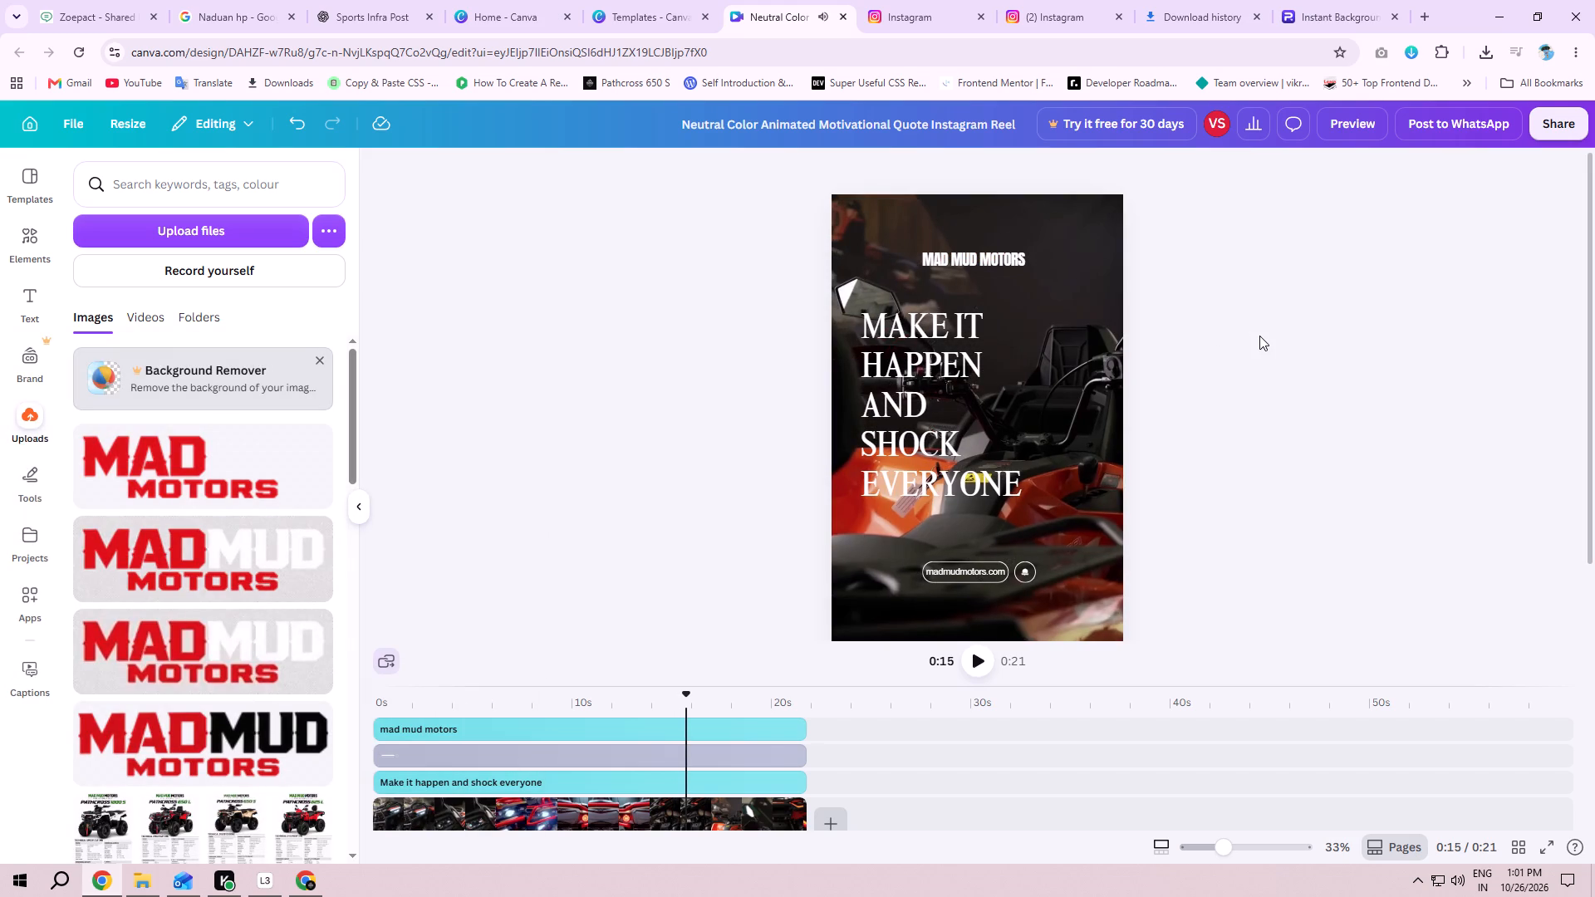
pyautogui.press('shift+super+s')
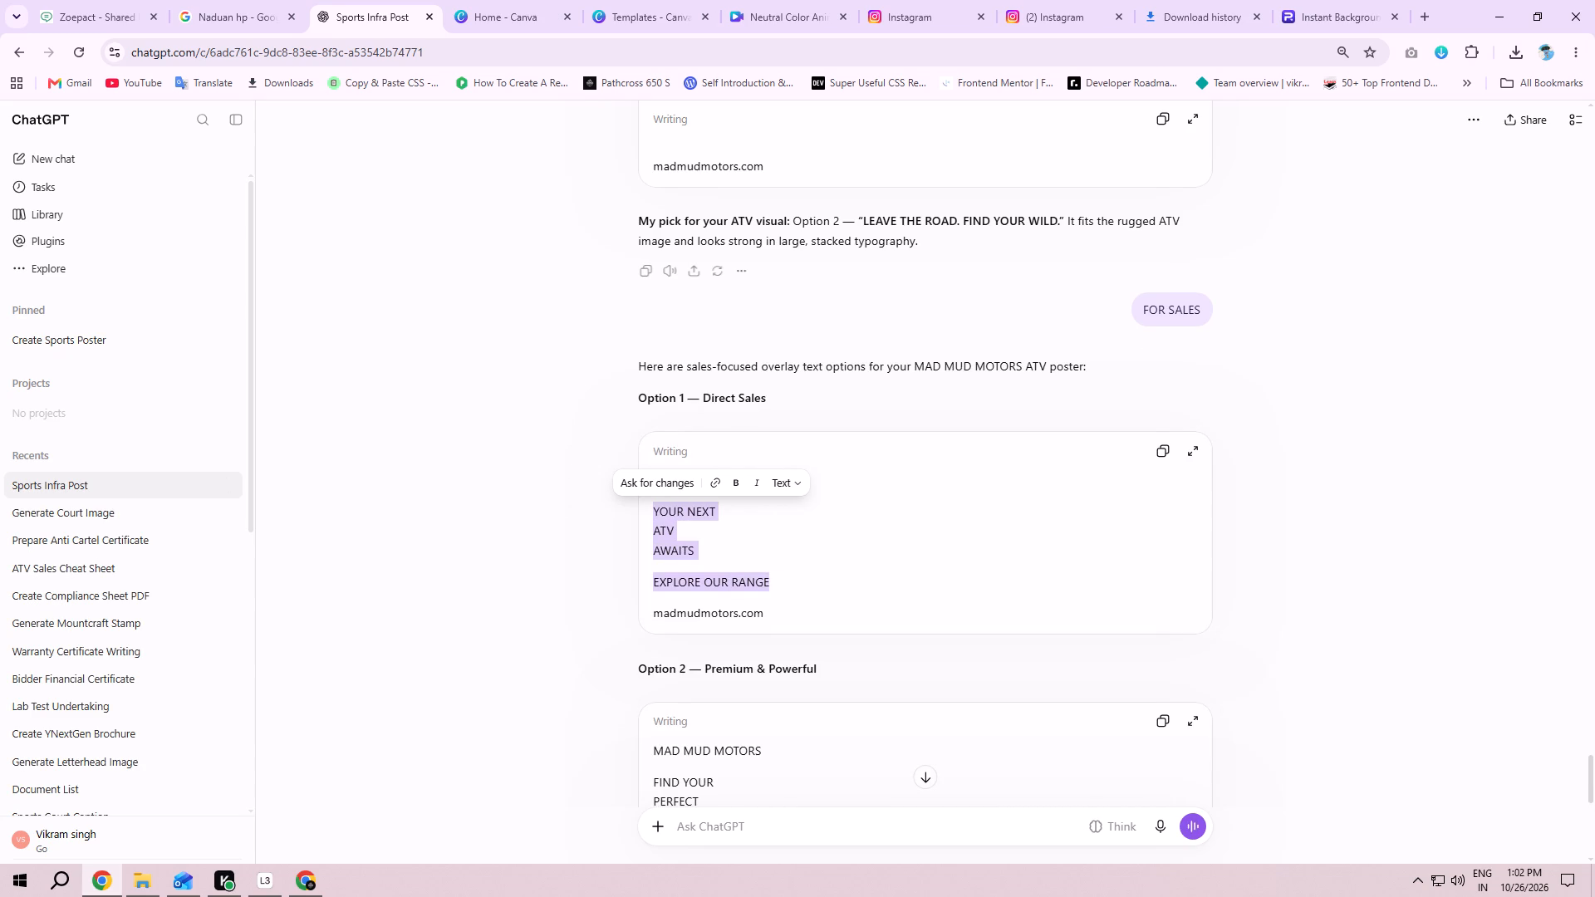
# In the Canva reel, replace the whole "MAKE IT HAPPEN AND SHOCK EVERYONE" headline with the copied text "YOUR NEXT ATV AWAITS EXPLORE OUR RANGE".
pyautogui.click(1071, 0)
pyautogui.click(774, 0)
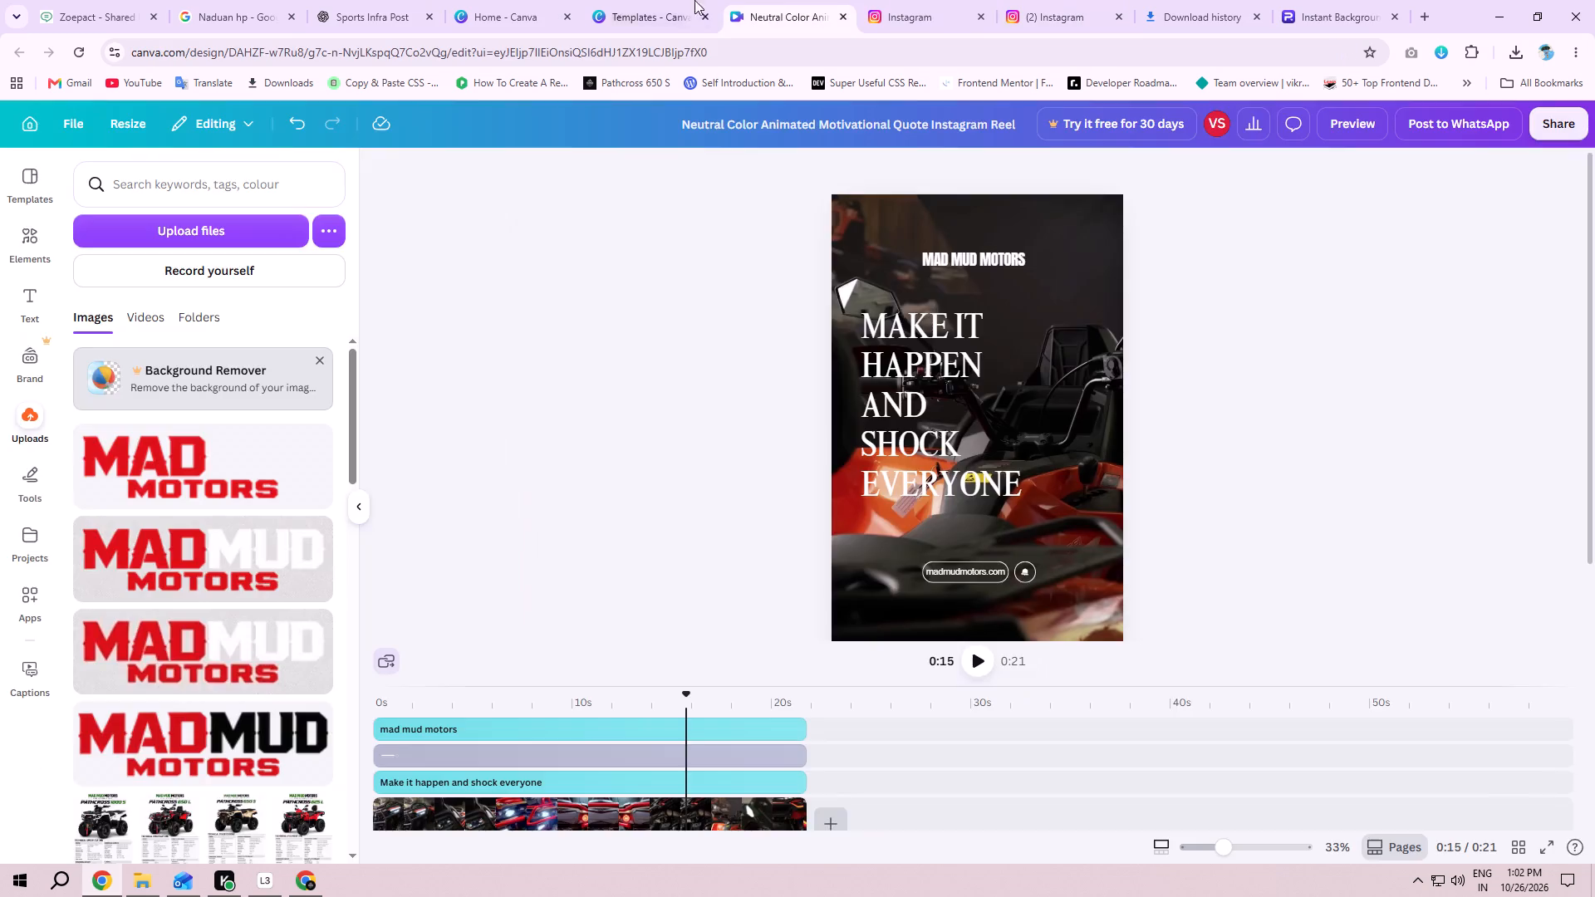
pyautogui.click(675, 0)
pyautogui.click(780, 0)
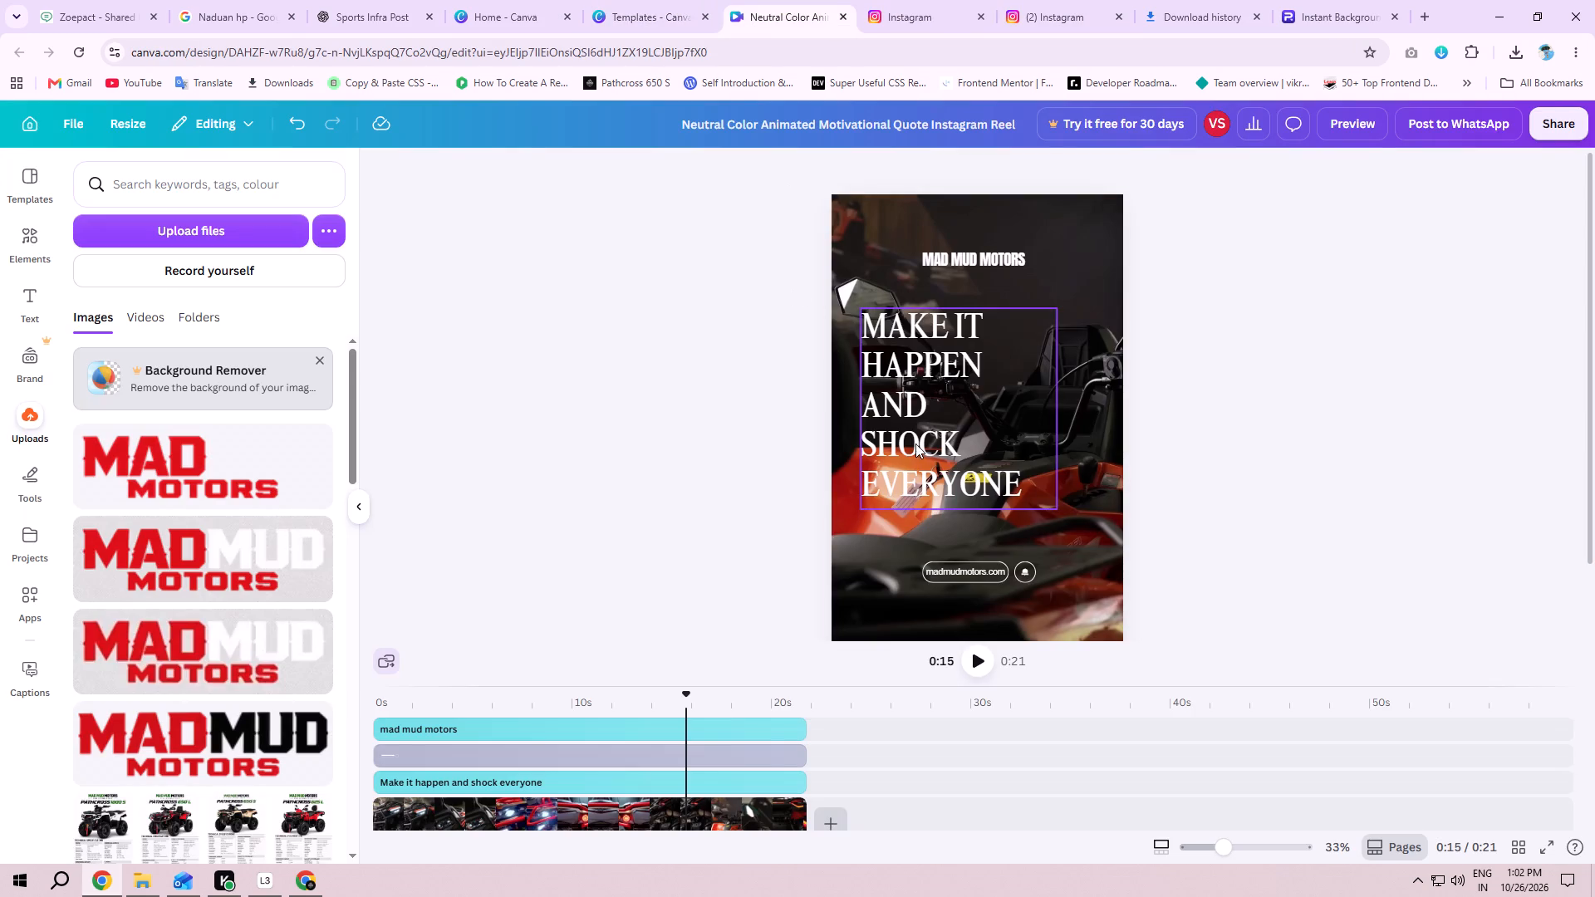
pyautogui.tripleClick(920, 426)
pyautogui.hotkey('ctrl', 'a')
pyautogui.press('BackSpace')
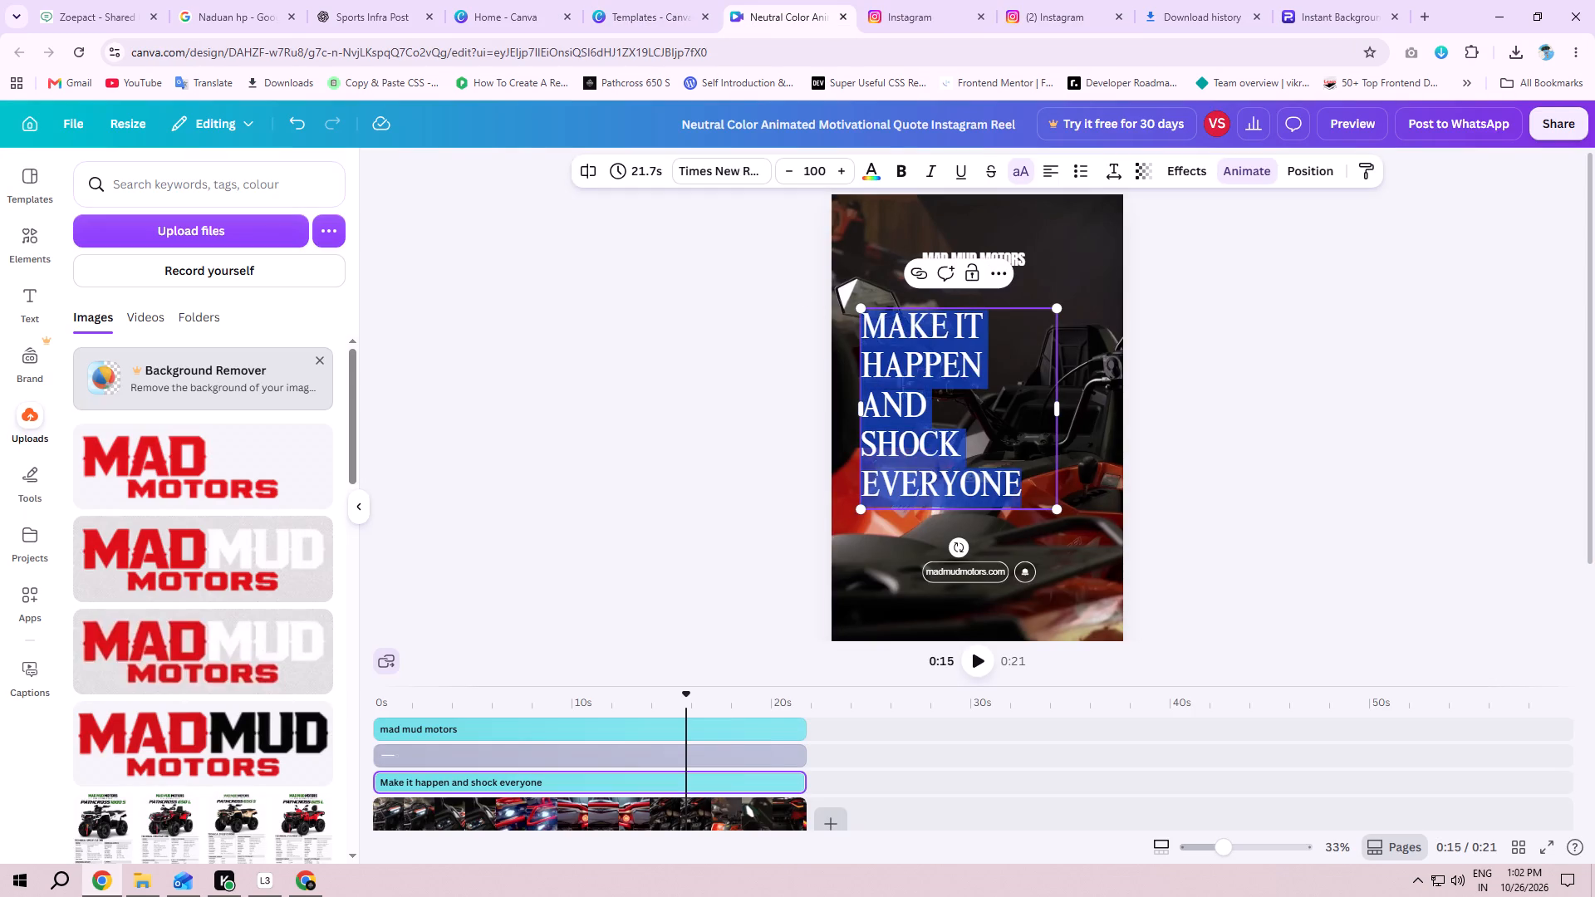
pyautogui.hotkey('ctrl', 'v')
pyautogui.click(1314, 448)
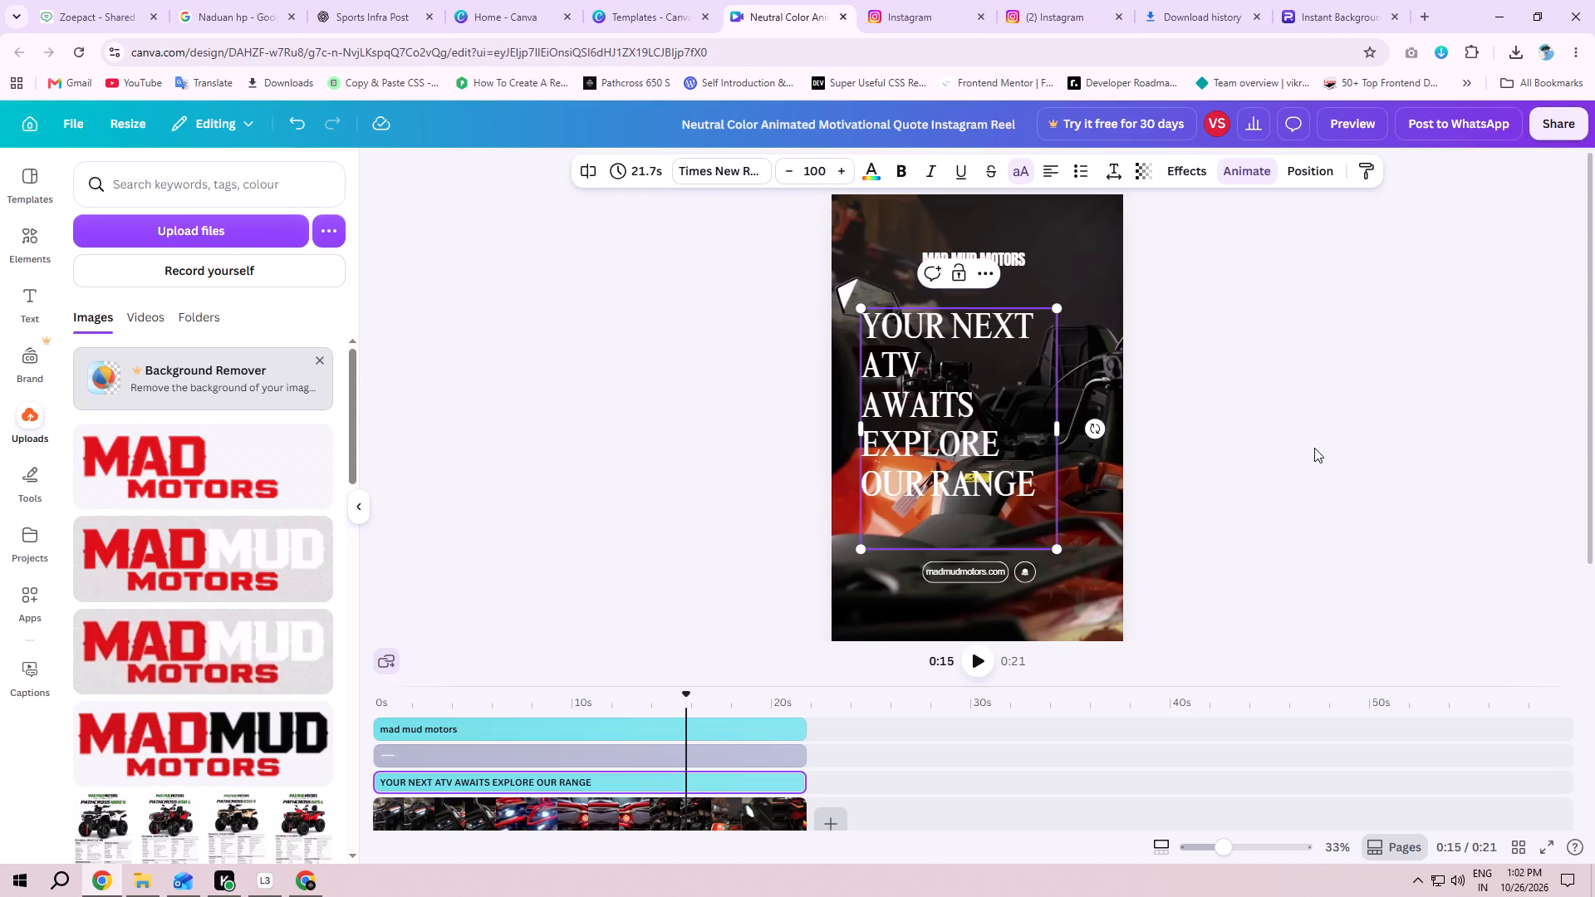
# Insert a blank line in the headline between "AWAITS" and "EXPLORE OUR RANGE".
pyautogui.click(1033, 489)
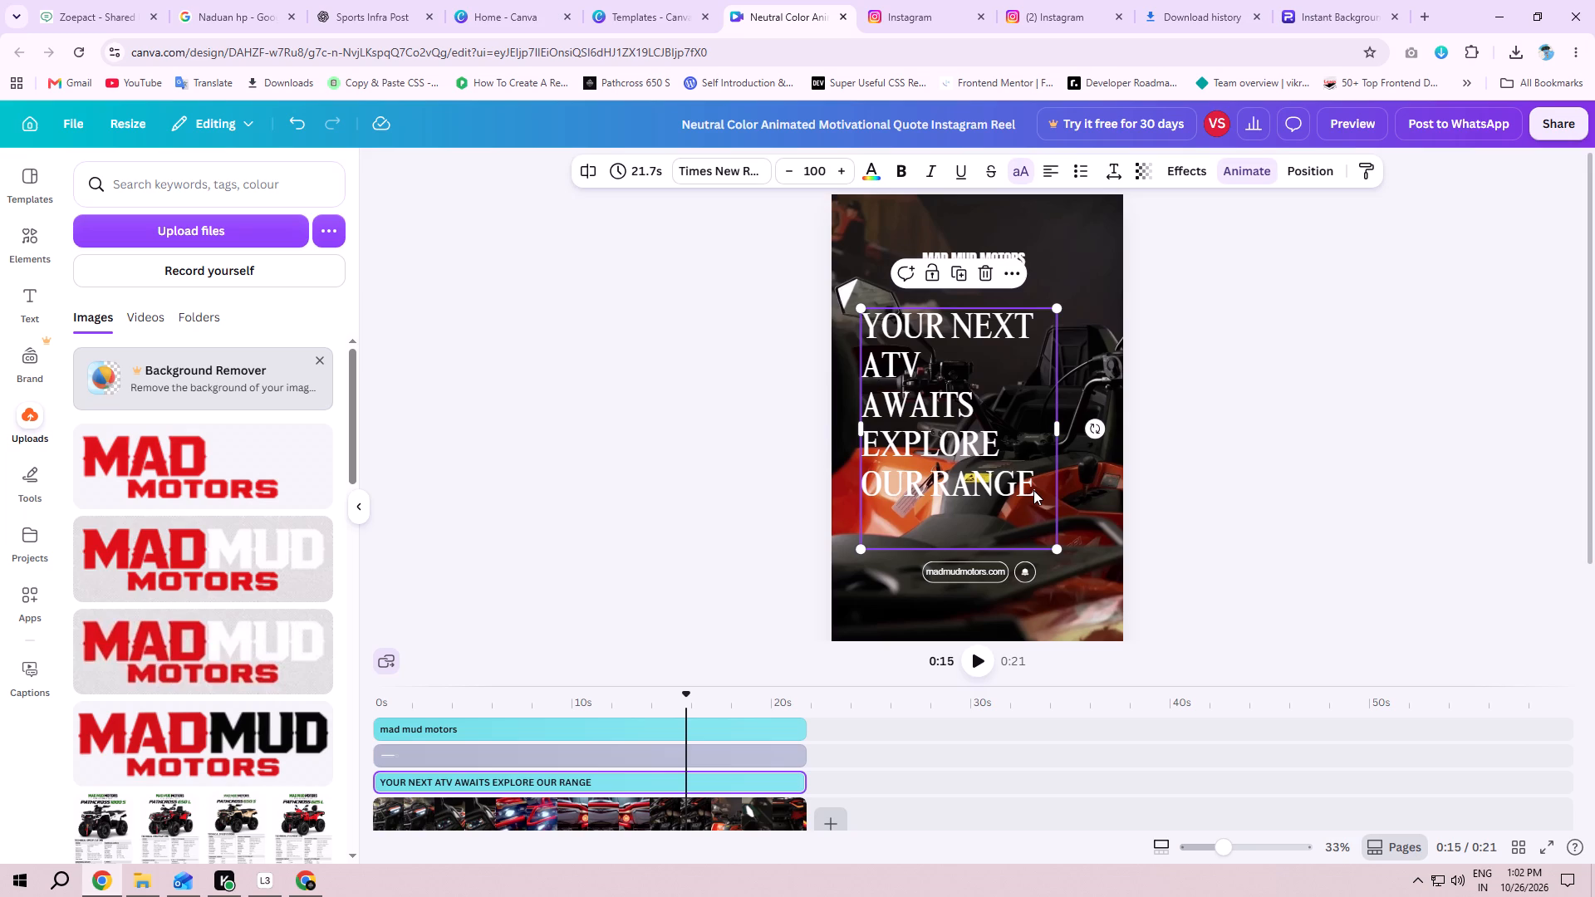
pyautogui.click(1004, 410)
pyautogui.click(987, 409)
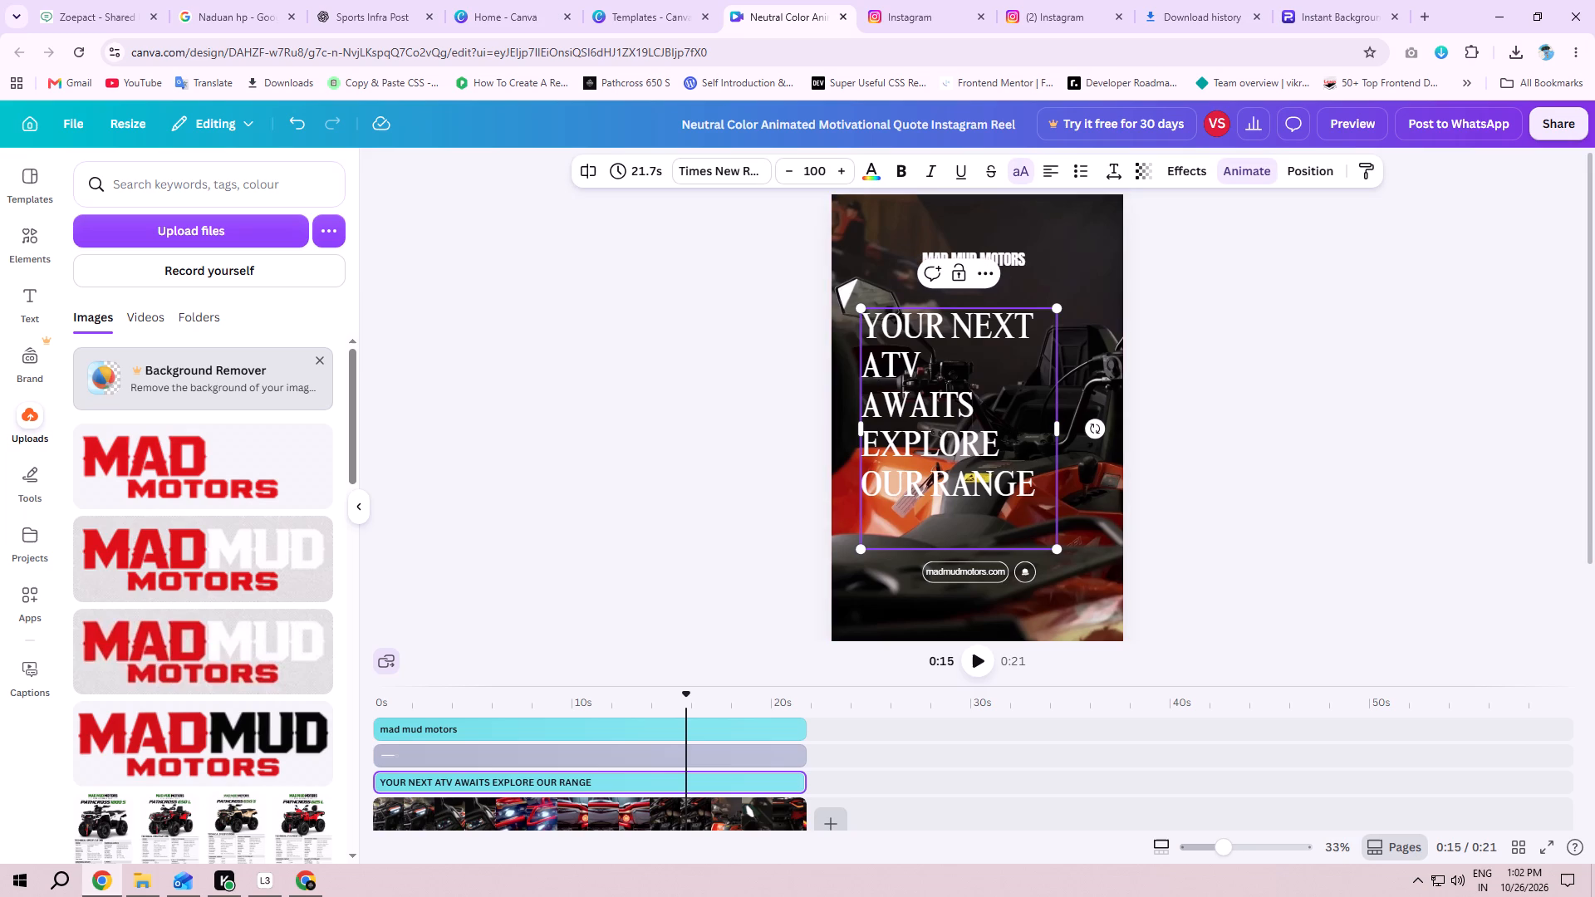
pyautogui.click(986, 407)
pyautogui.press('Return')
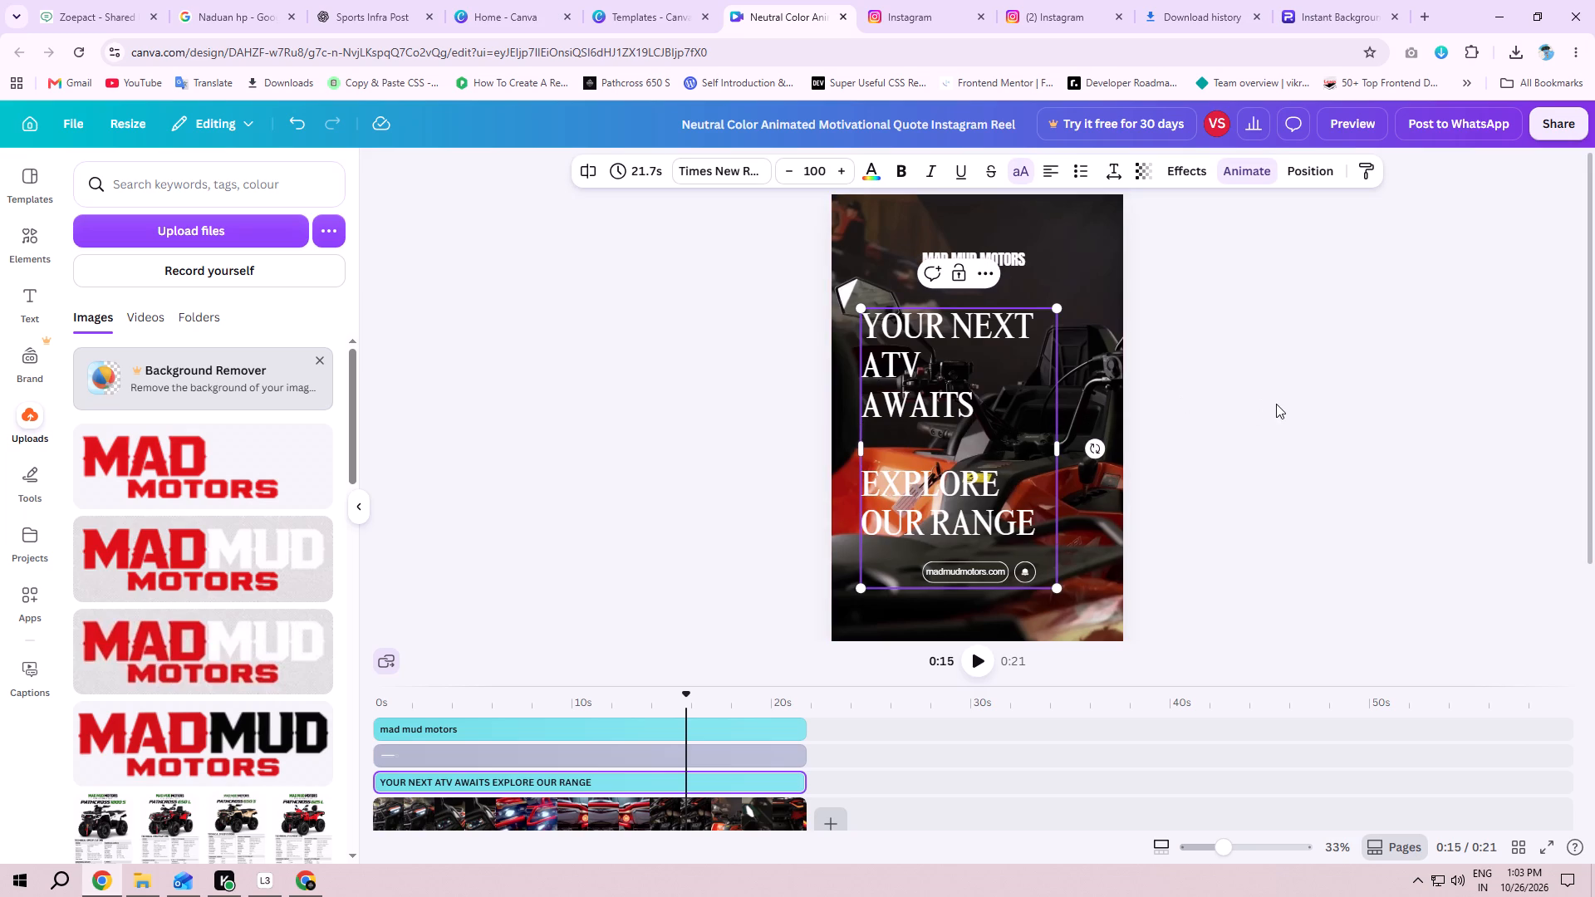
pyautogui.click(1277, 403)
# Scale the headline text box down to a font size of about 84 so it sits above the website badge.
pyautogui.click(992, 441)
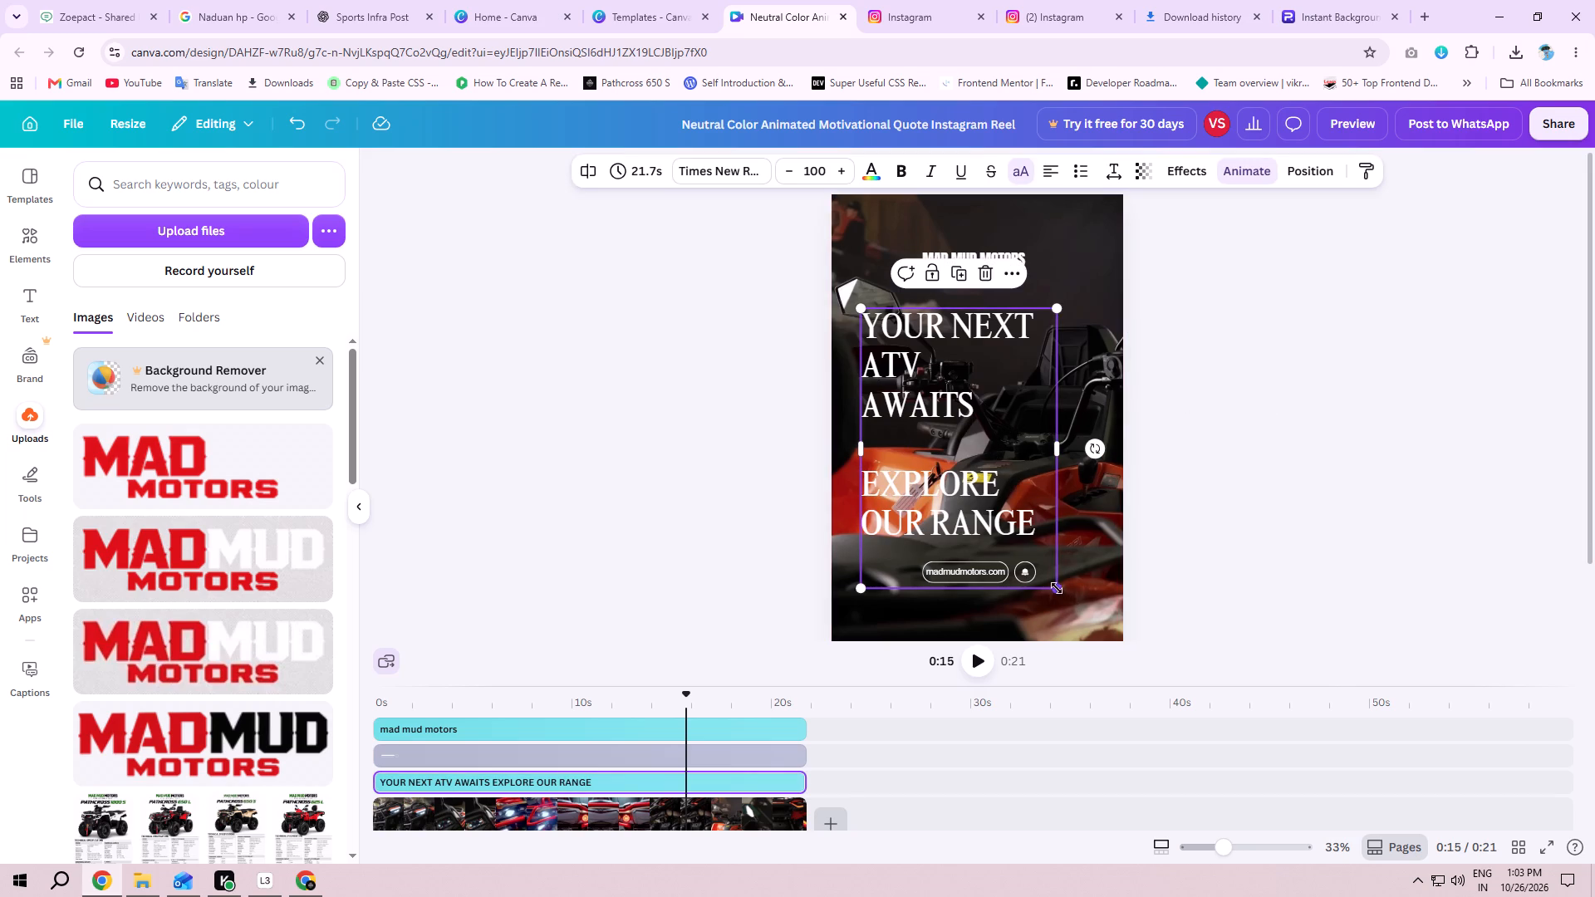
pyautogui.moveTo(1056, 588); pyautogui.dragTo(1021, 547)
pyautogui.click(969, 470)
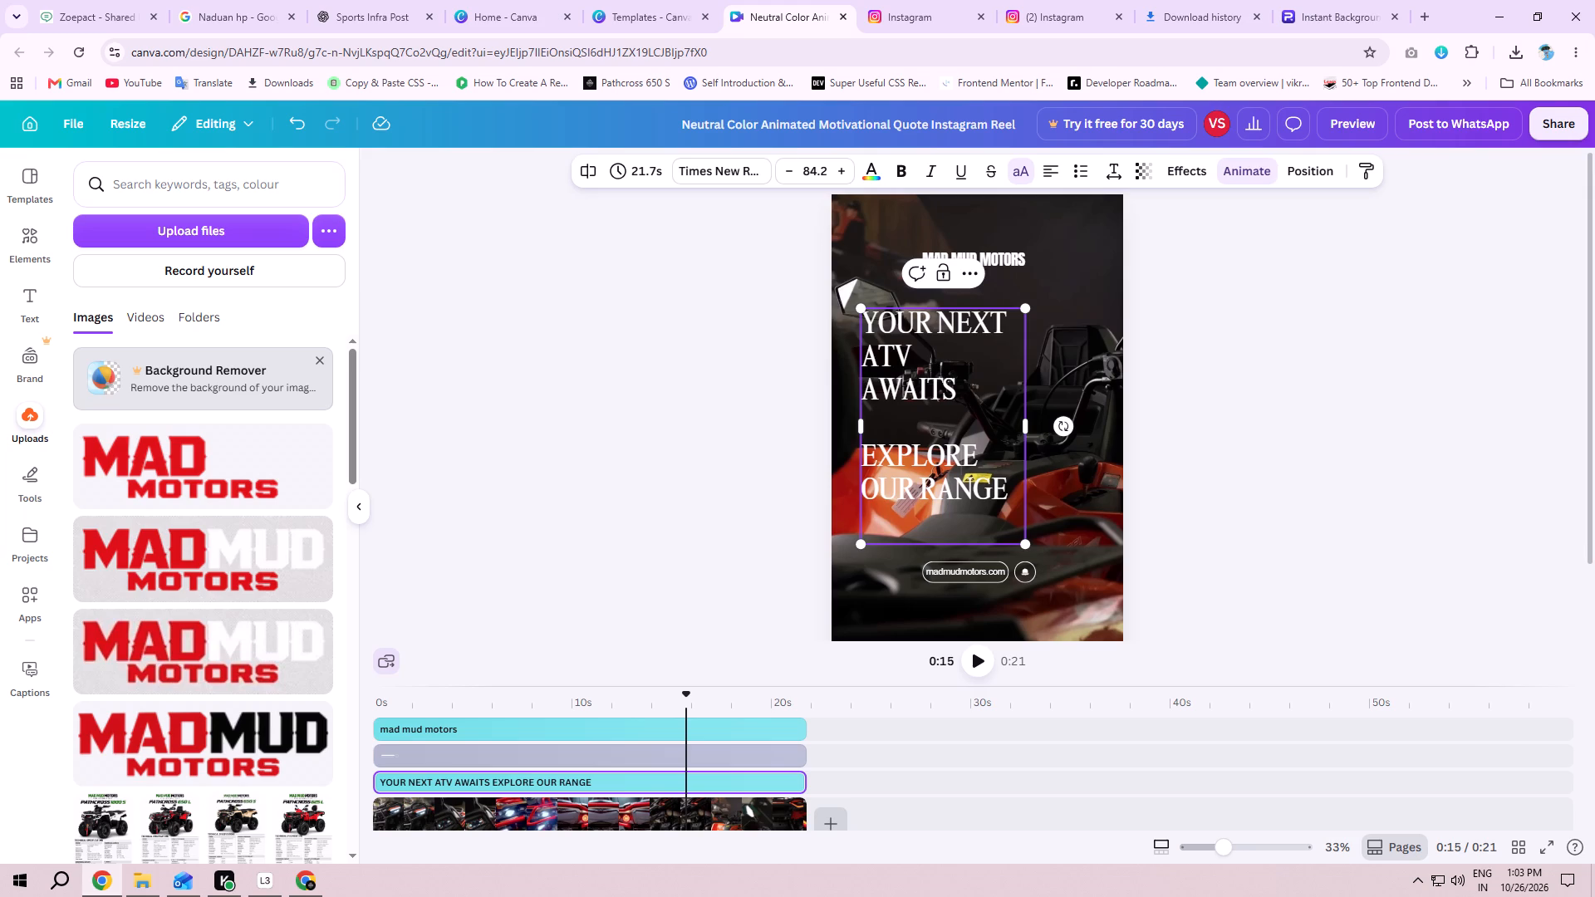
# Play the reel from the beginning to preview the YOUR NEXT ATV AWAITS headline over the video, pausing after about five seconds.
pyautogui.click(1270, 465)
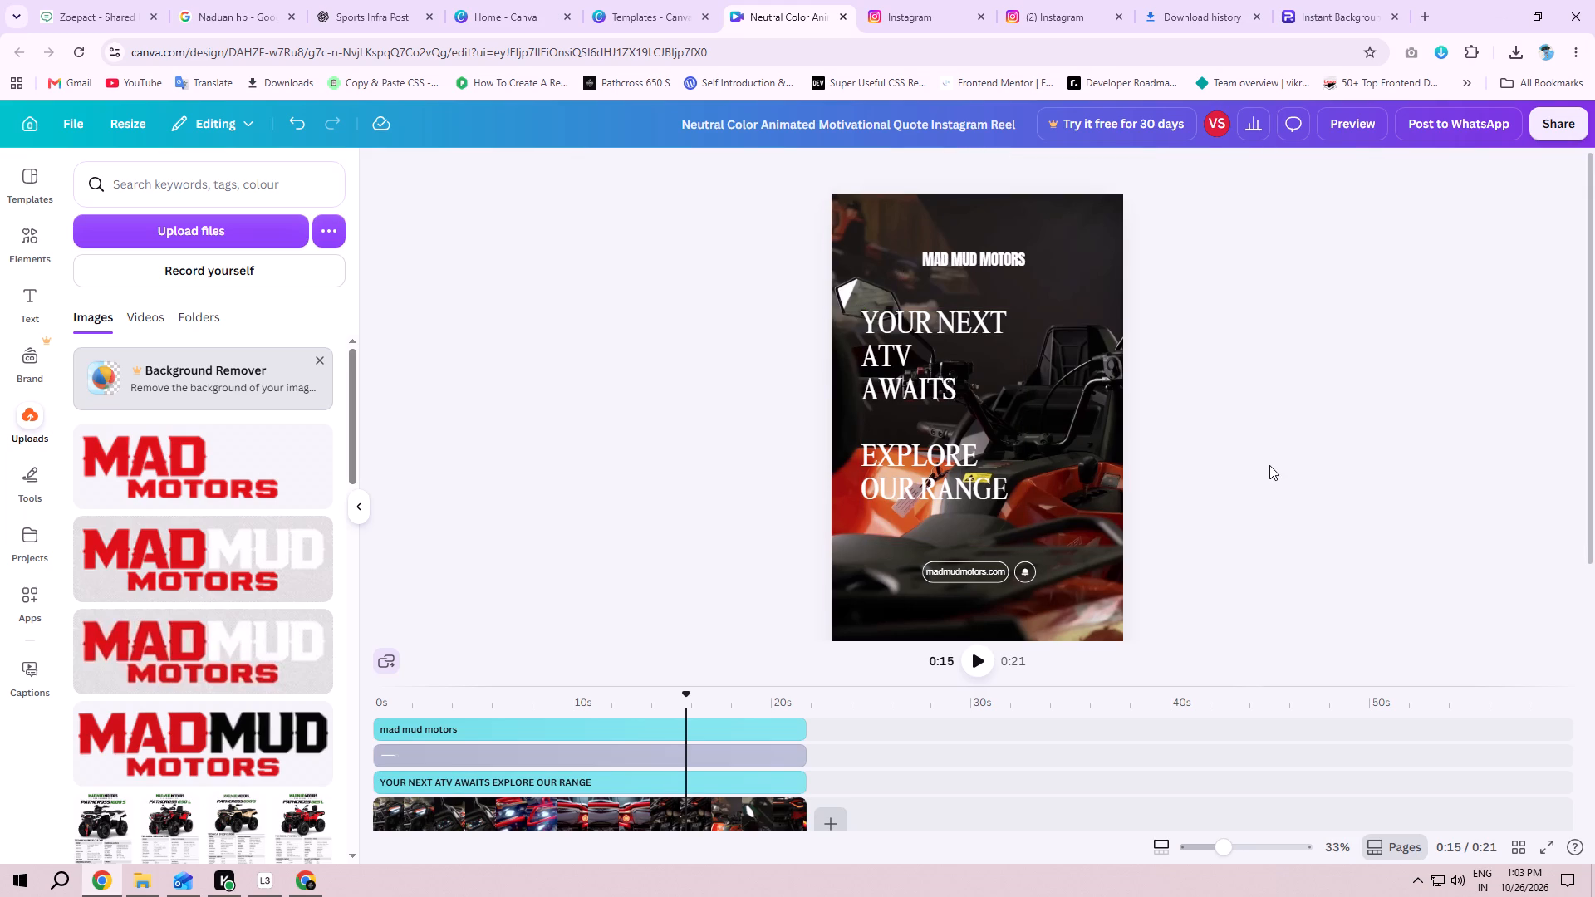
pyautogui.click(684, 690)
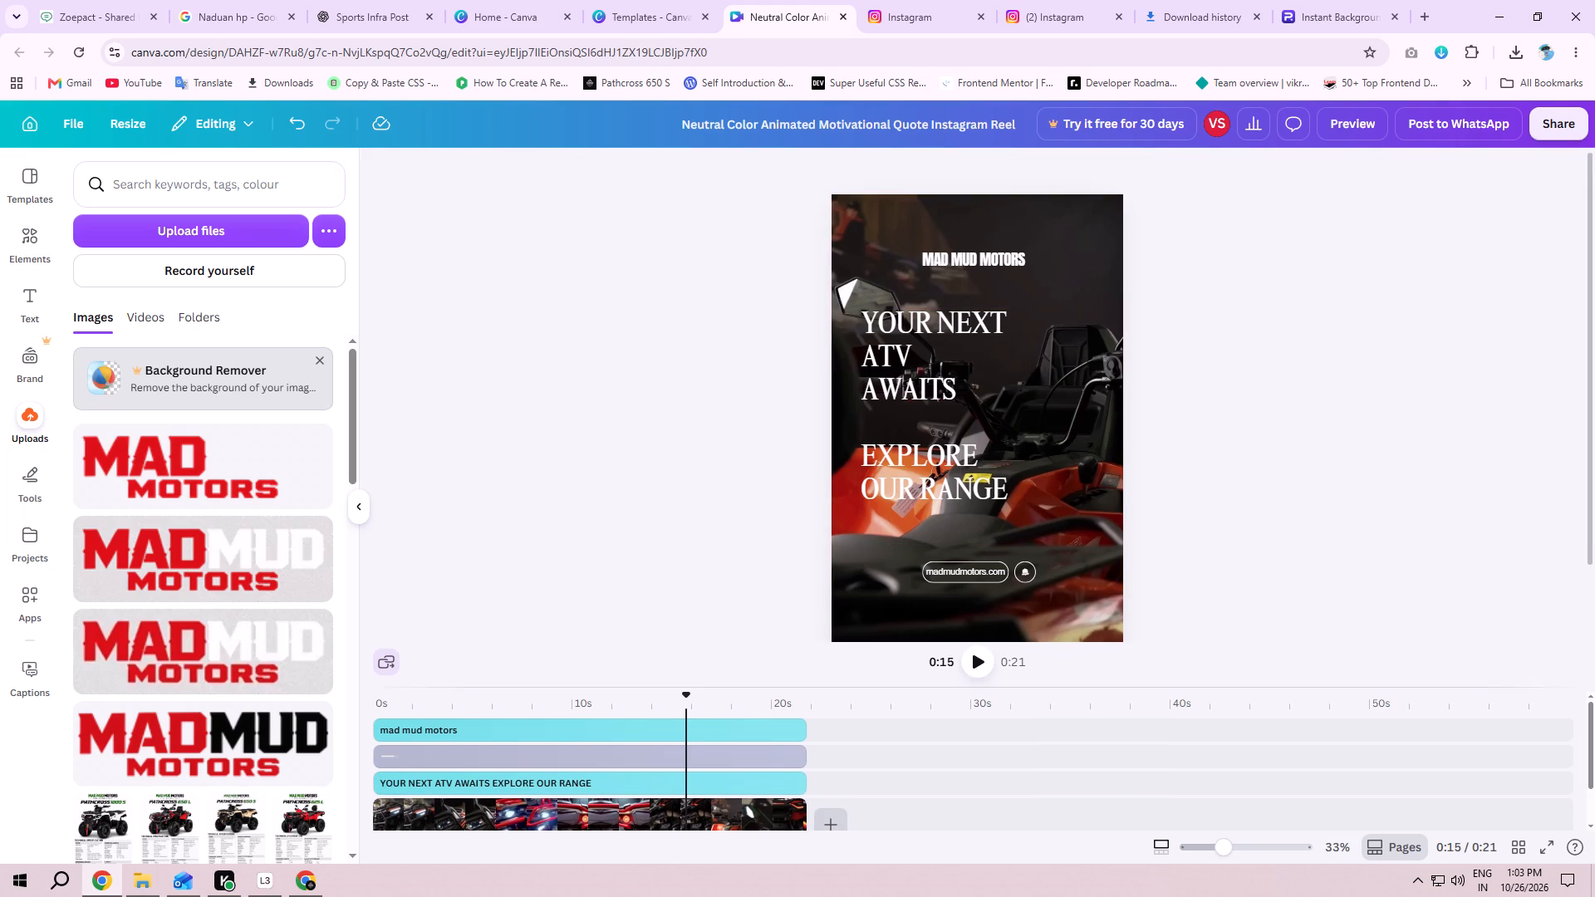
pyautogui.moveTo(690, 696); pyautogui.dragTo(380, 703)
pyautogui.click(980, 664)
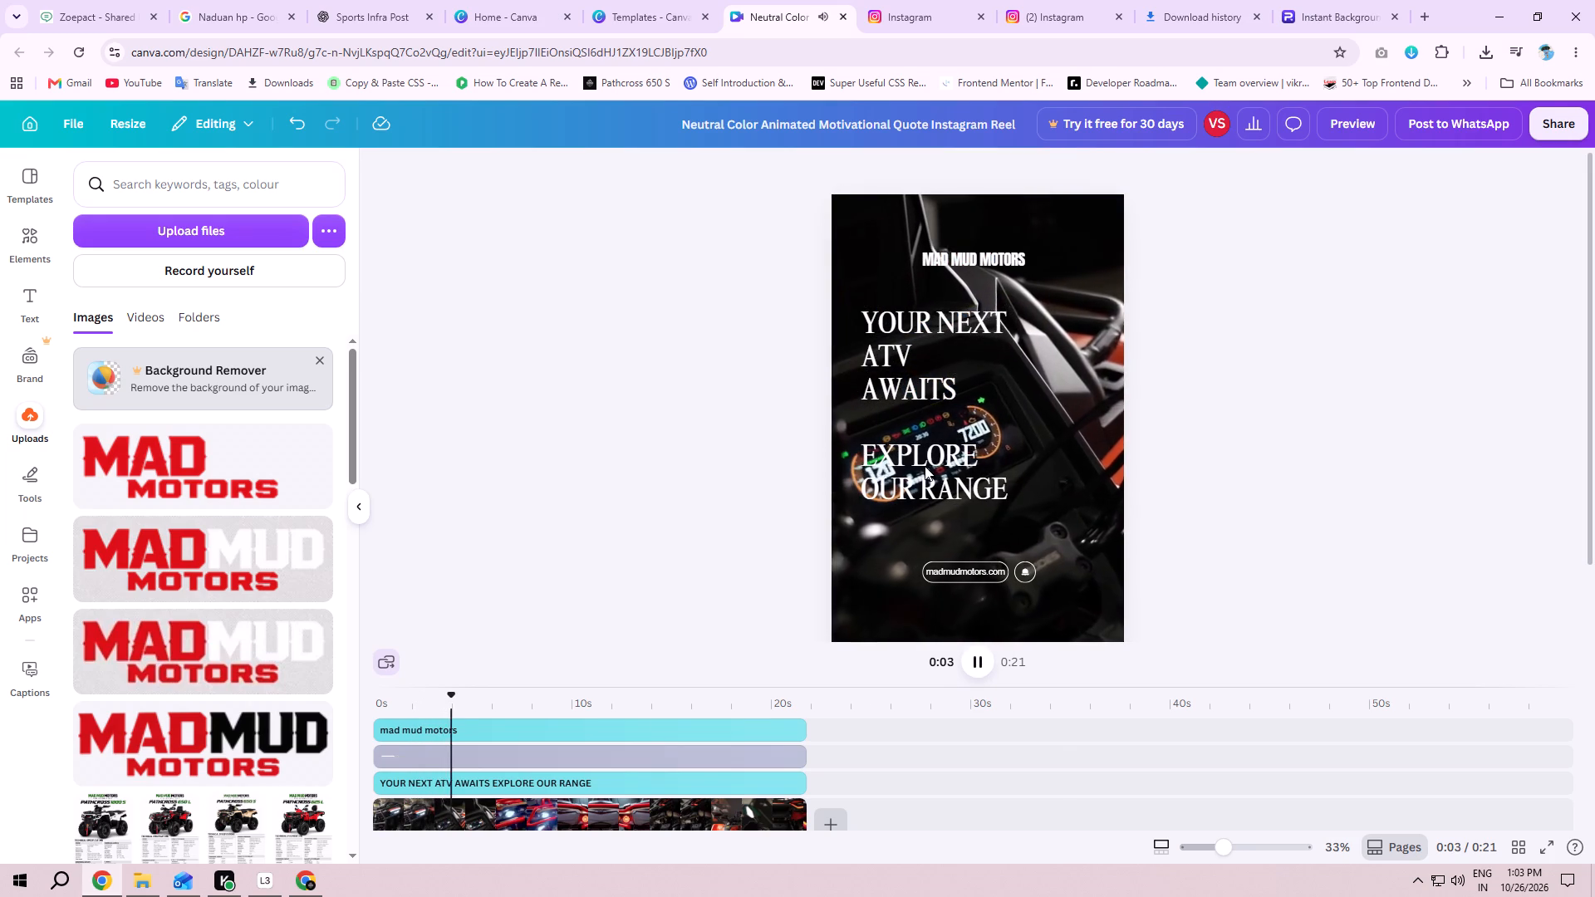
pyautogui.click(895, 370)
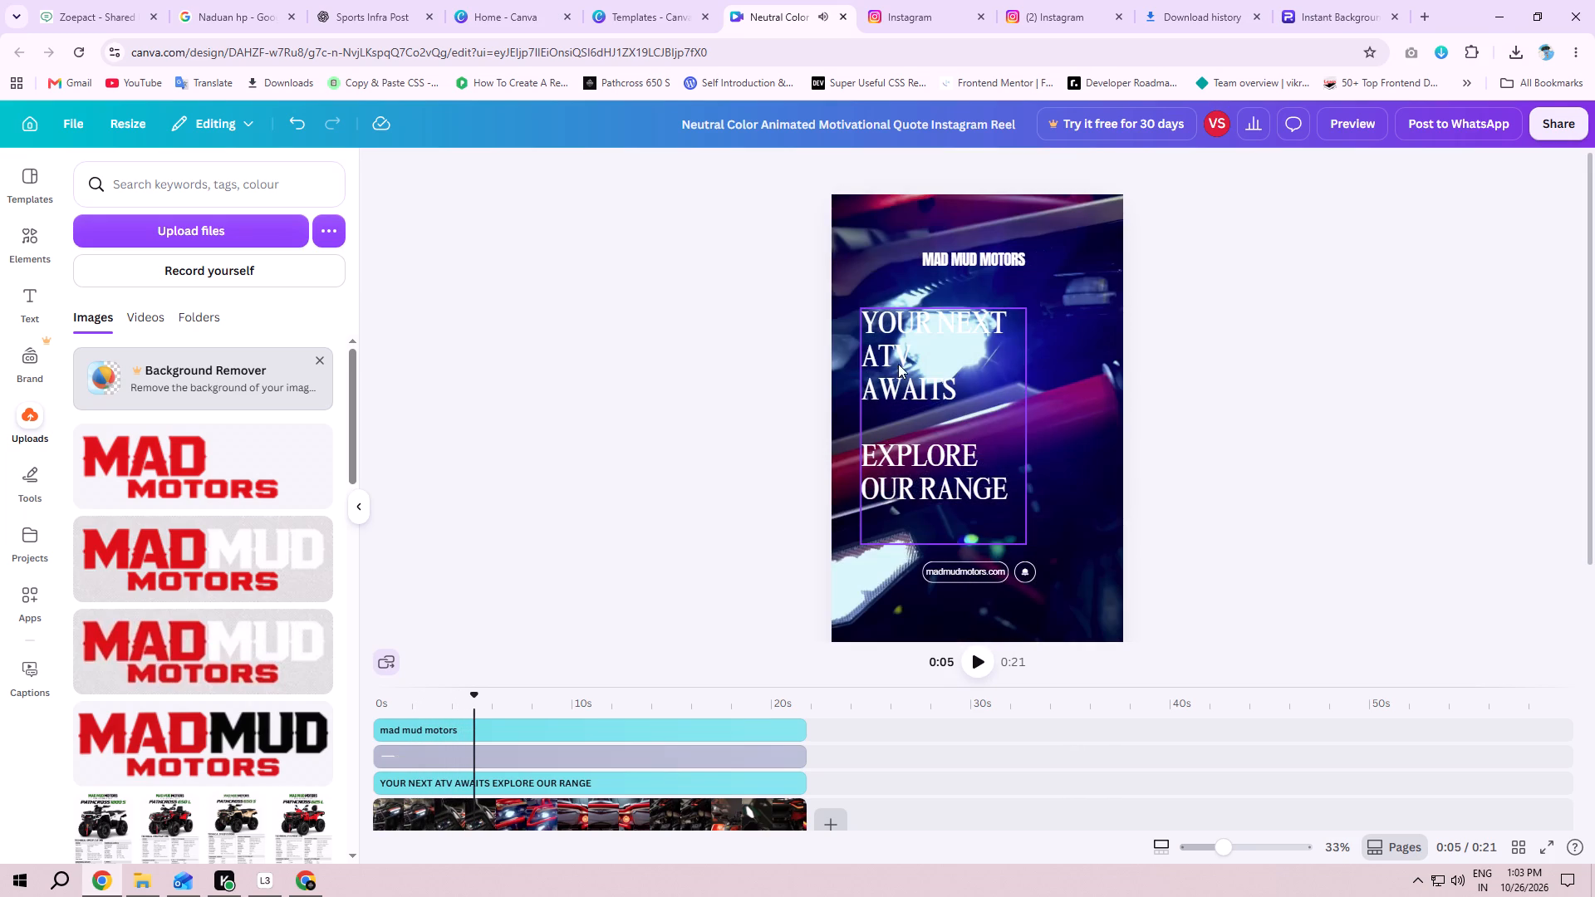
# Centre-align the YOUR NEXT ATV AWAITS EXPLORE OUR RANGE headline text.
pyautogui.click(920, 391)
pyautogui.click(1049, 172)
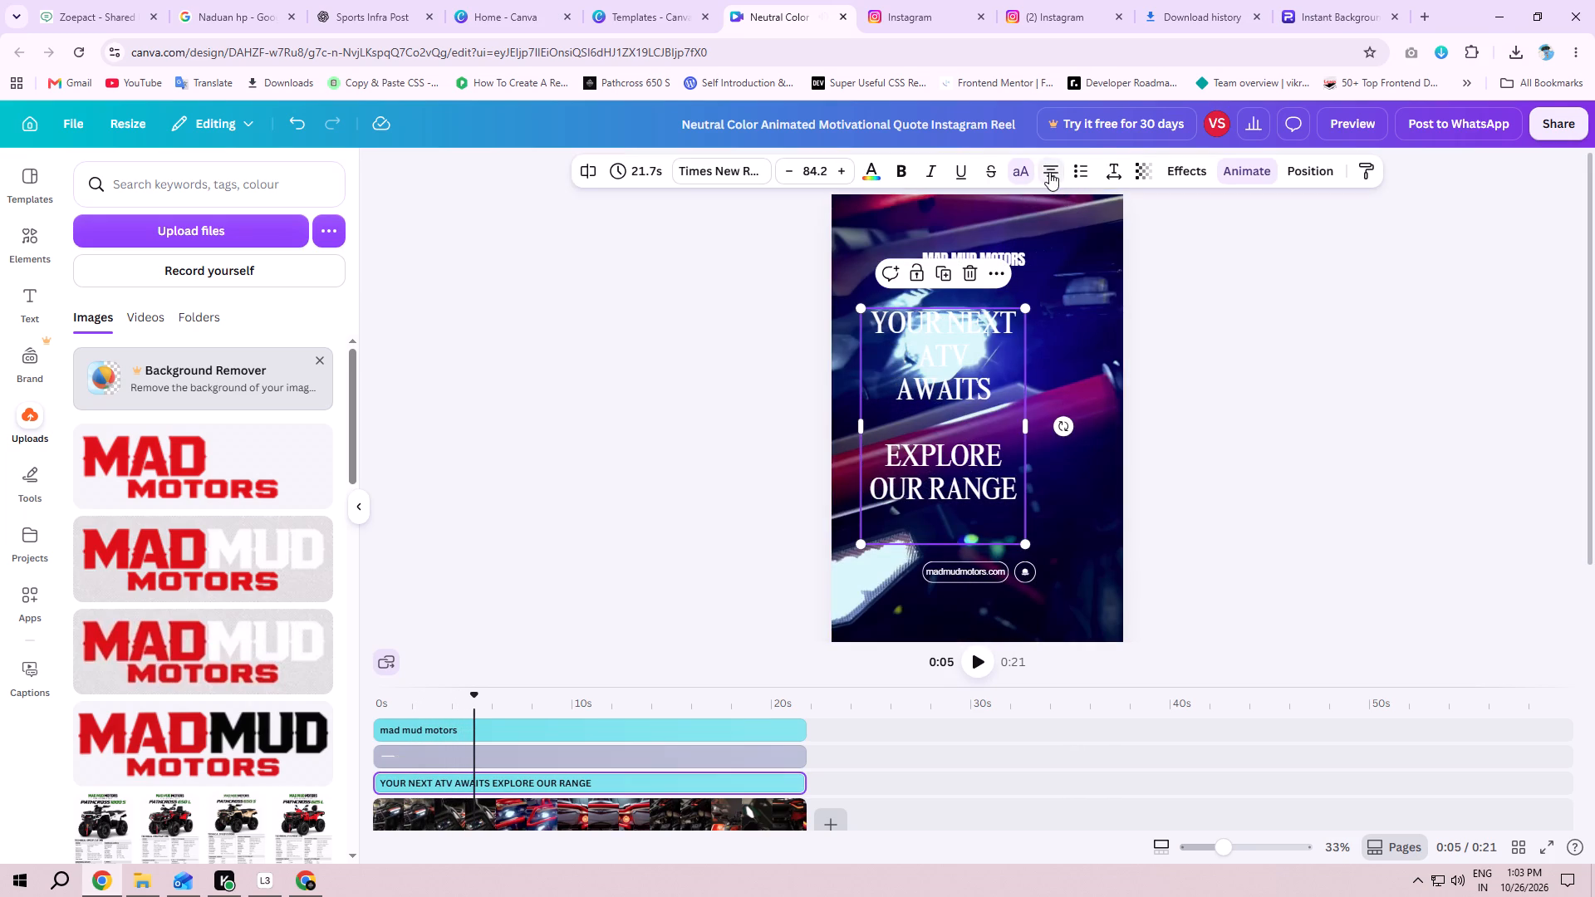
pyautogui.click(1475, 418)
# Move the headline text block slightly to the right so it lines up near the reel's horizontal centre, below MAD MUD MOTORS.
pyautogui.click(927, 500)
pyautogui.moveTo(931, 498); pyautogui.dragTo(962, 497)
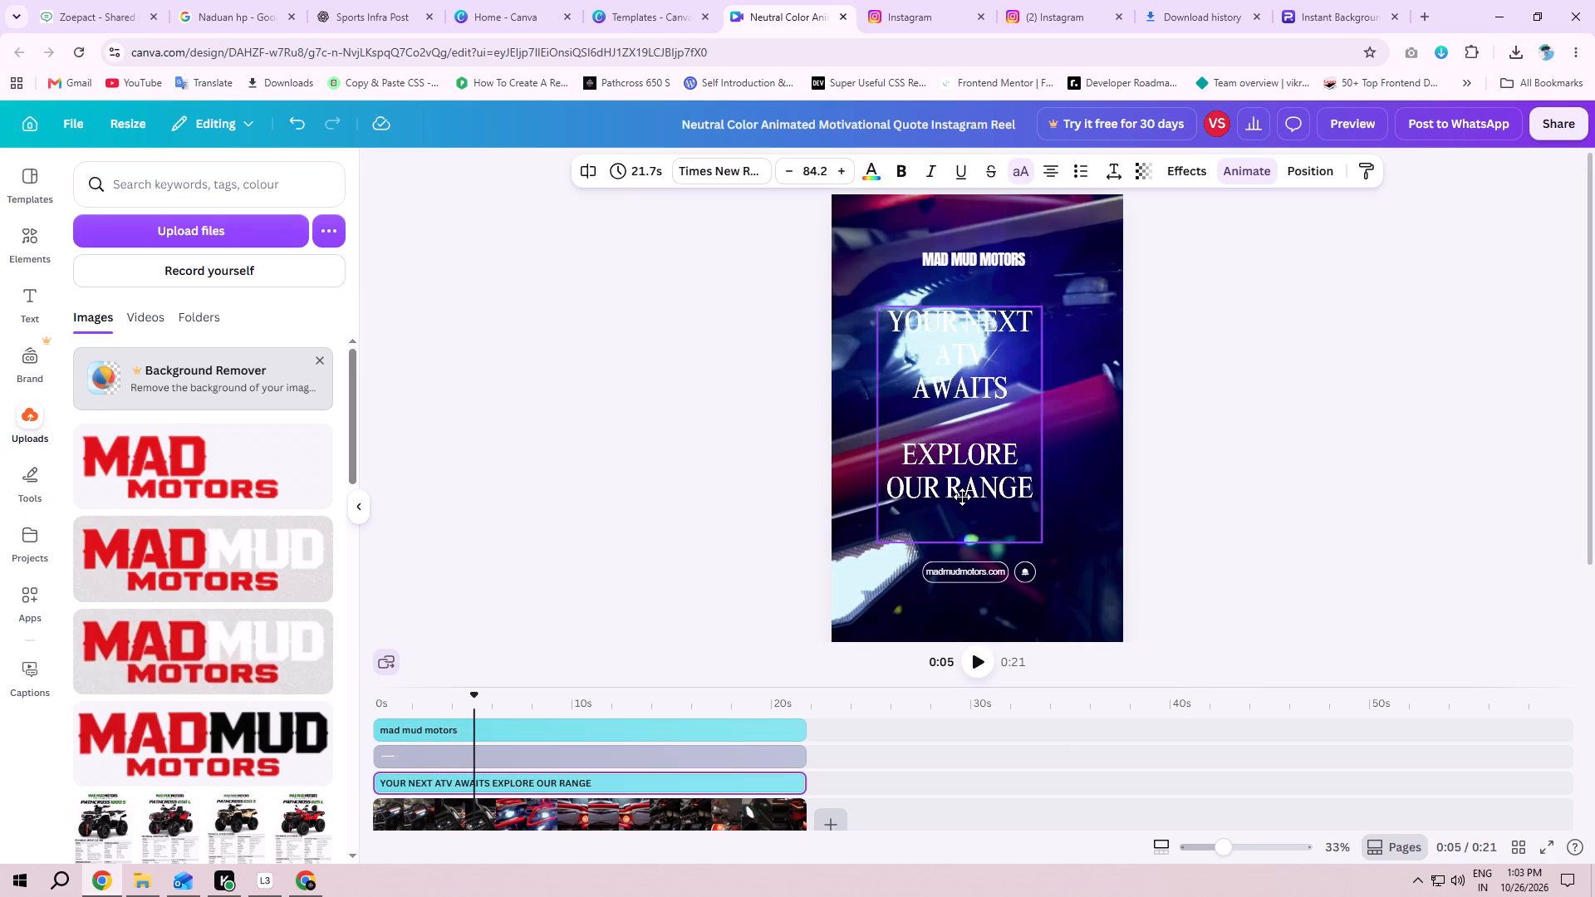
pyautogui.moveTo(962, 497); pyautogui.dragTo(964, 497)
pyautogui.click(1313, 490)
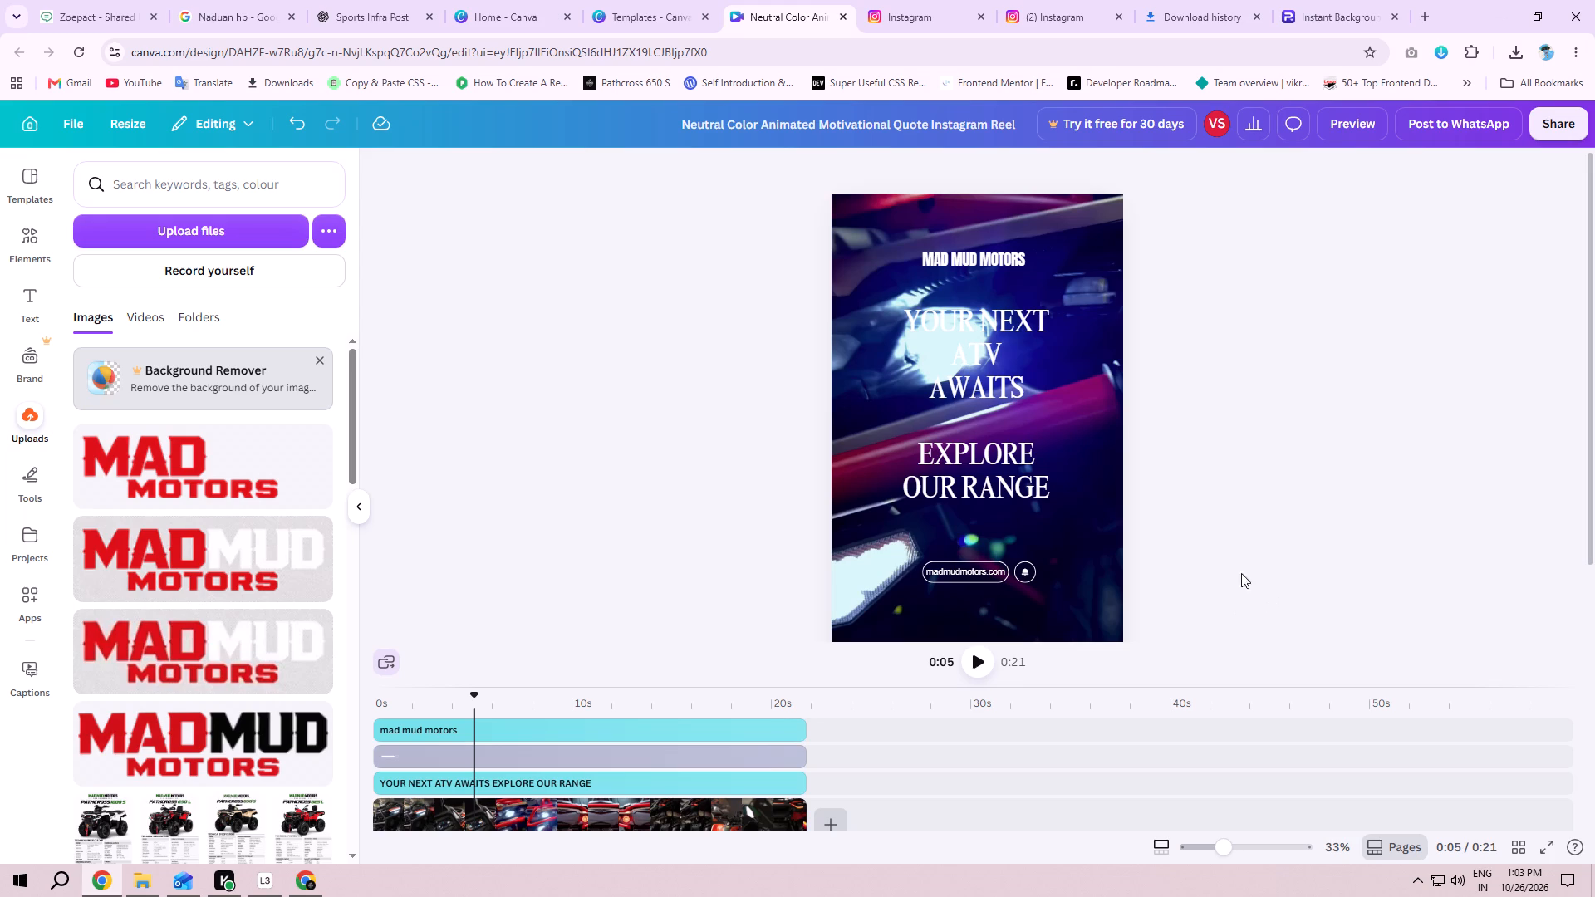
# Switch to the other Chrome window and look through its open Mad Mud Motors Instagram, X, Pinterest and Google results pages.
pyautogui.click(299, 885)
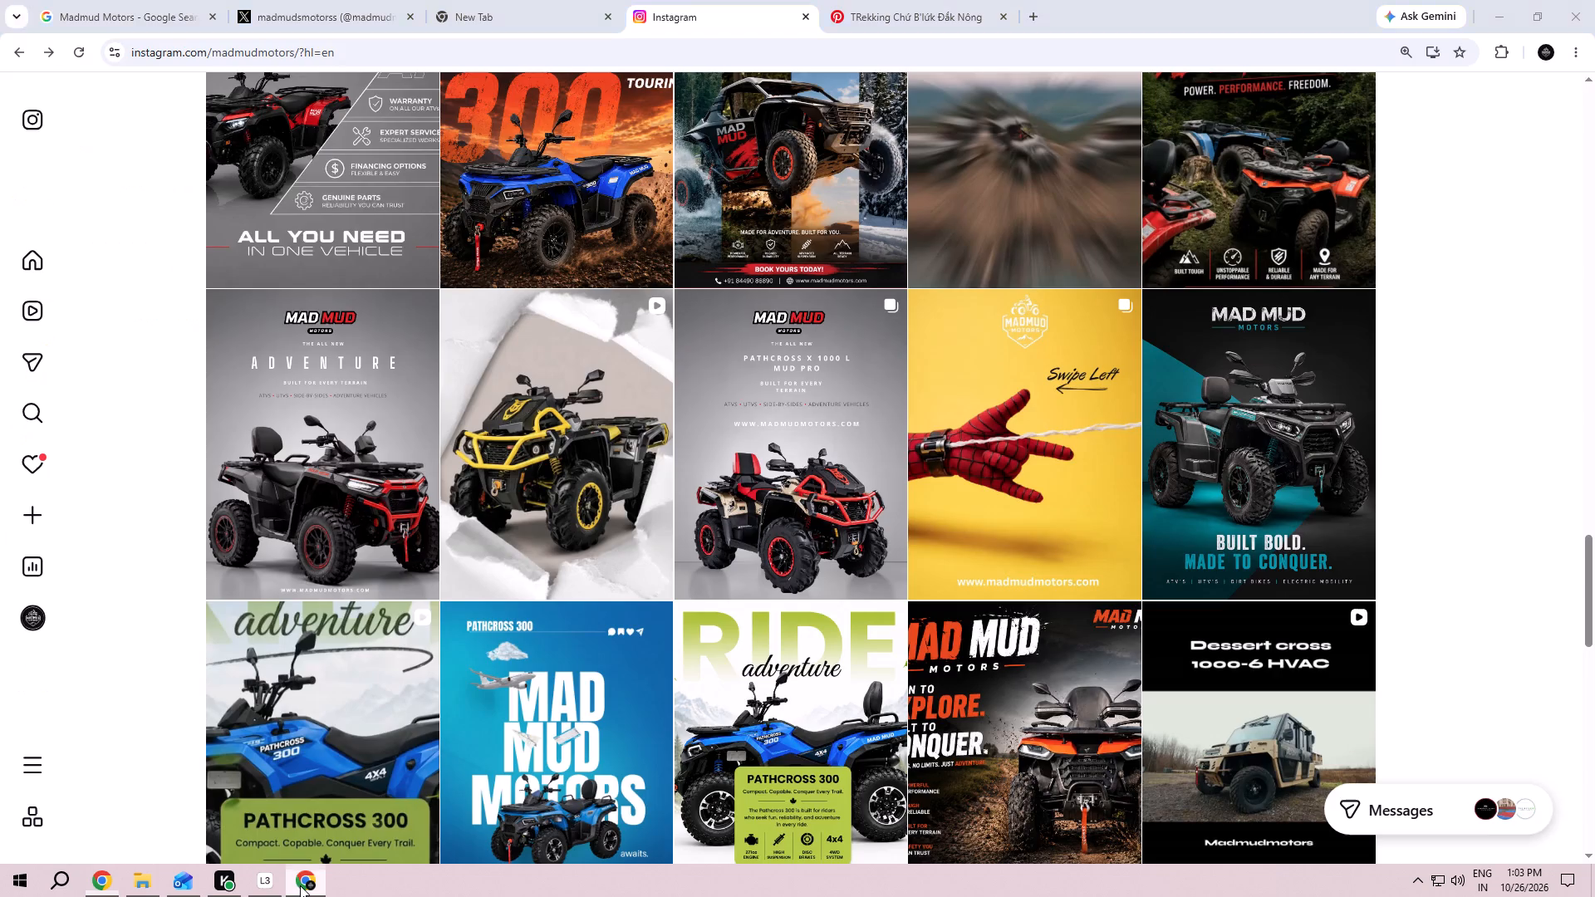
pyautogui.click(516, 0)
pyautogui.click(352, 0)
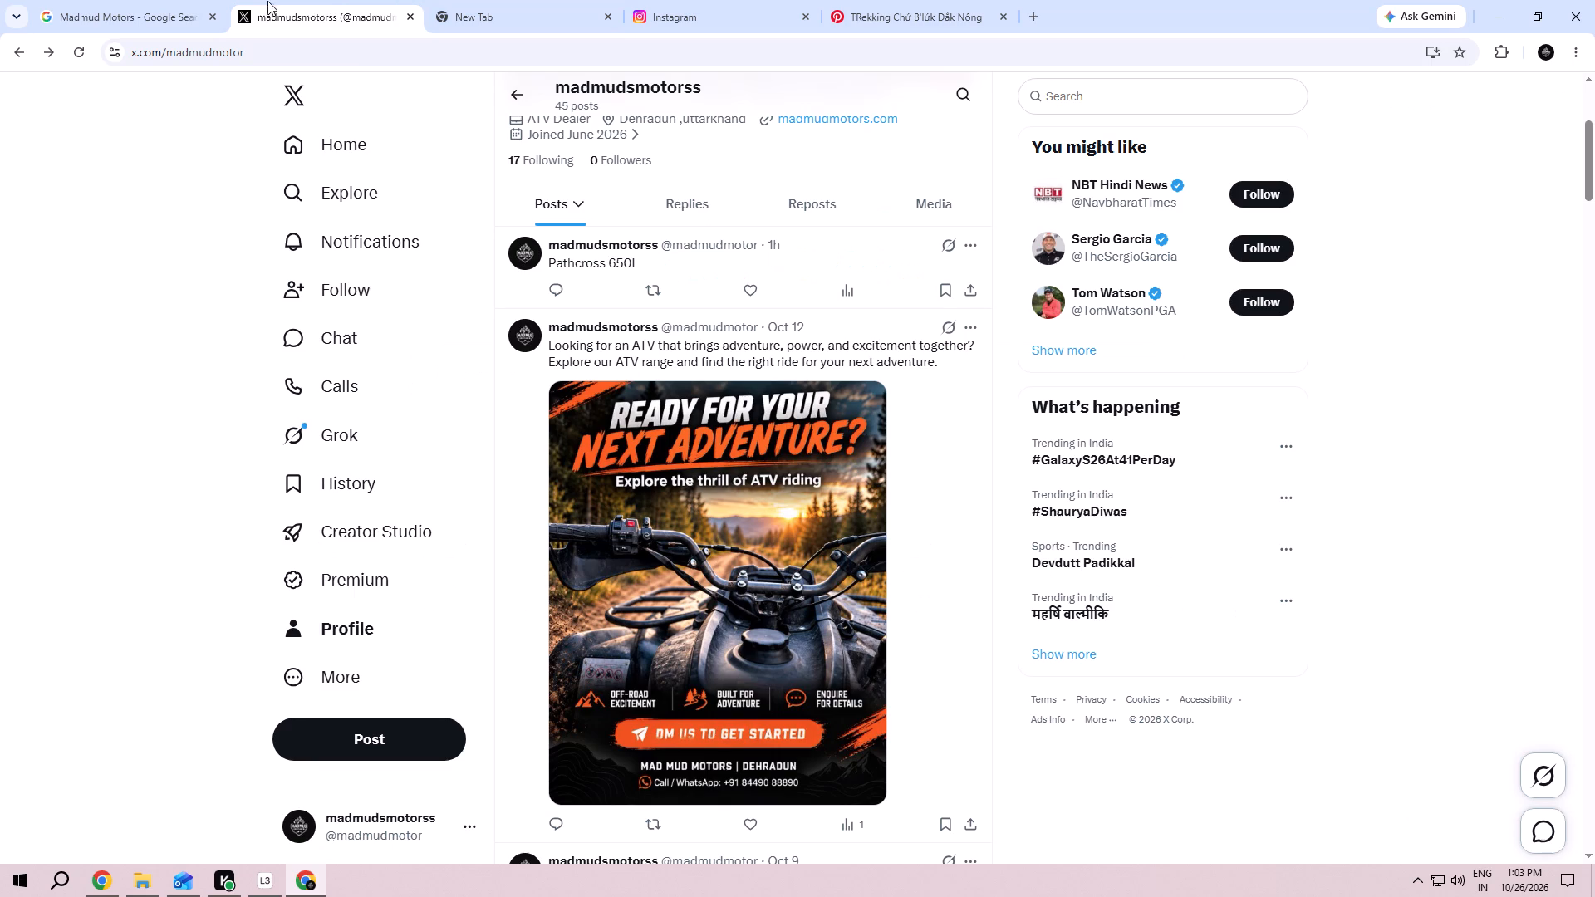
pyautogui.click(876, 0)
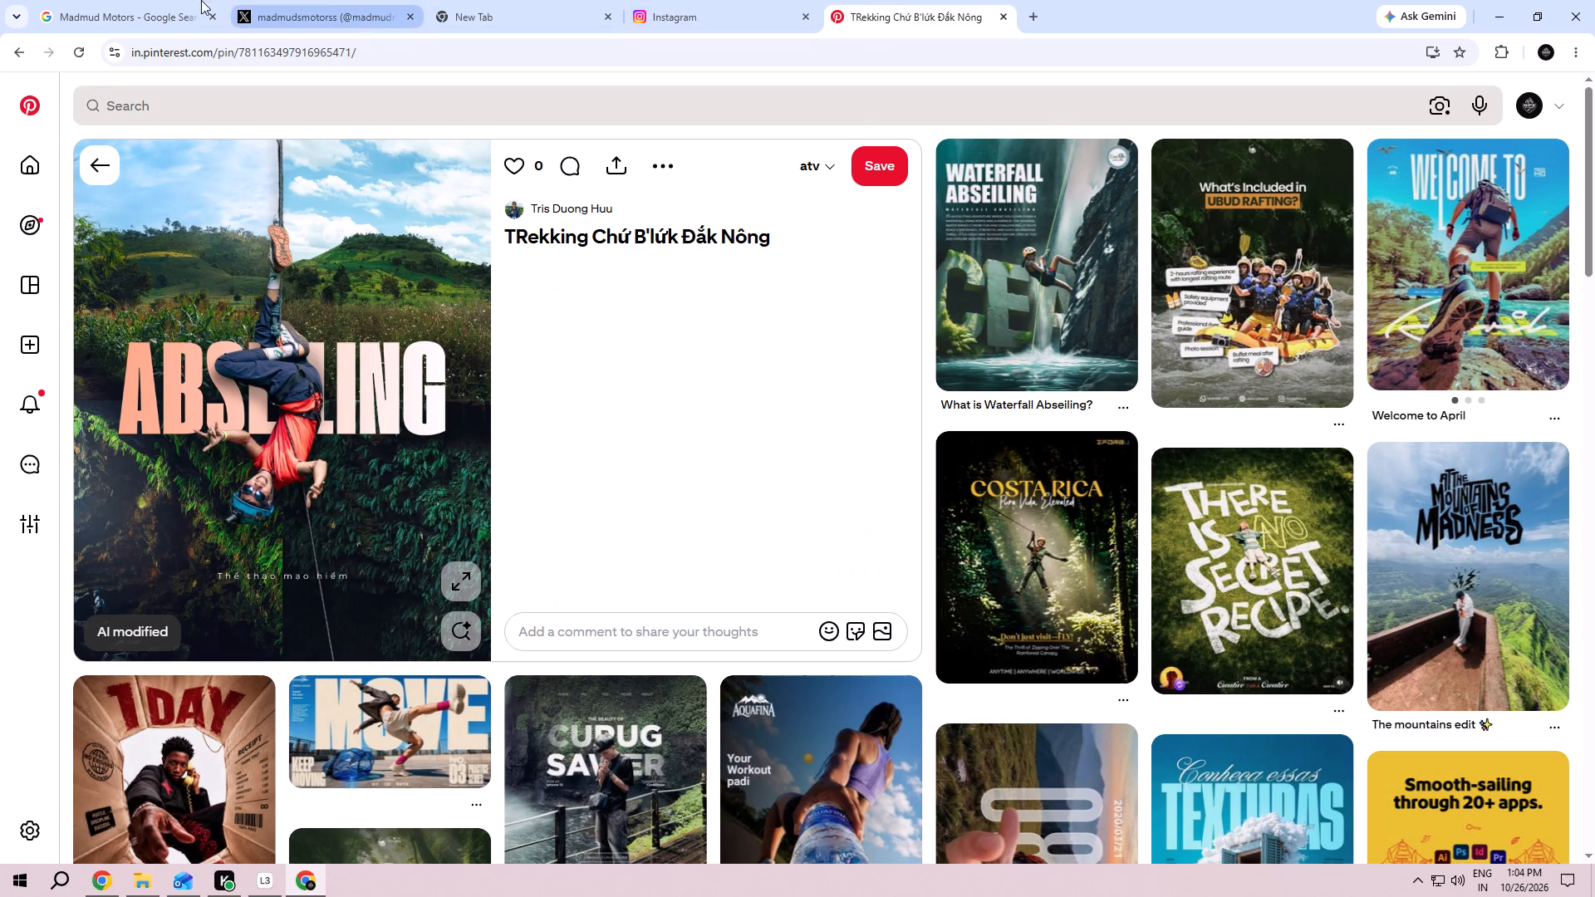
pyautogui.click(121, 0)
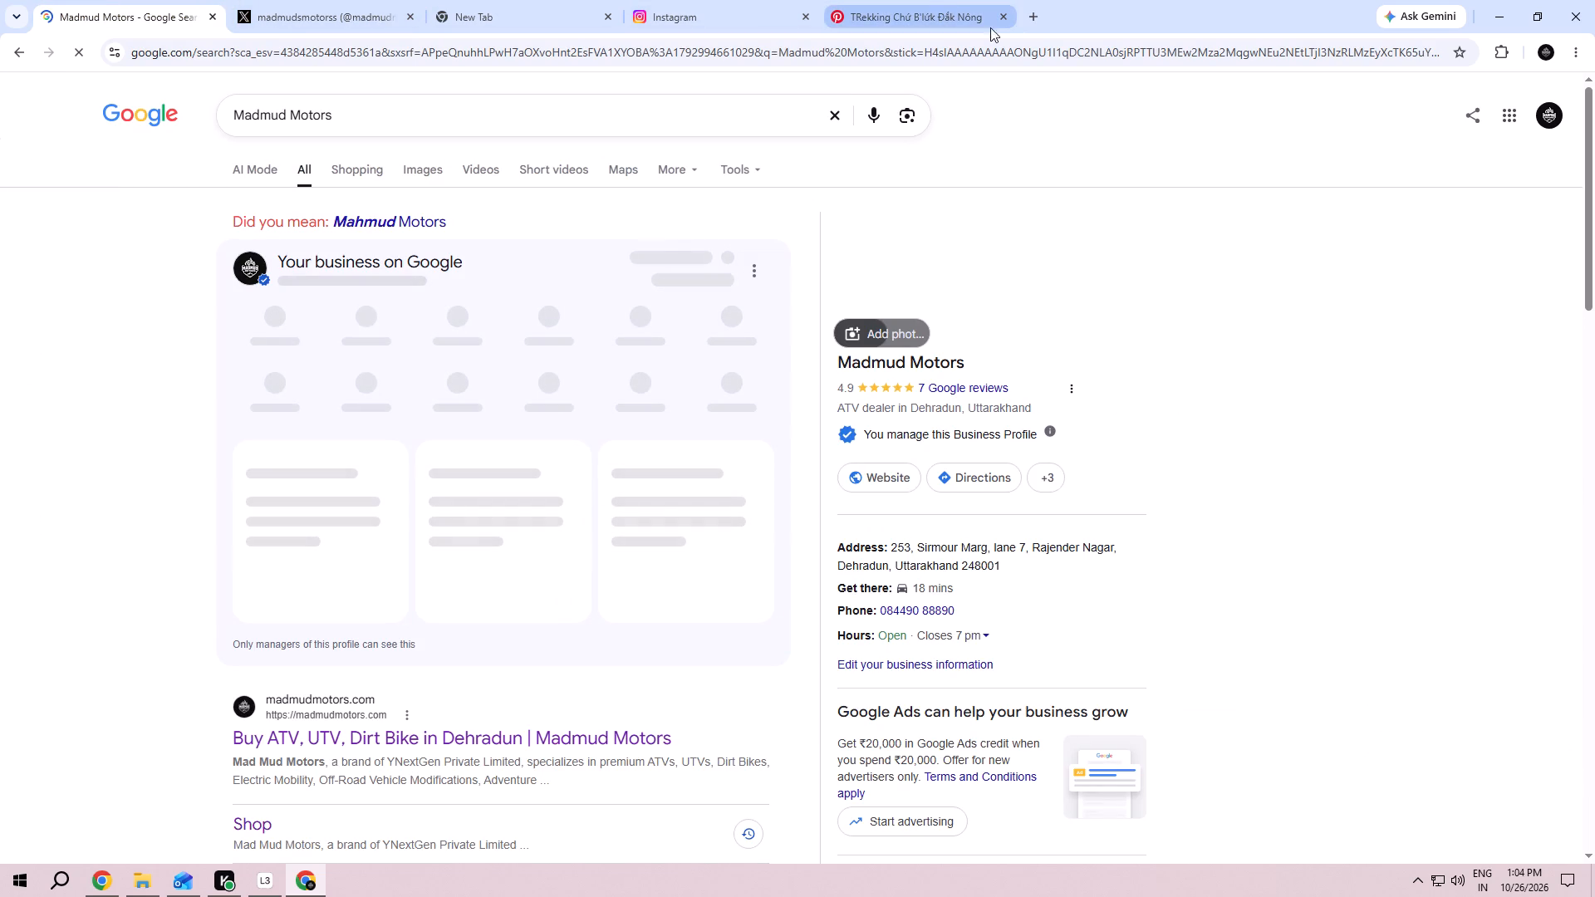
pyautogui.click(991, 50)
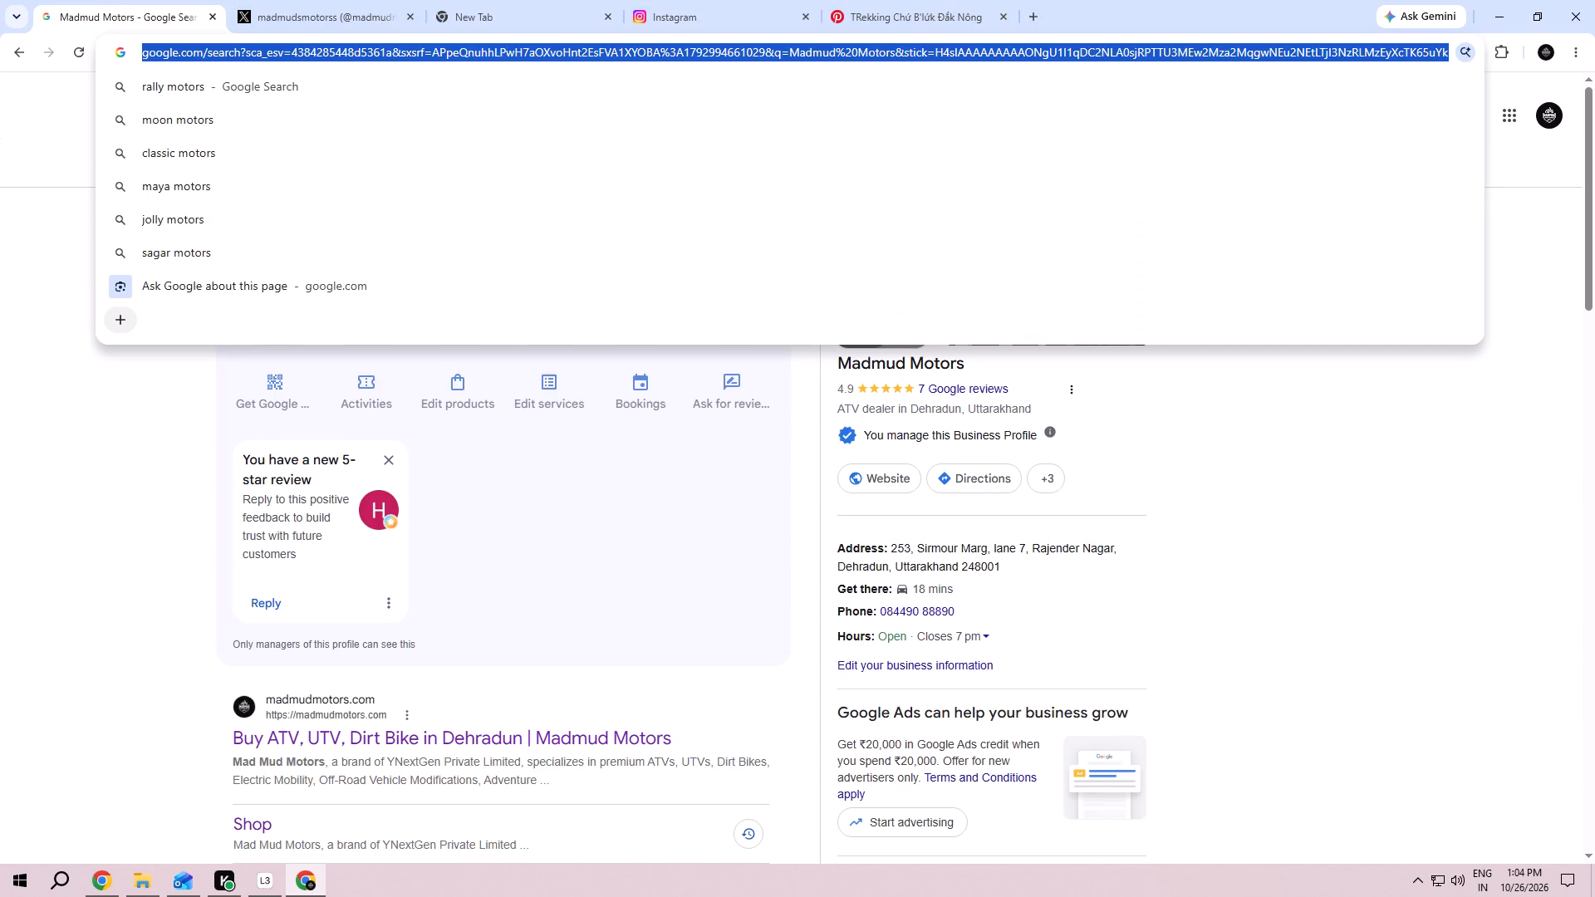
# In the other browser window, open madmudmotors.com/admin in place of the Madmud Motors search results.
pyautogui.press('BackSpace')
pyautogui.write('MAD')
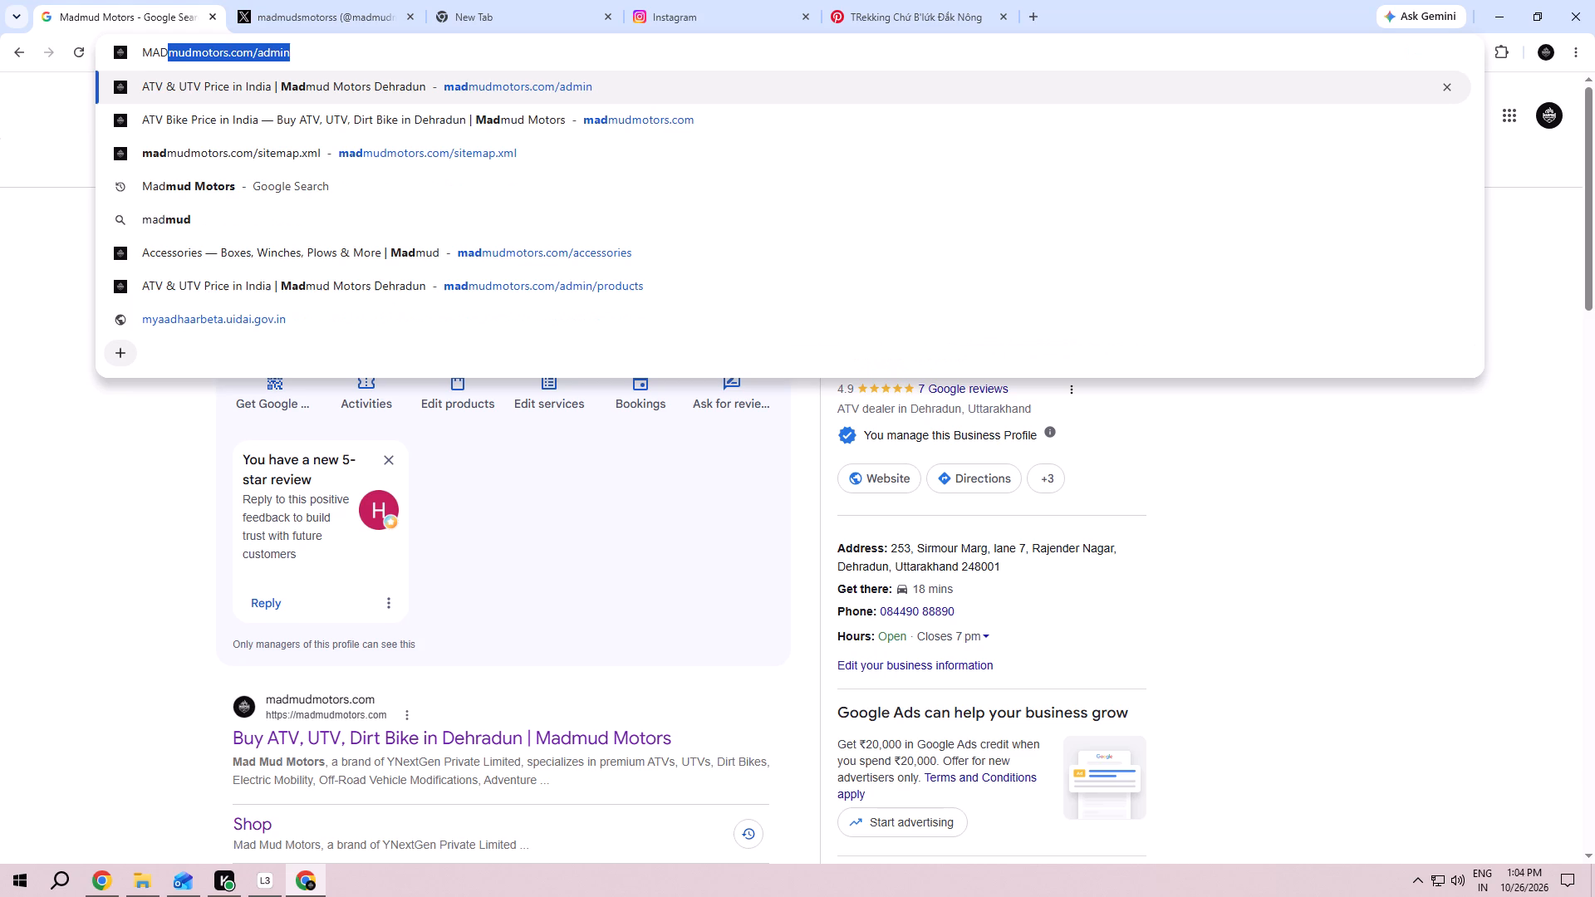
pyautogui.press('Right')
pyautogui.press('Return')
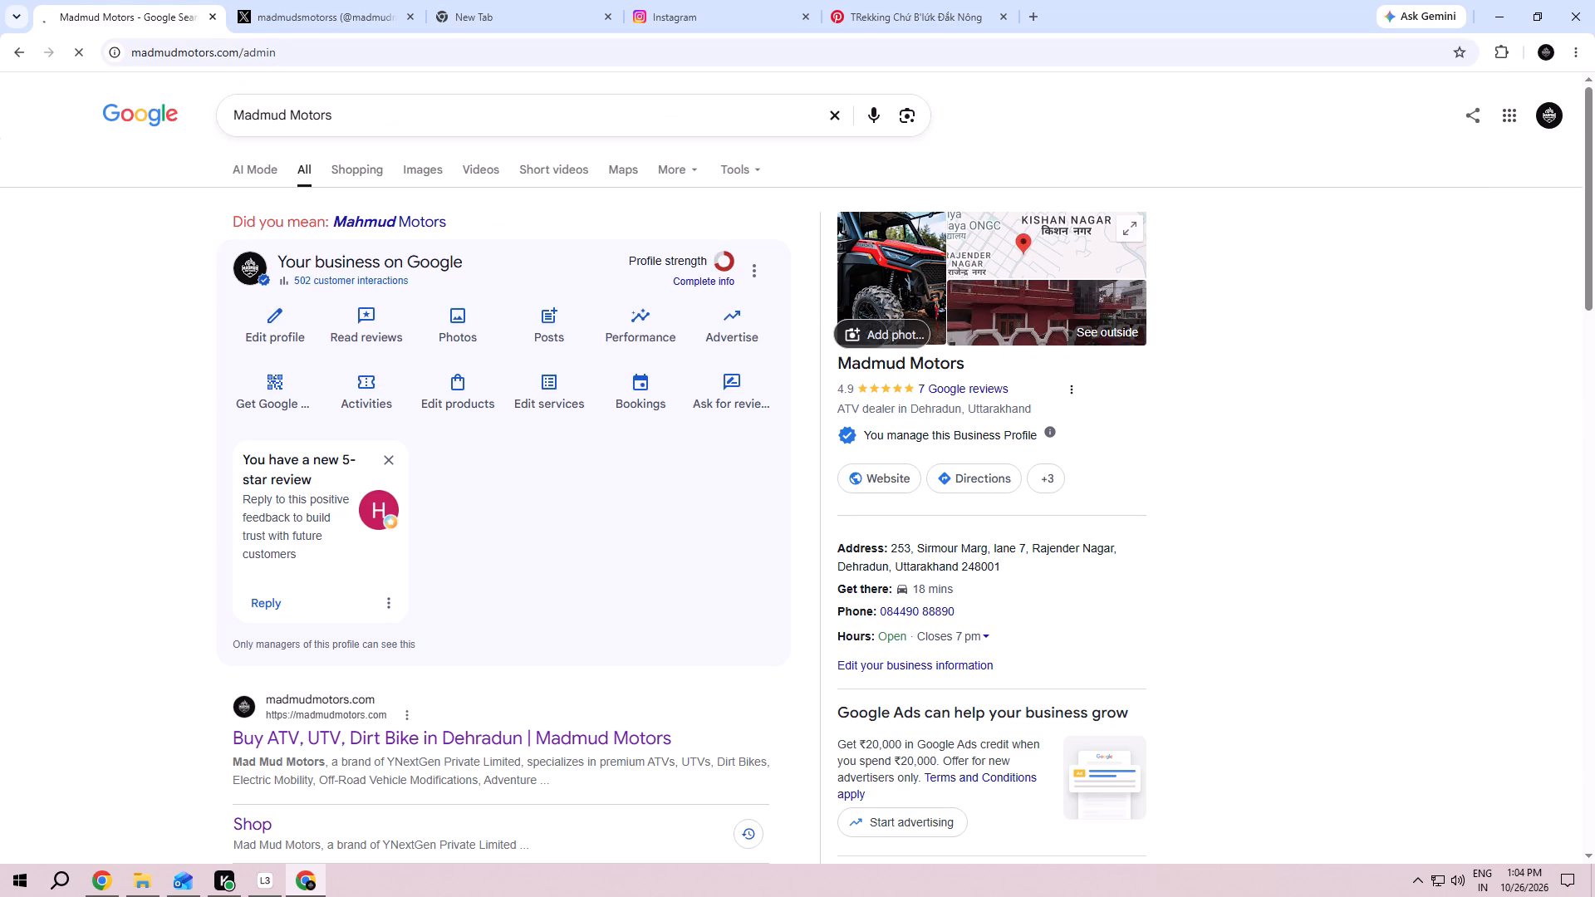
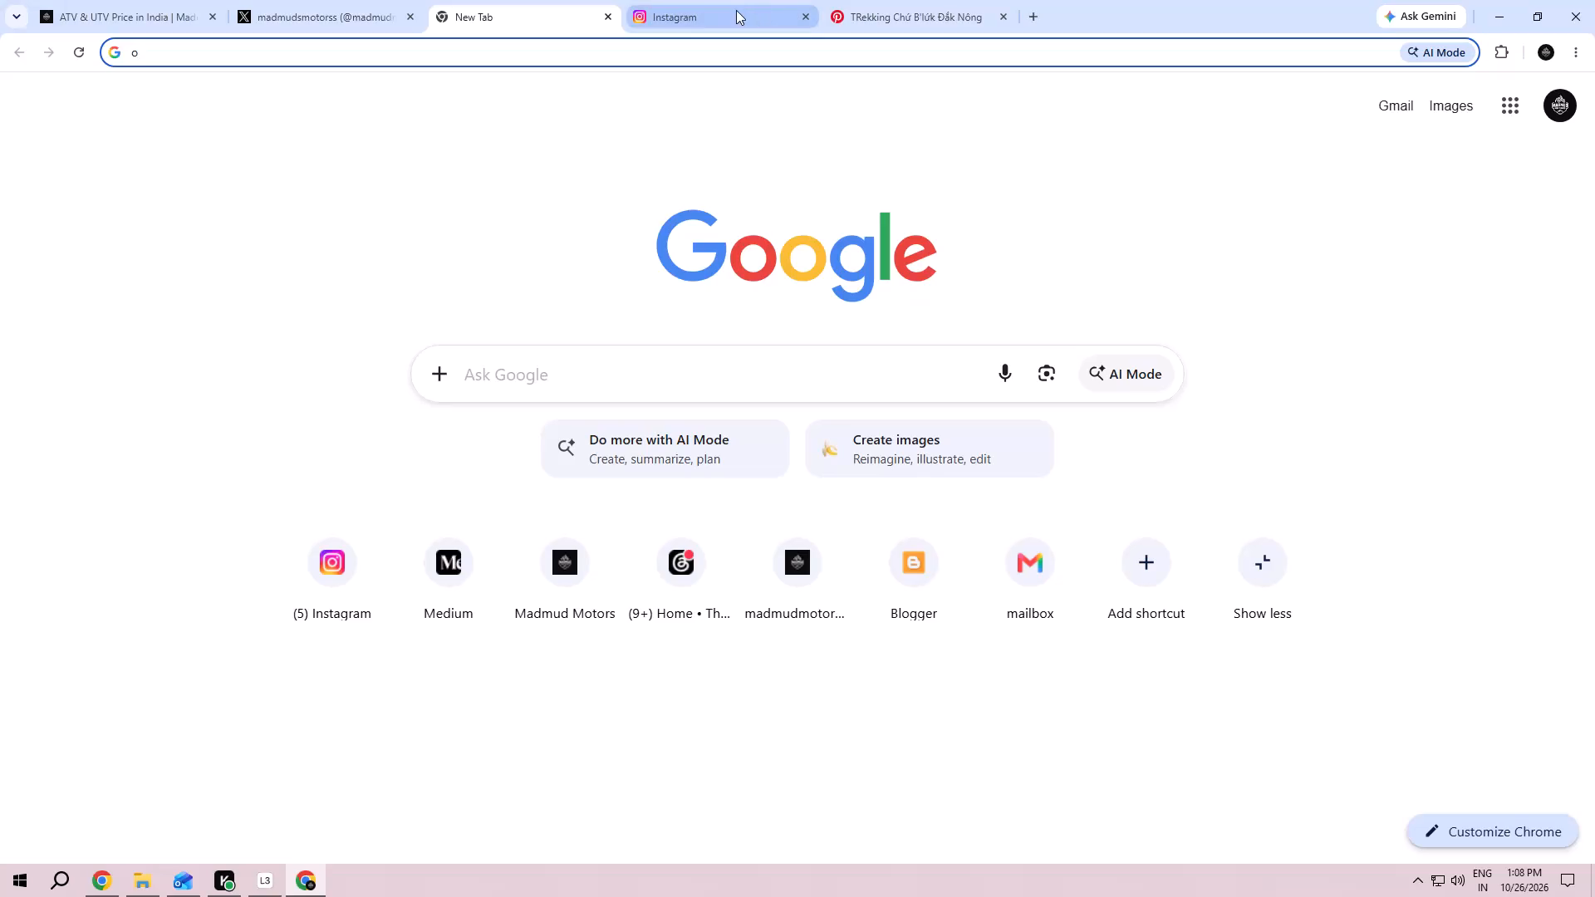
# Look over the madmudmotors Instagram post grid, then check the Pinterest poster ideas for design reference.
pyautogui.click(736, 10)
pyautogui.scroll(-2, 734, 24)
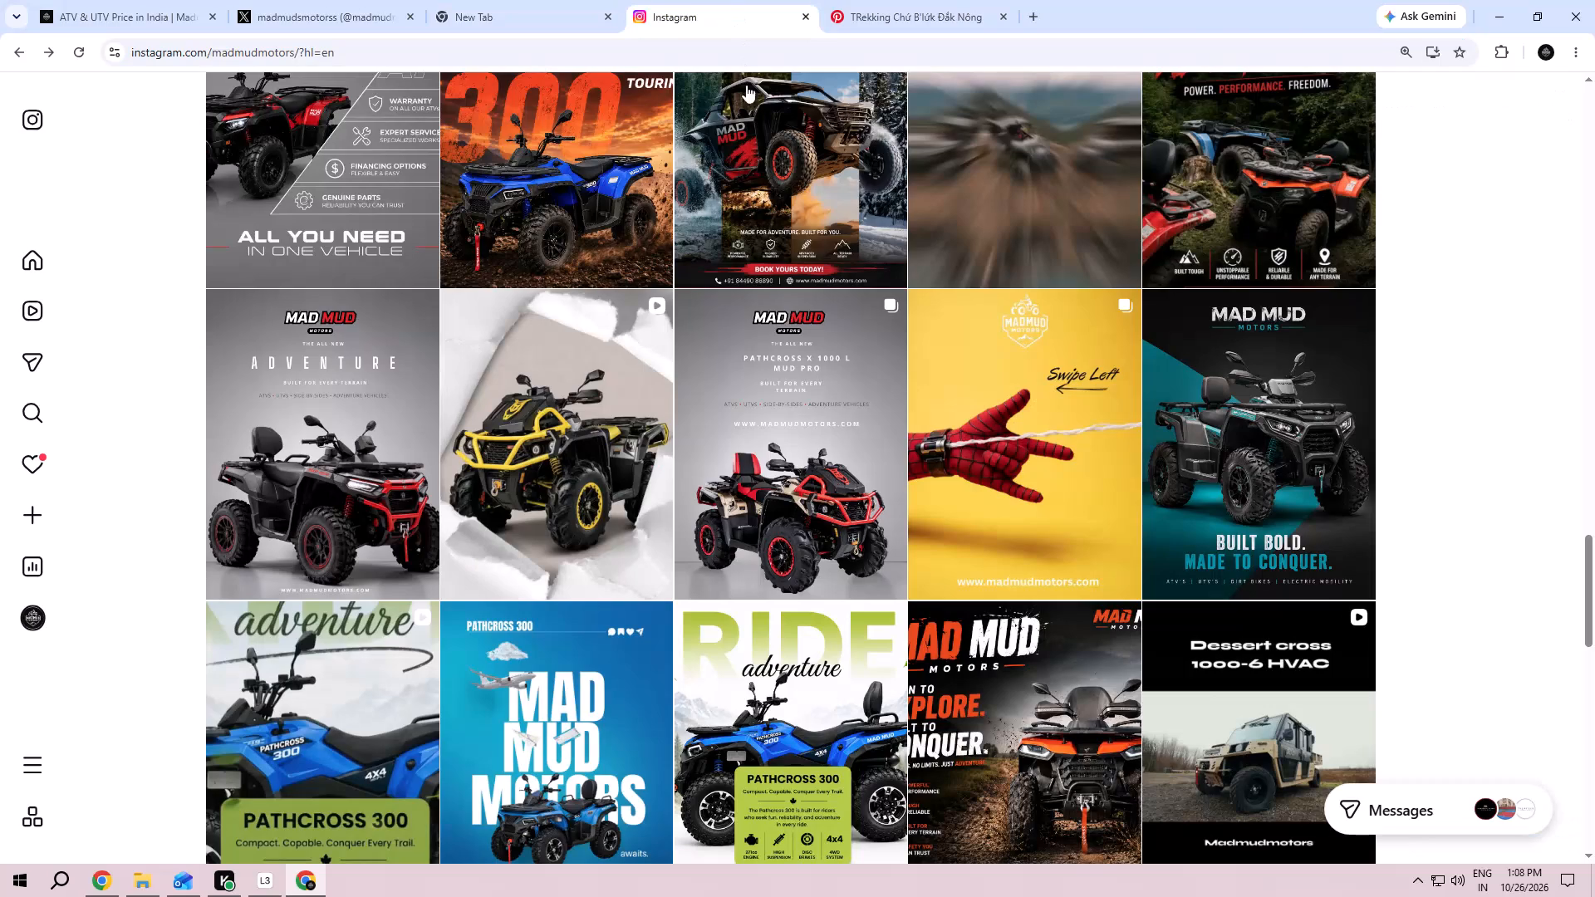
pyautogui.scroll(-4, 746, 85)
pyautogui.scroll(4, 503, 164)
pyautogui.click(283, 17)
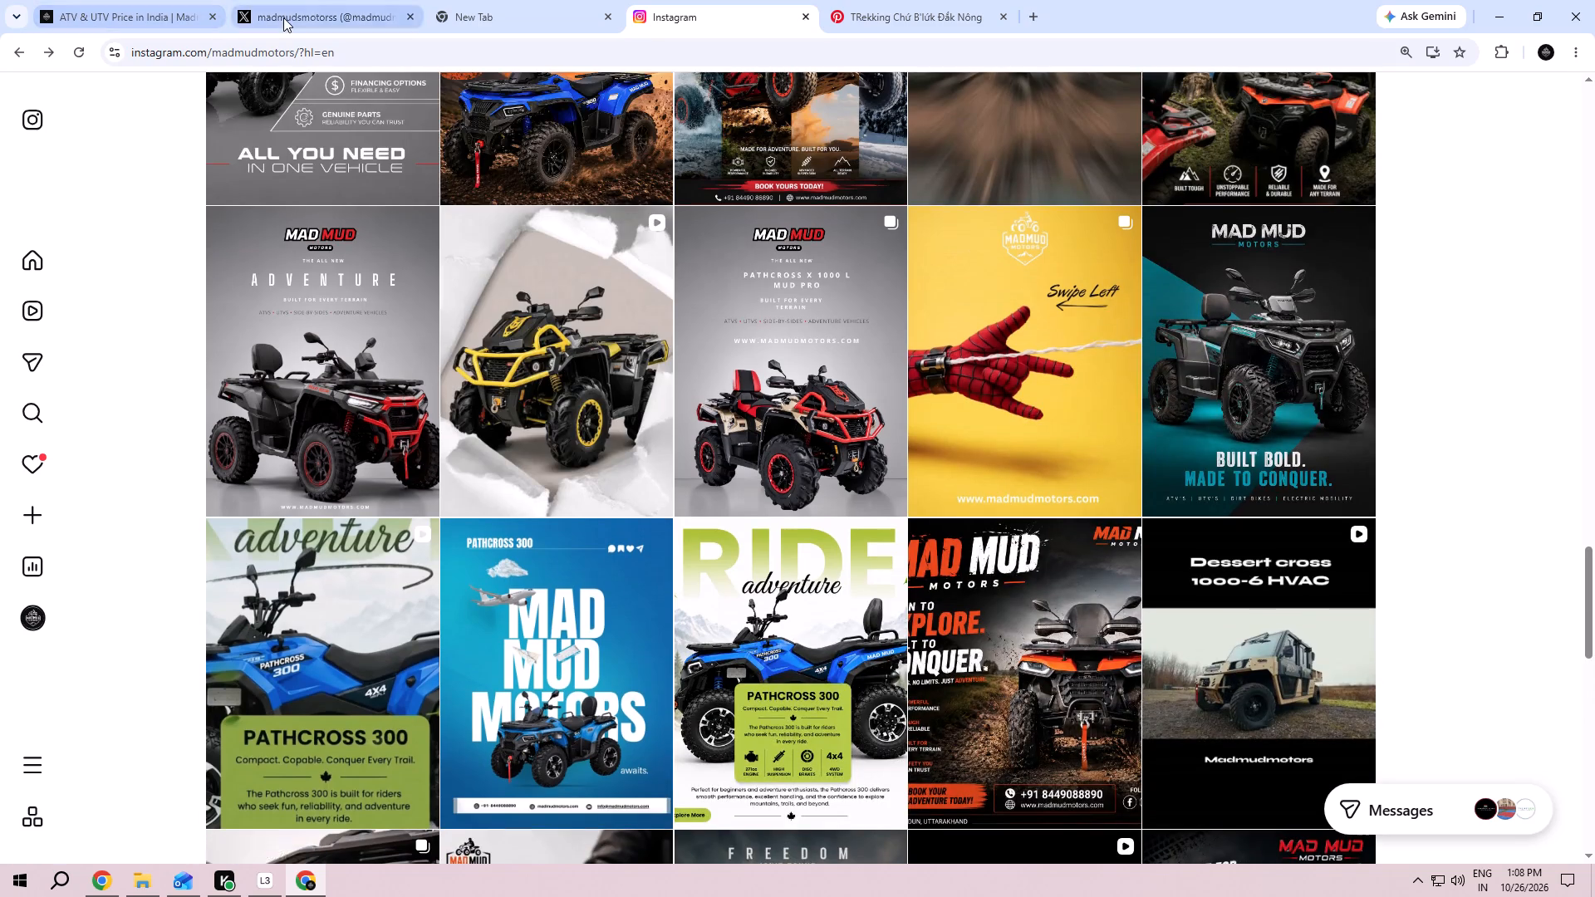
pyautogui.click(895, 17)
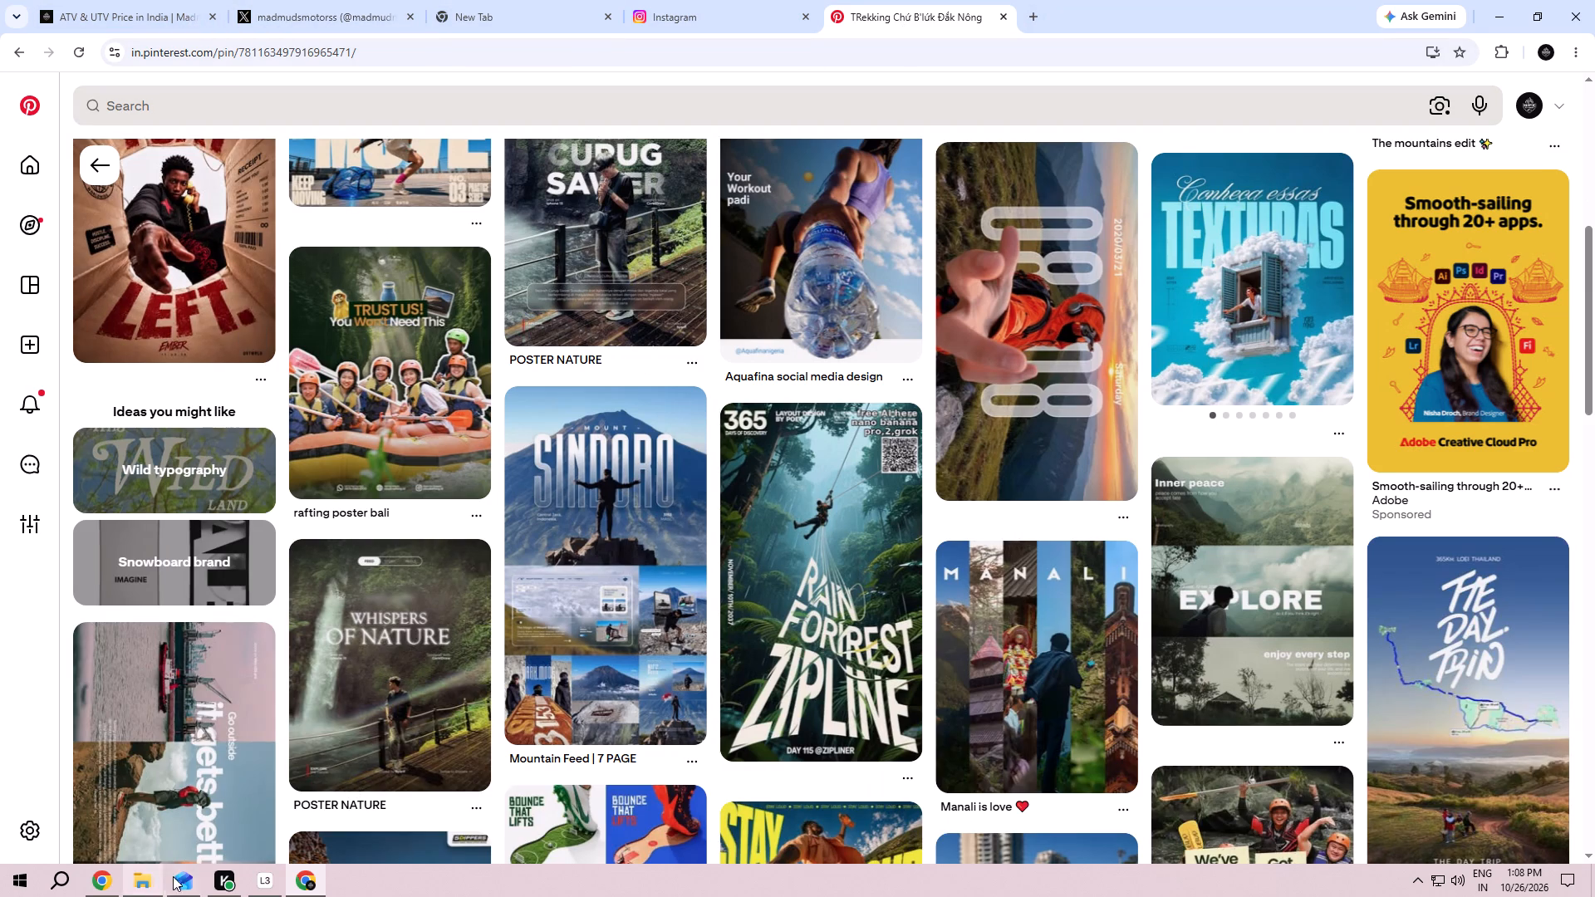
# Switch back to the Canva reel and play it from the beginning to preview the centred headline over the video.
pyautogui.click(89, 881)
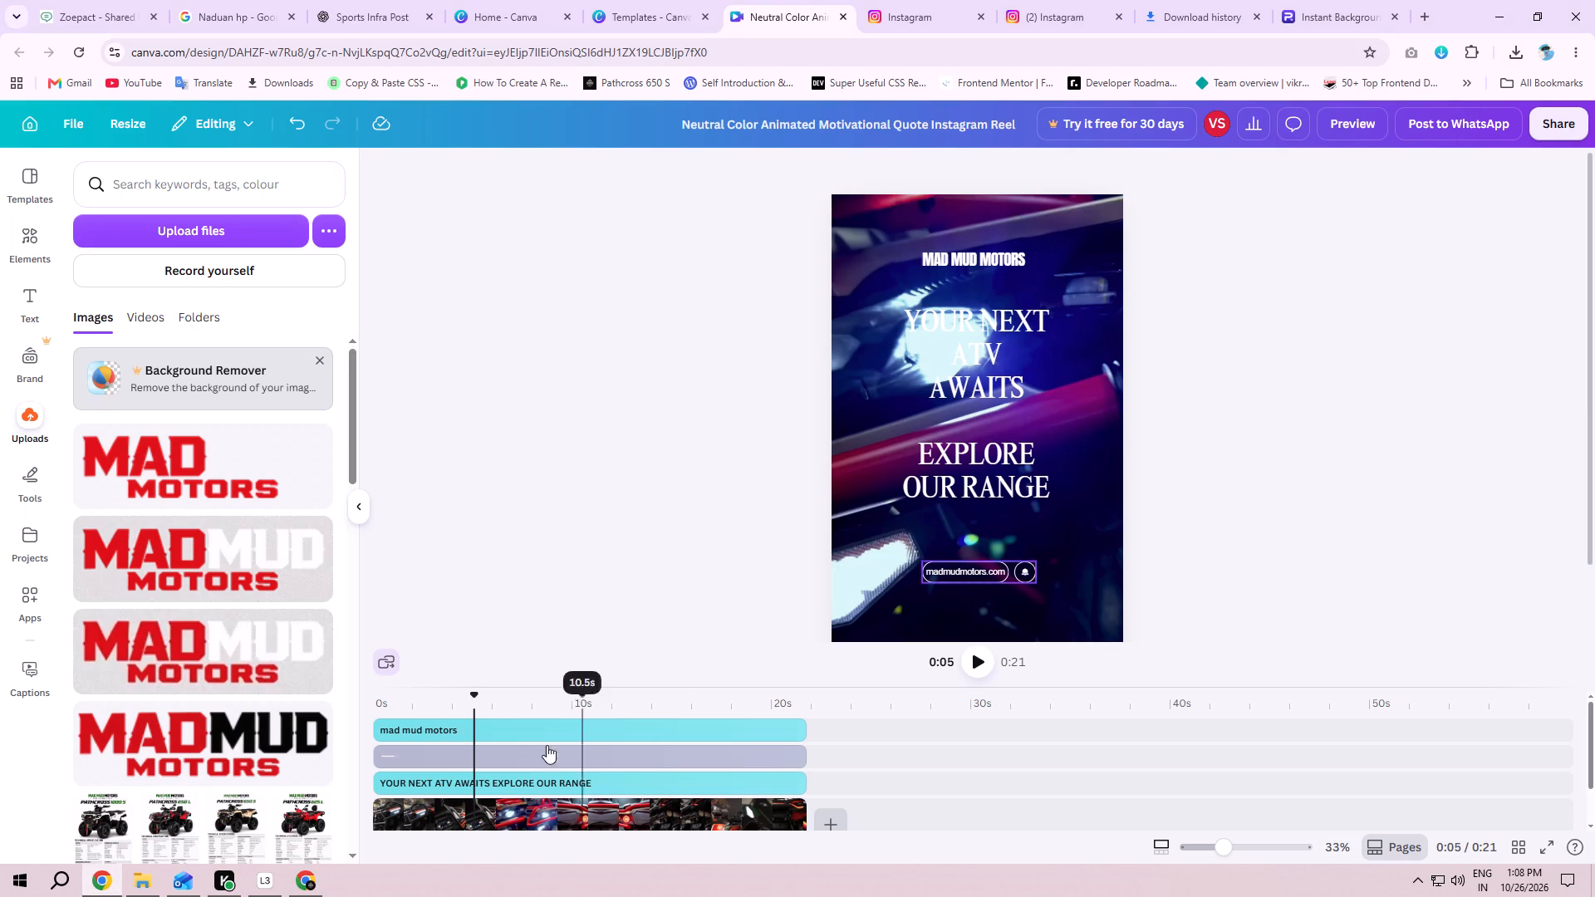
pyautogui.moveTo(472, 700); pyautogui.dragTo(397, 705)
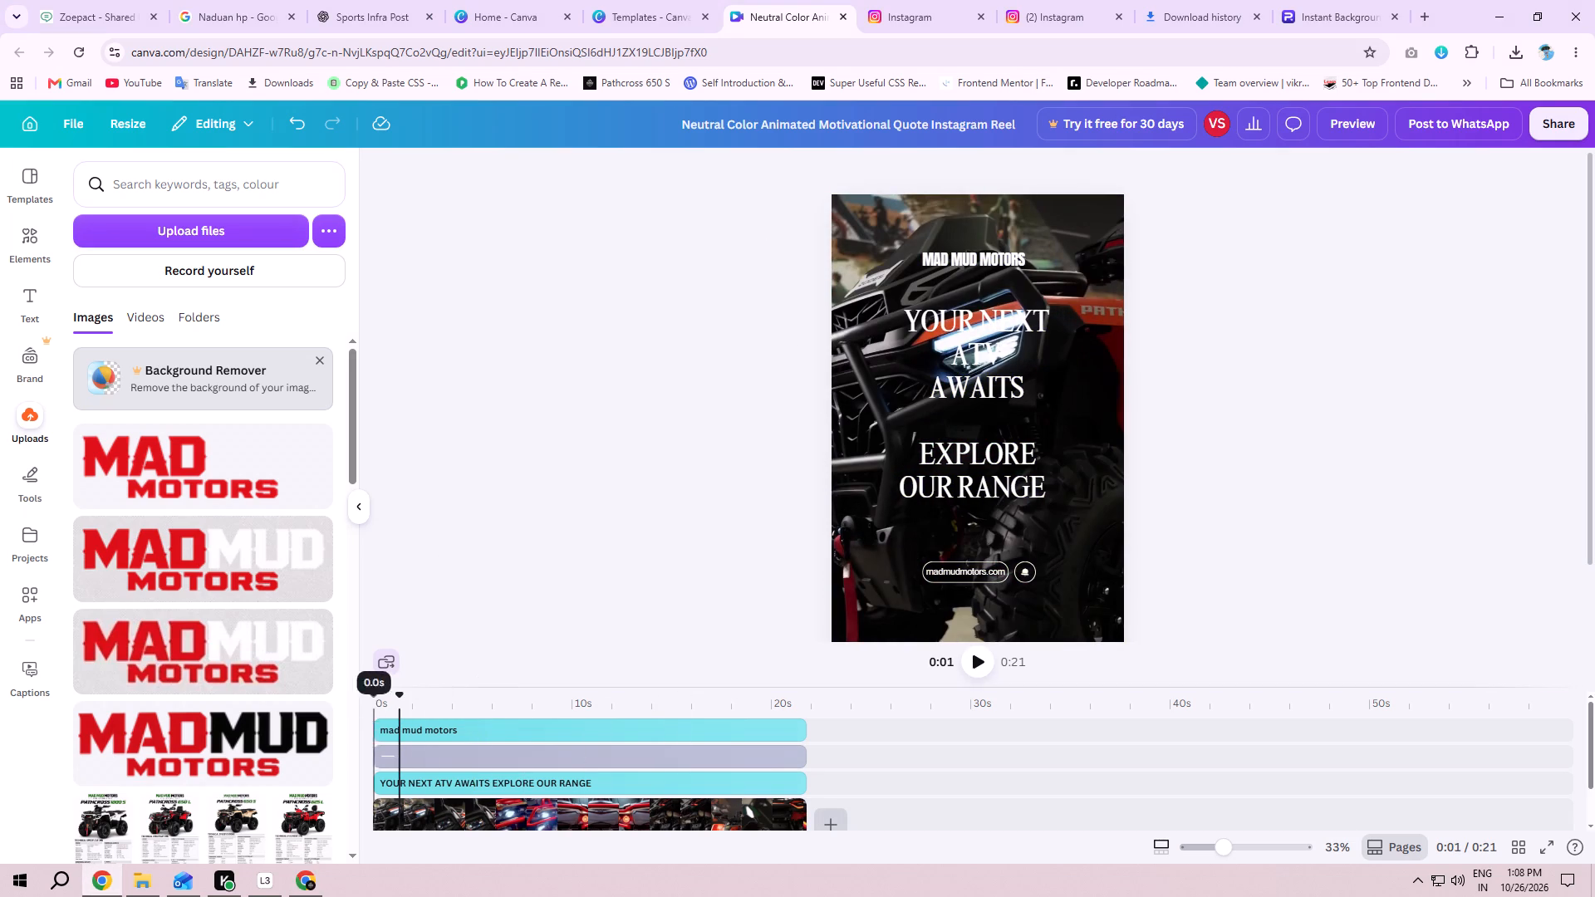
pyautogui.moveTo(394, 696); pyautogui.dragTo(366, 702)
pyautogui.click(980, 668)
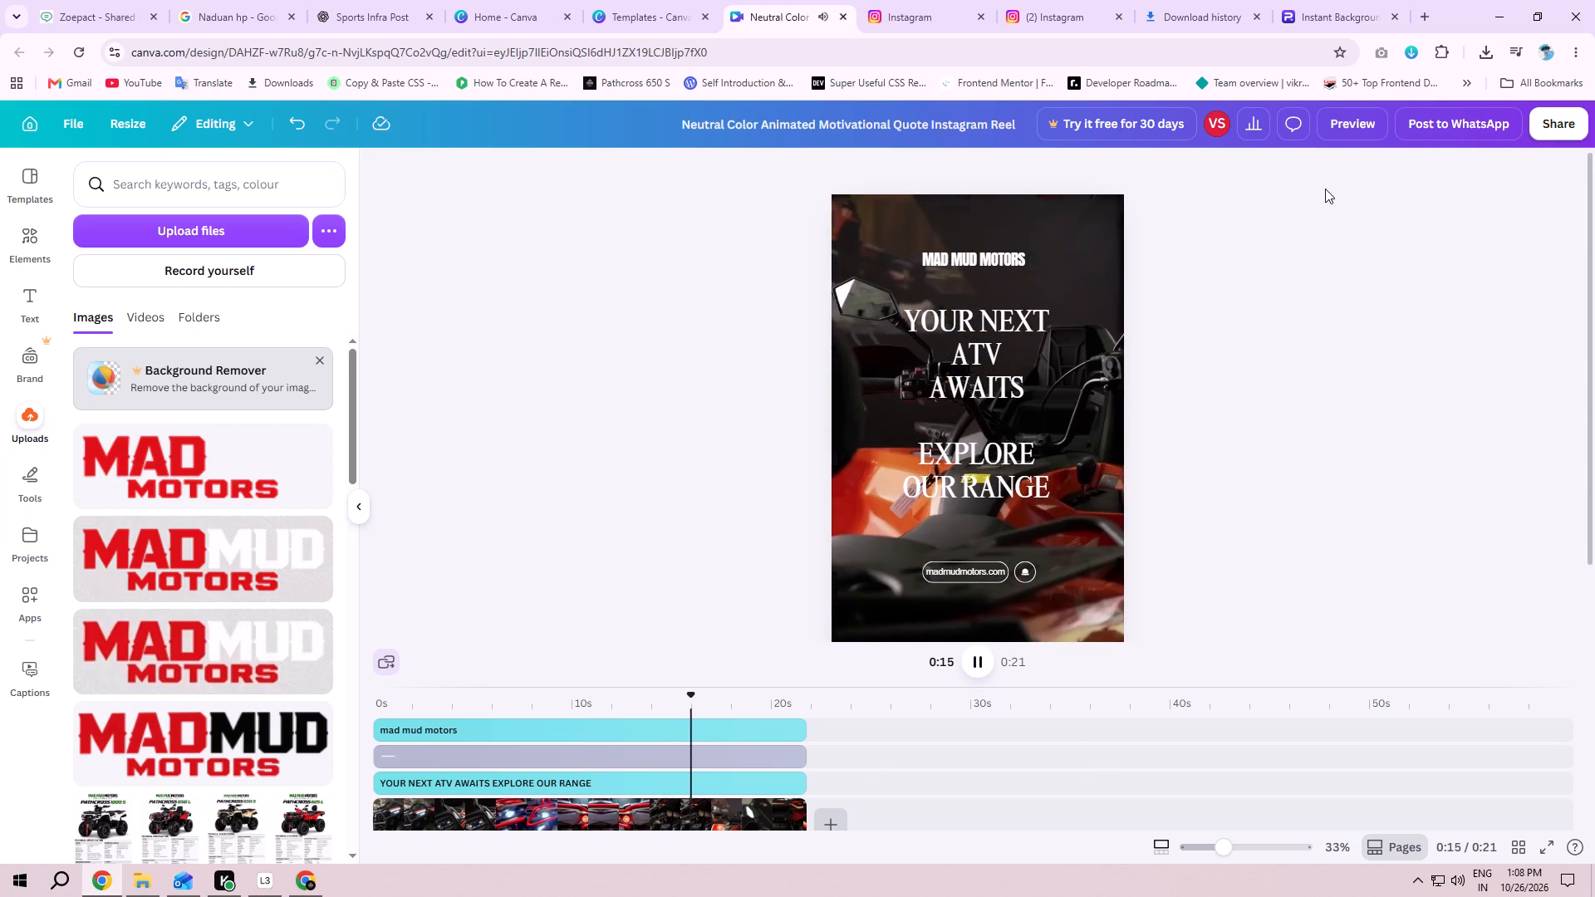
# Open the MAD MUD MOTORS brand line above the headline for text editing.
pyautogui.click(984, 263)
pyautogui.click(974, 259)
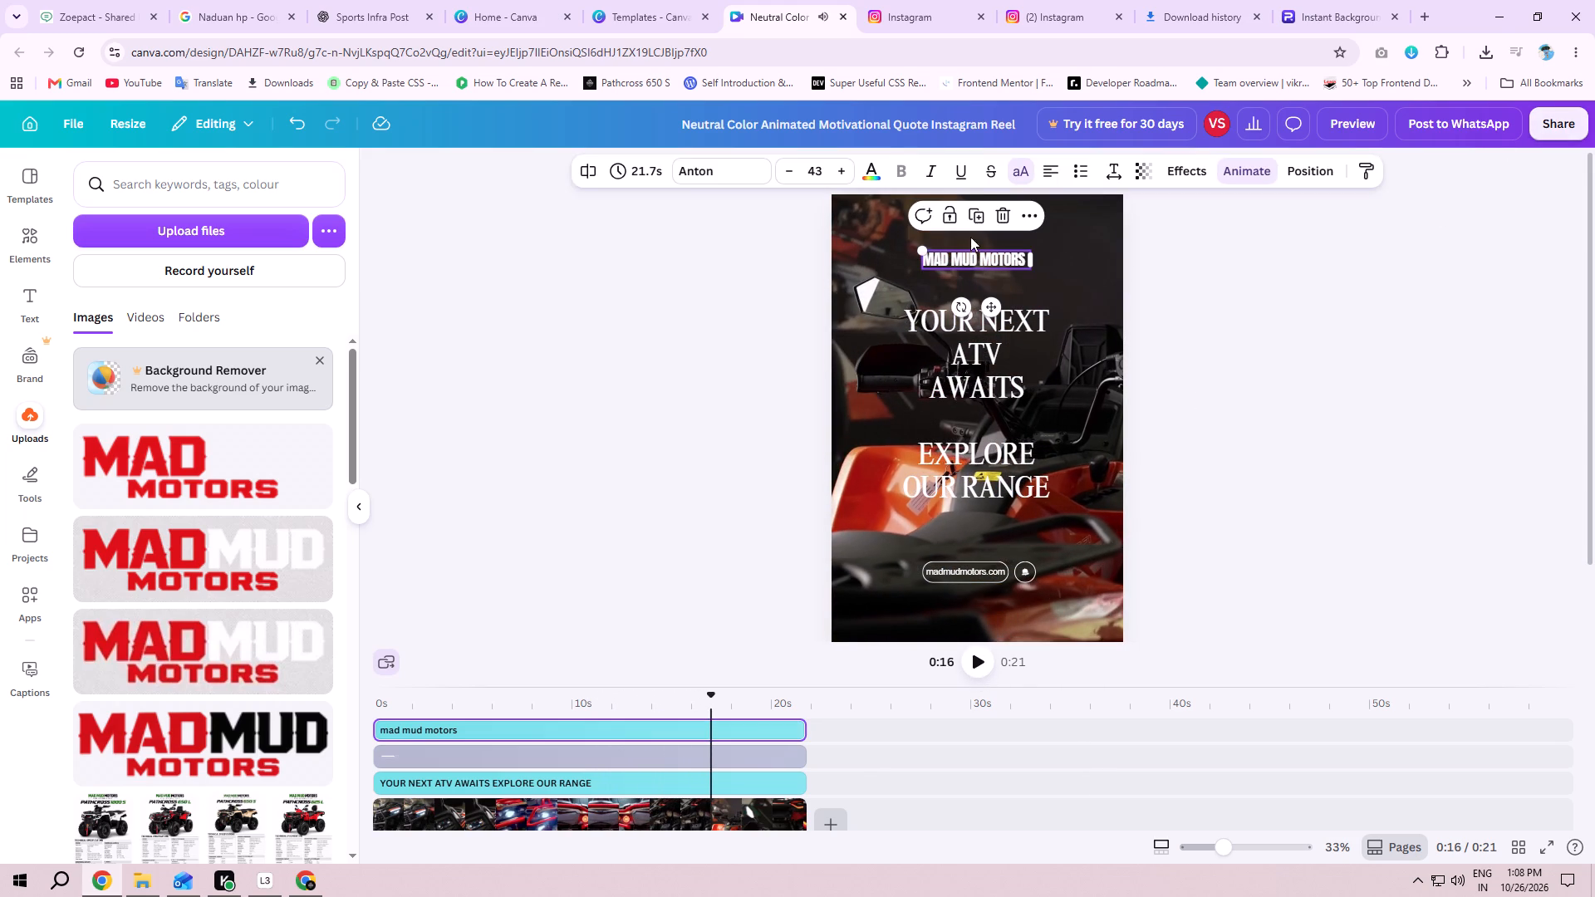
# Underline the MAD MUD MOTORS text above the headline on the reel.
pyautogui.click(961, 169)
pyautogui.click(1369, 375)
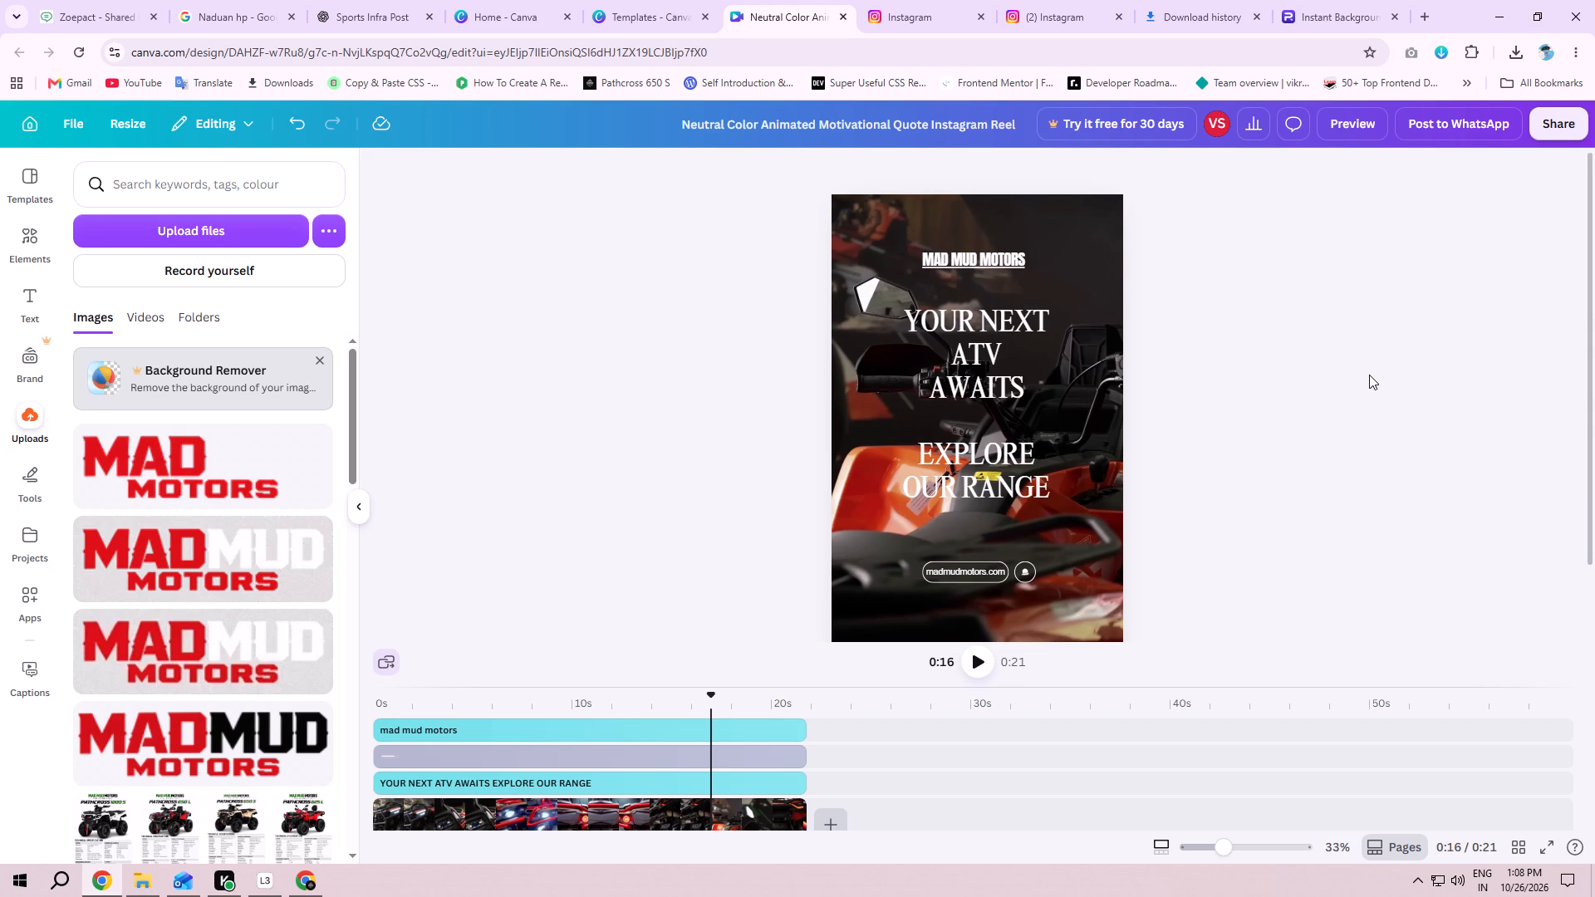
# Download the reel as a 1080p MP4 video and save it as NEW in the MAD MUD folder.
pyautogui.click(1555, 125)
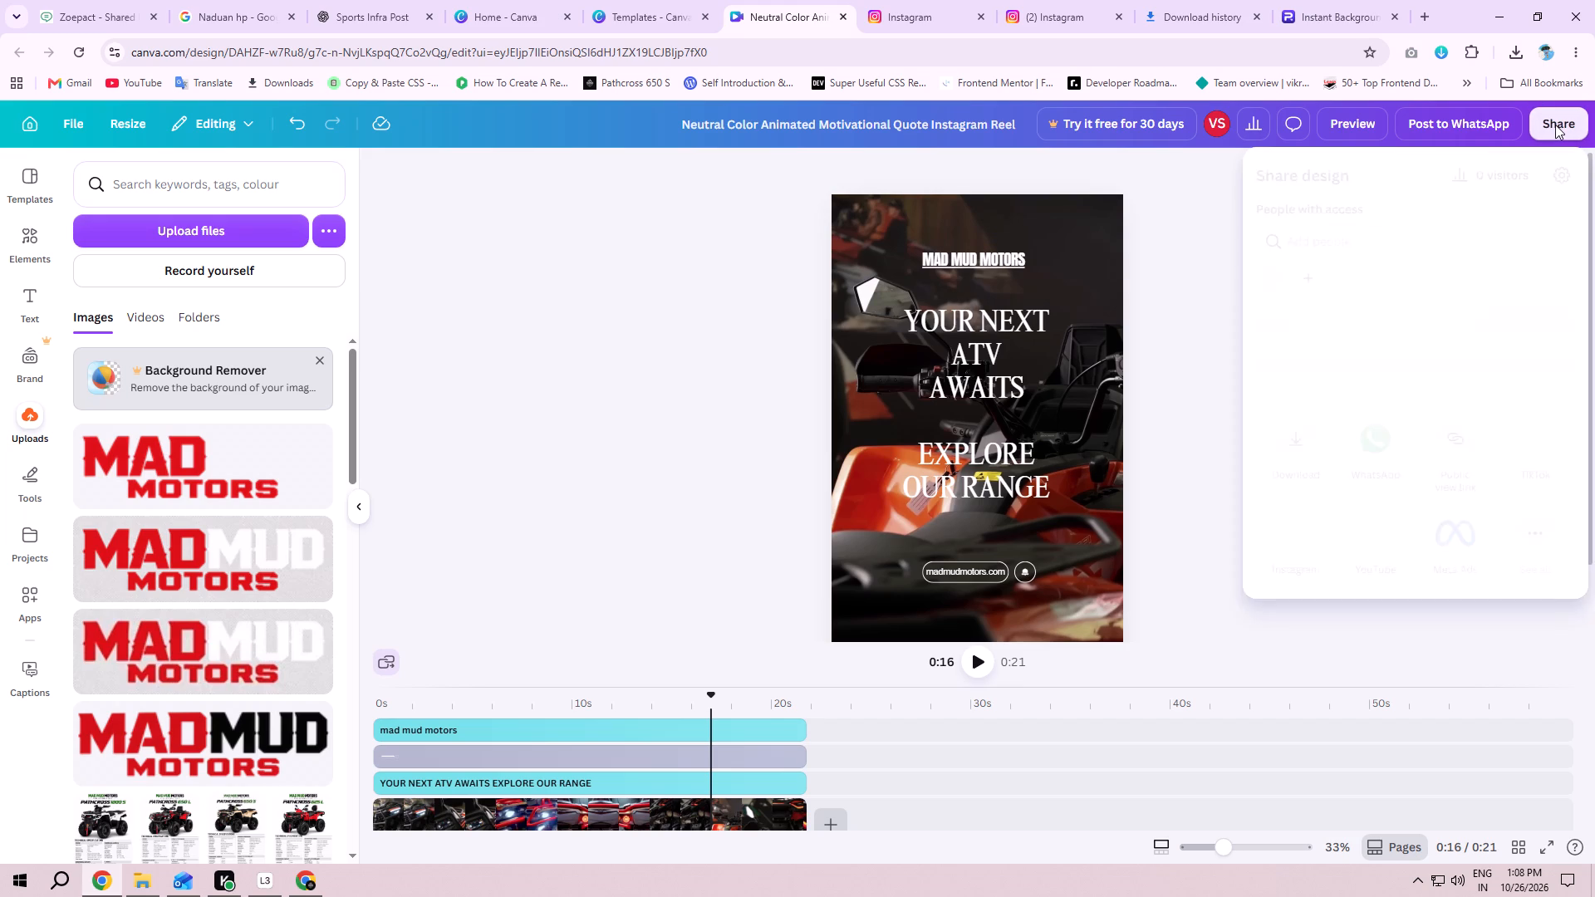
pyautogui.click(1292, 507)
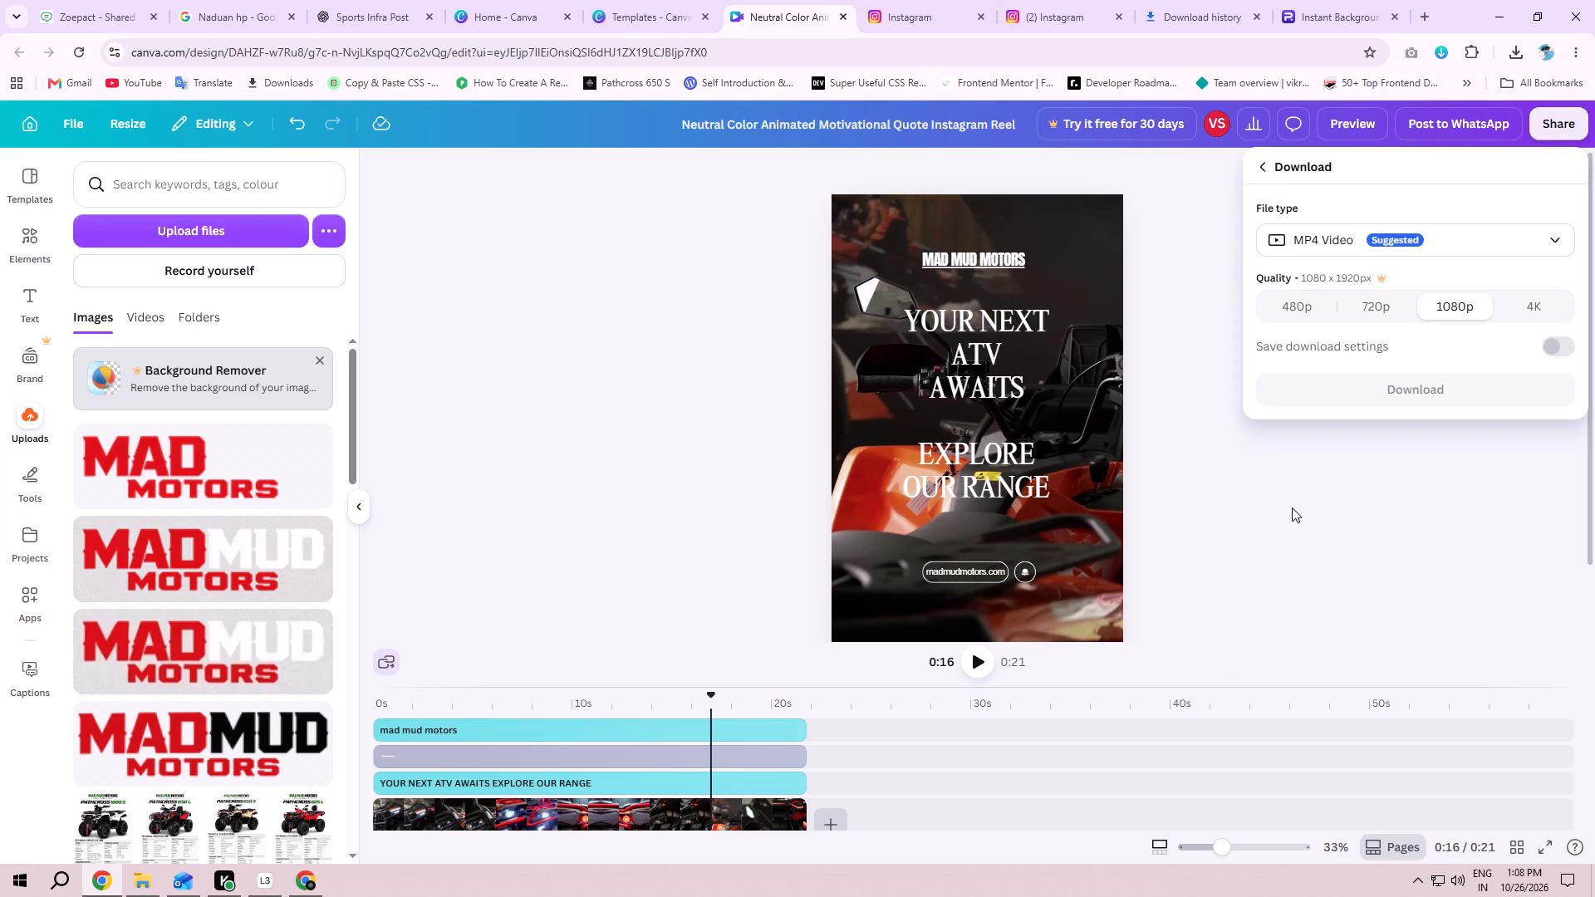
pyautogui.click(1380, 394)
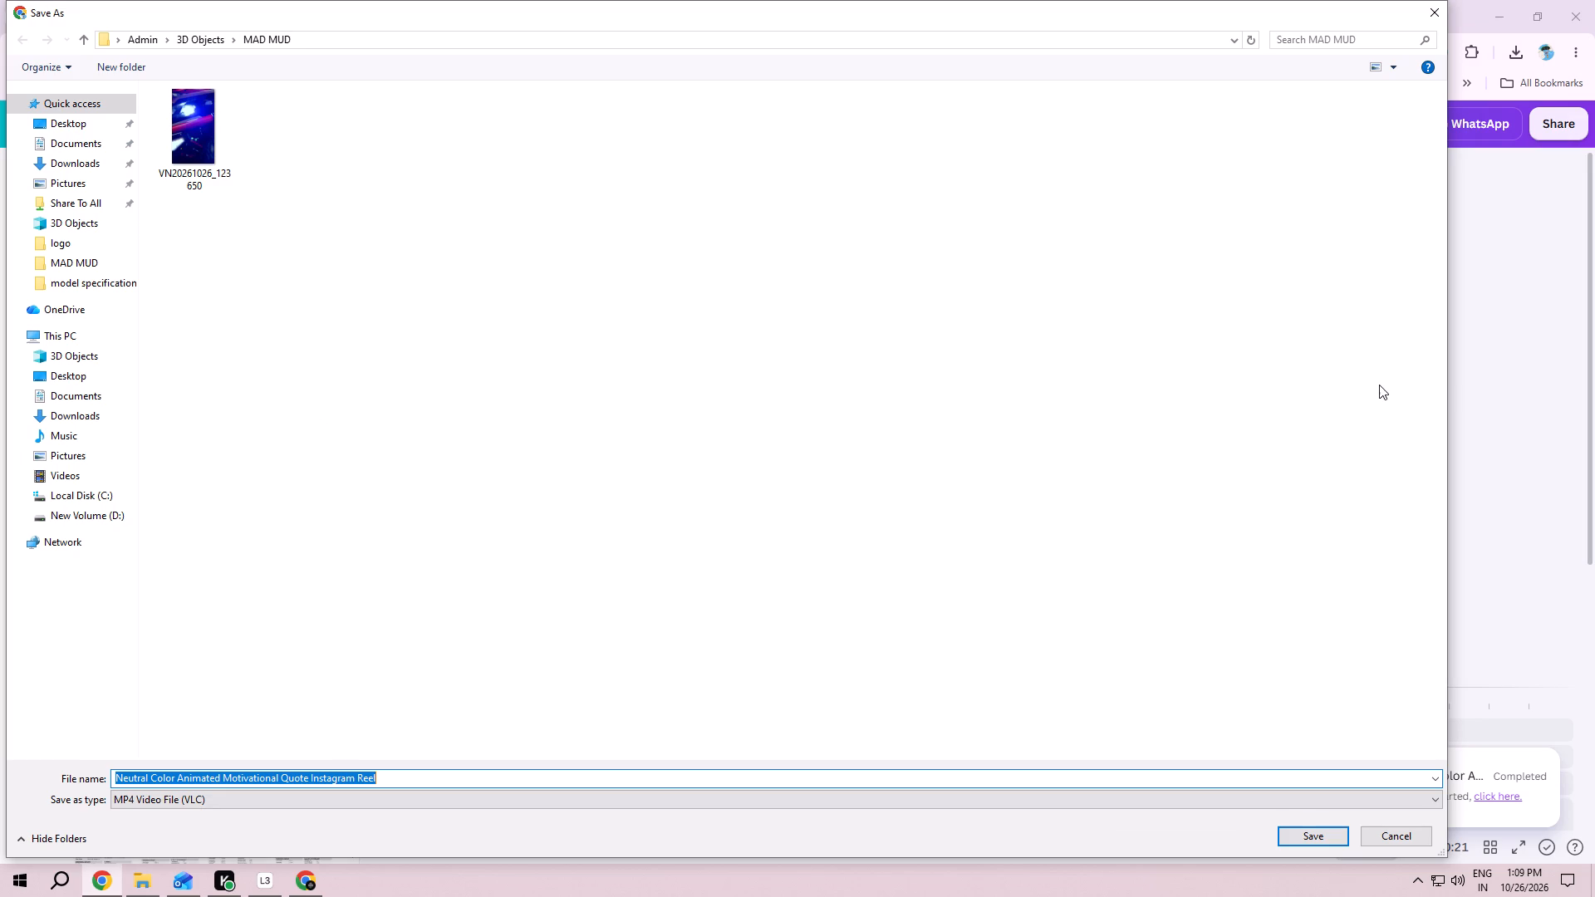
pyautogui.press('BackSpace')
pyautogui.write('NEW')
pyautogui.press('space')
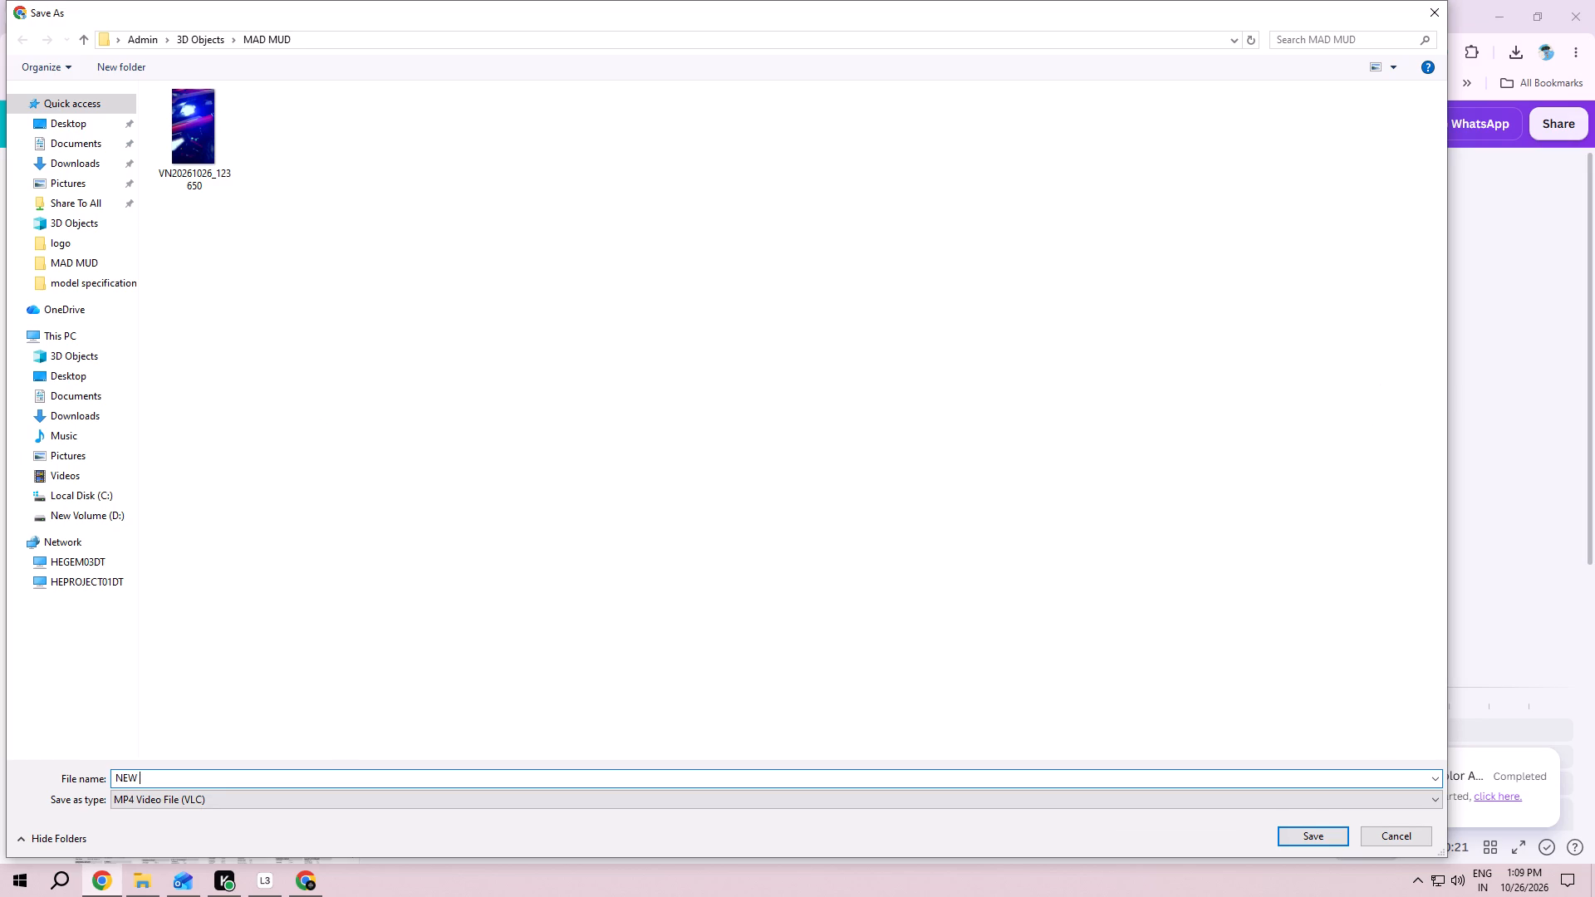
pyautogui.press('Return')
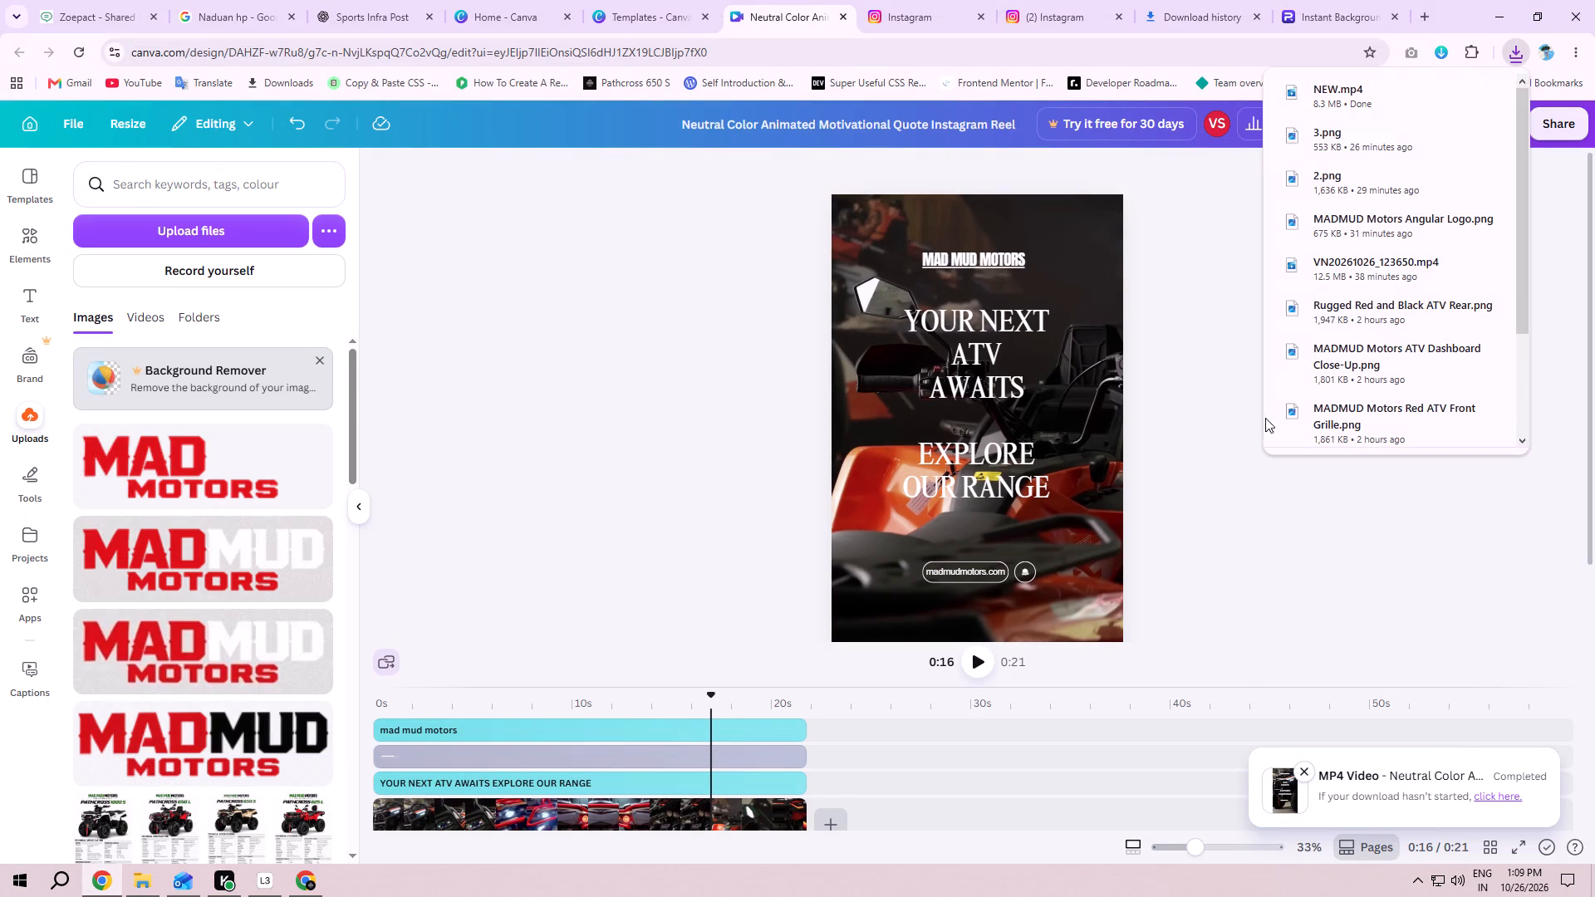
# Open Google Drive in a new tab and upload the NEW video from the MAD MUD folder.
pyautogui.click(1426, 16)
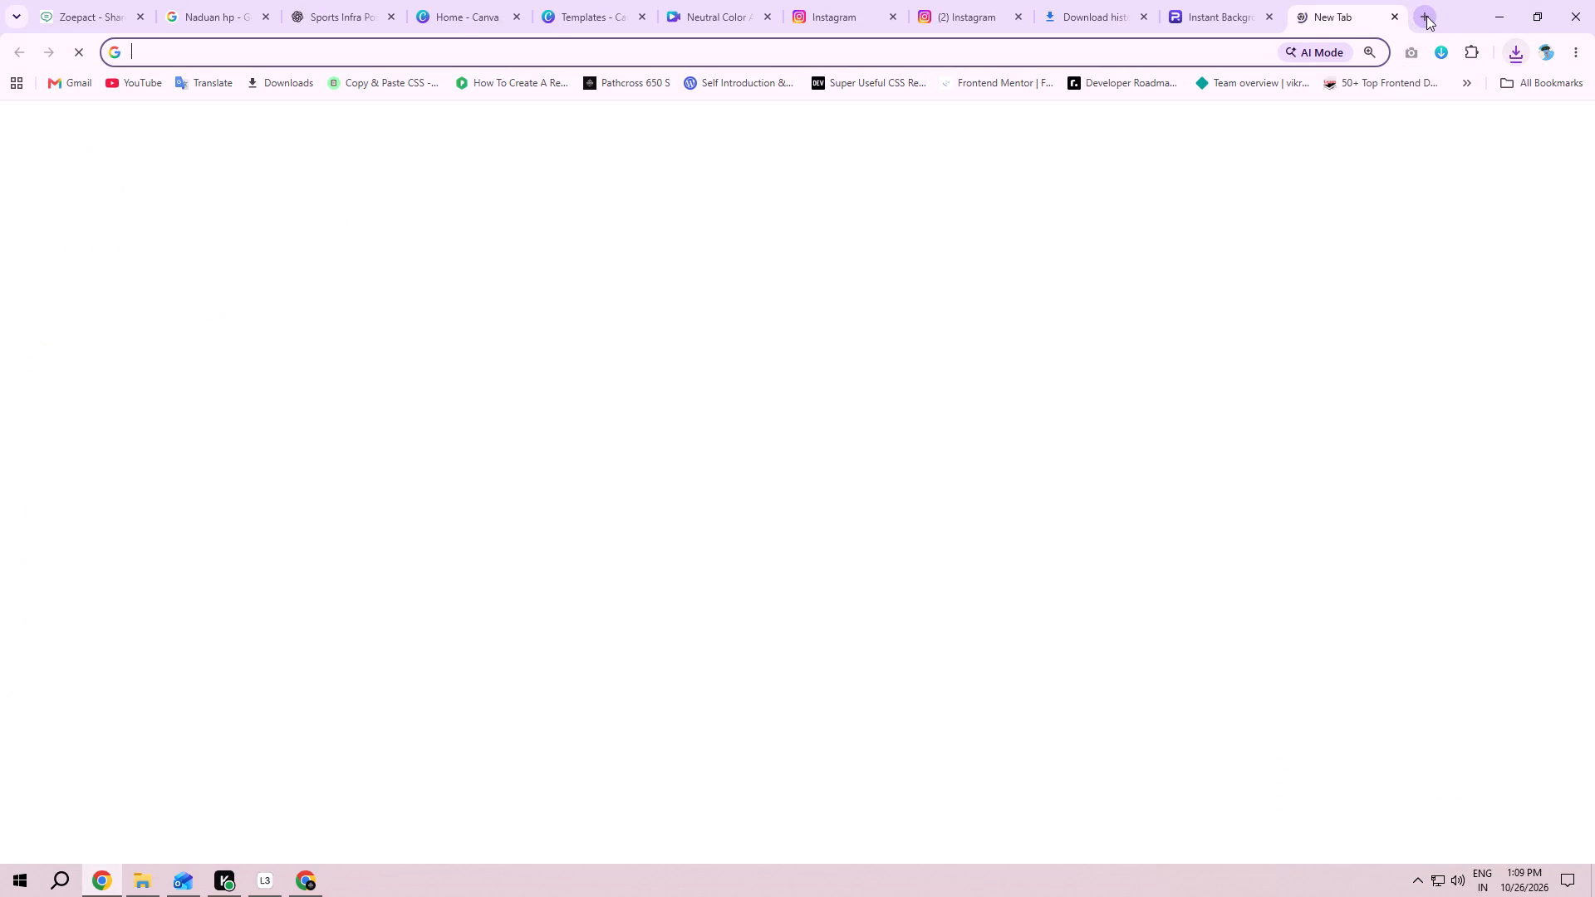
pyautogui.click(1515, 132)
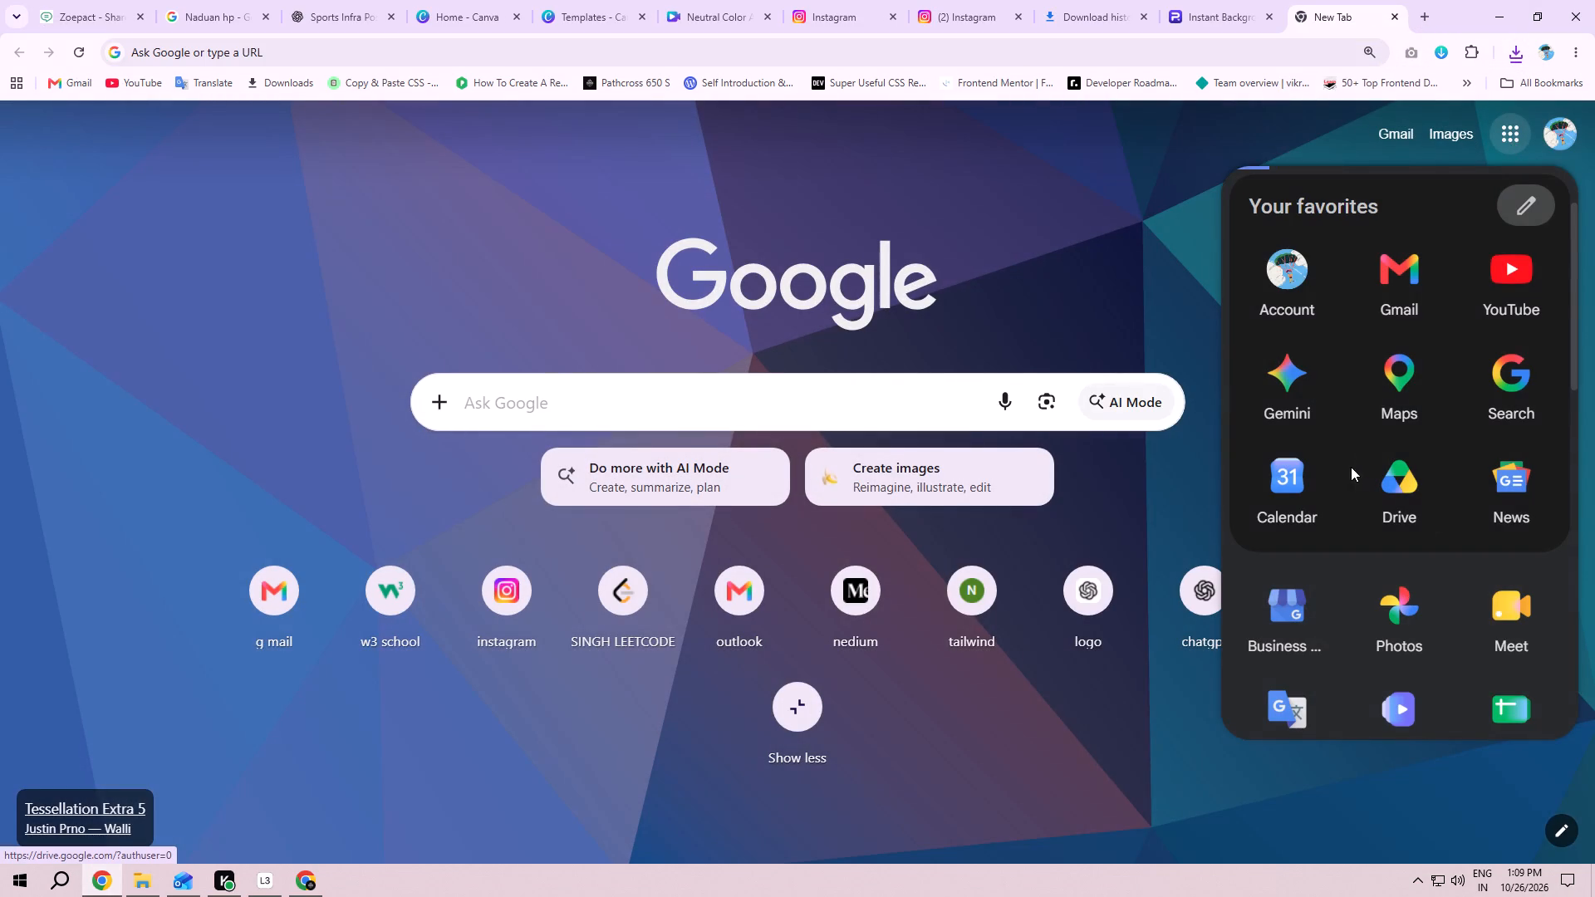
pyautogui.click(1372, 492)
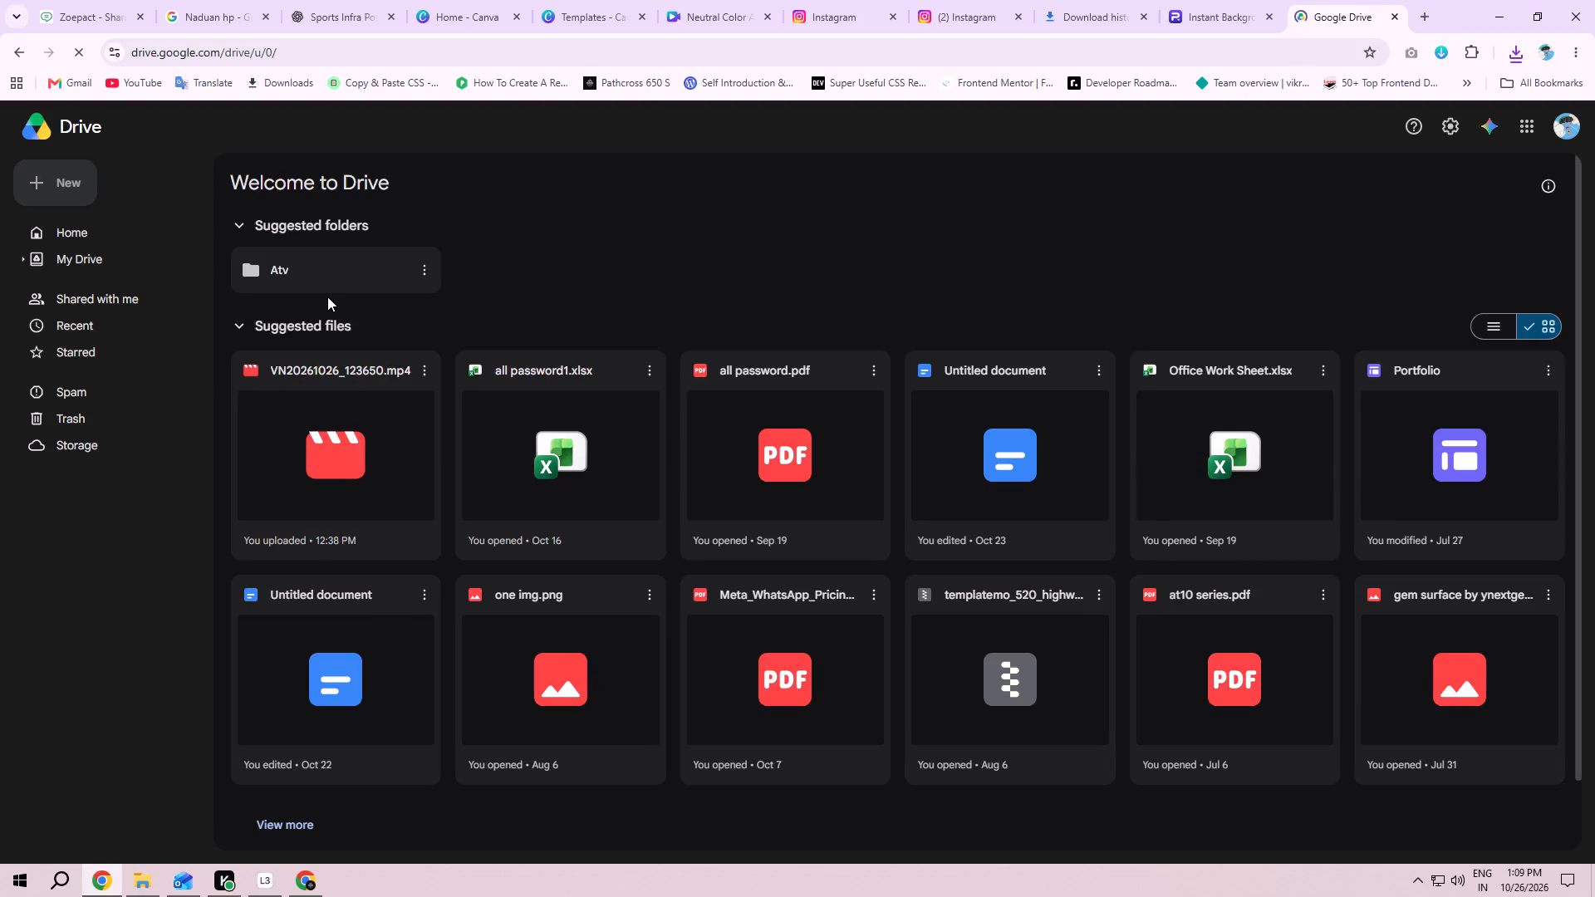
pyautogui.click(323, 286)
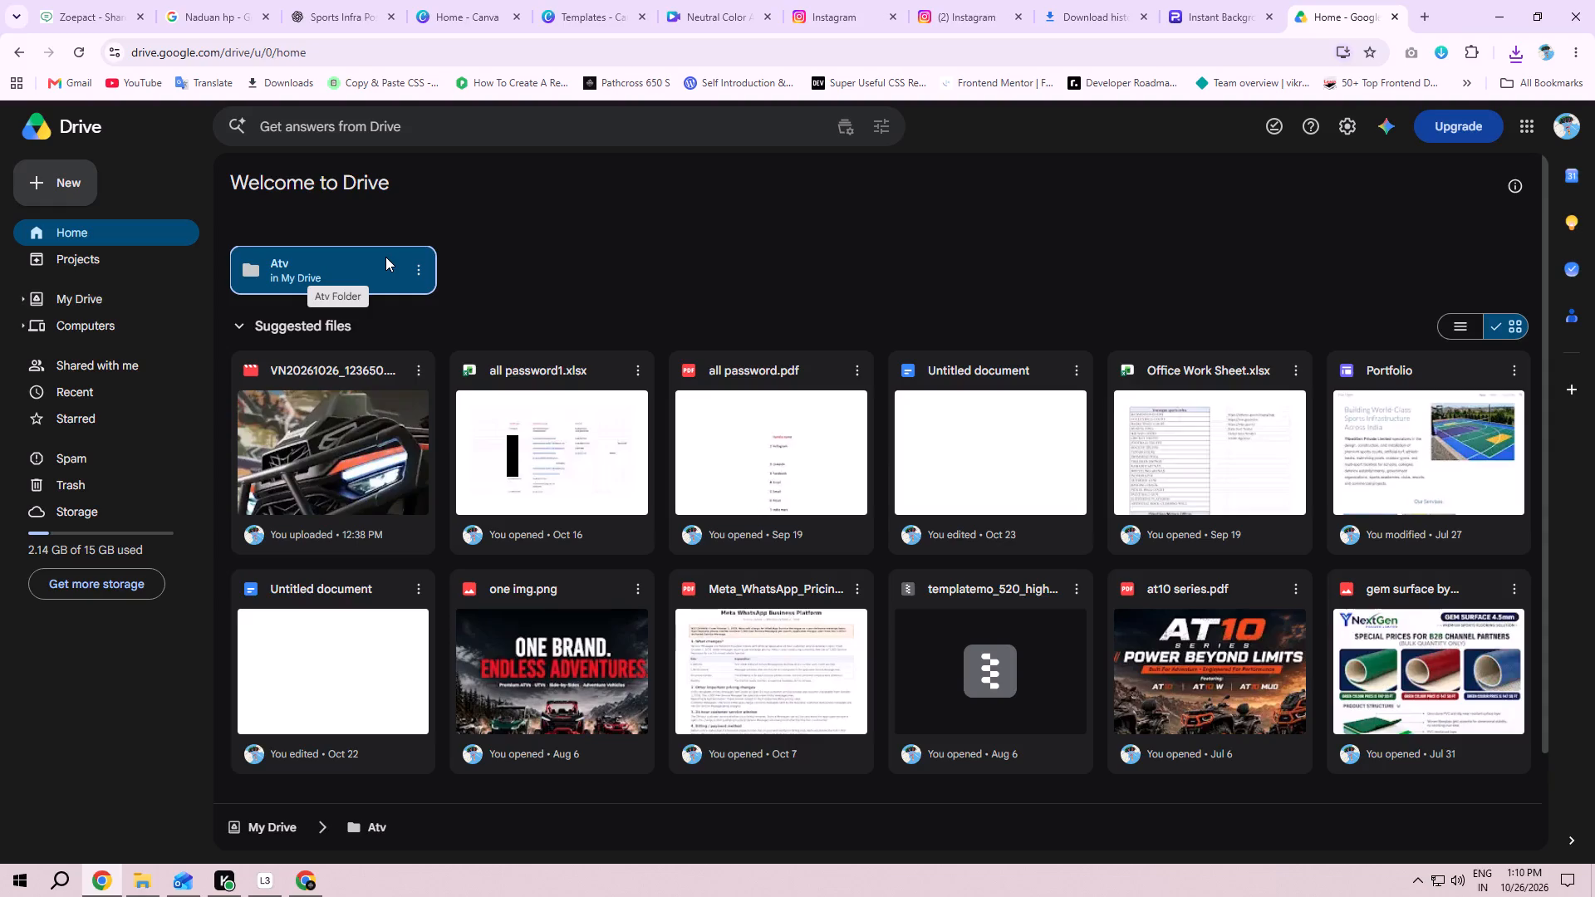
pyautogui.click(66, 194)
pyautogui.click(87, 232)
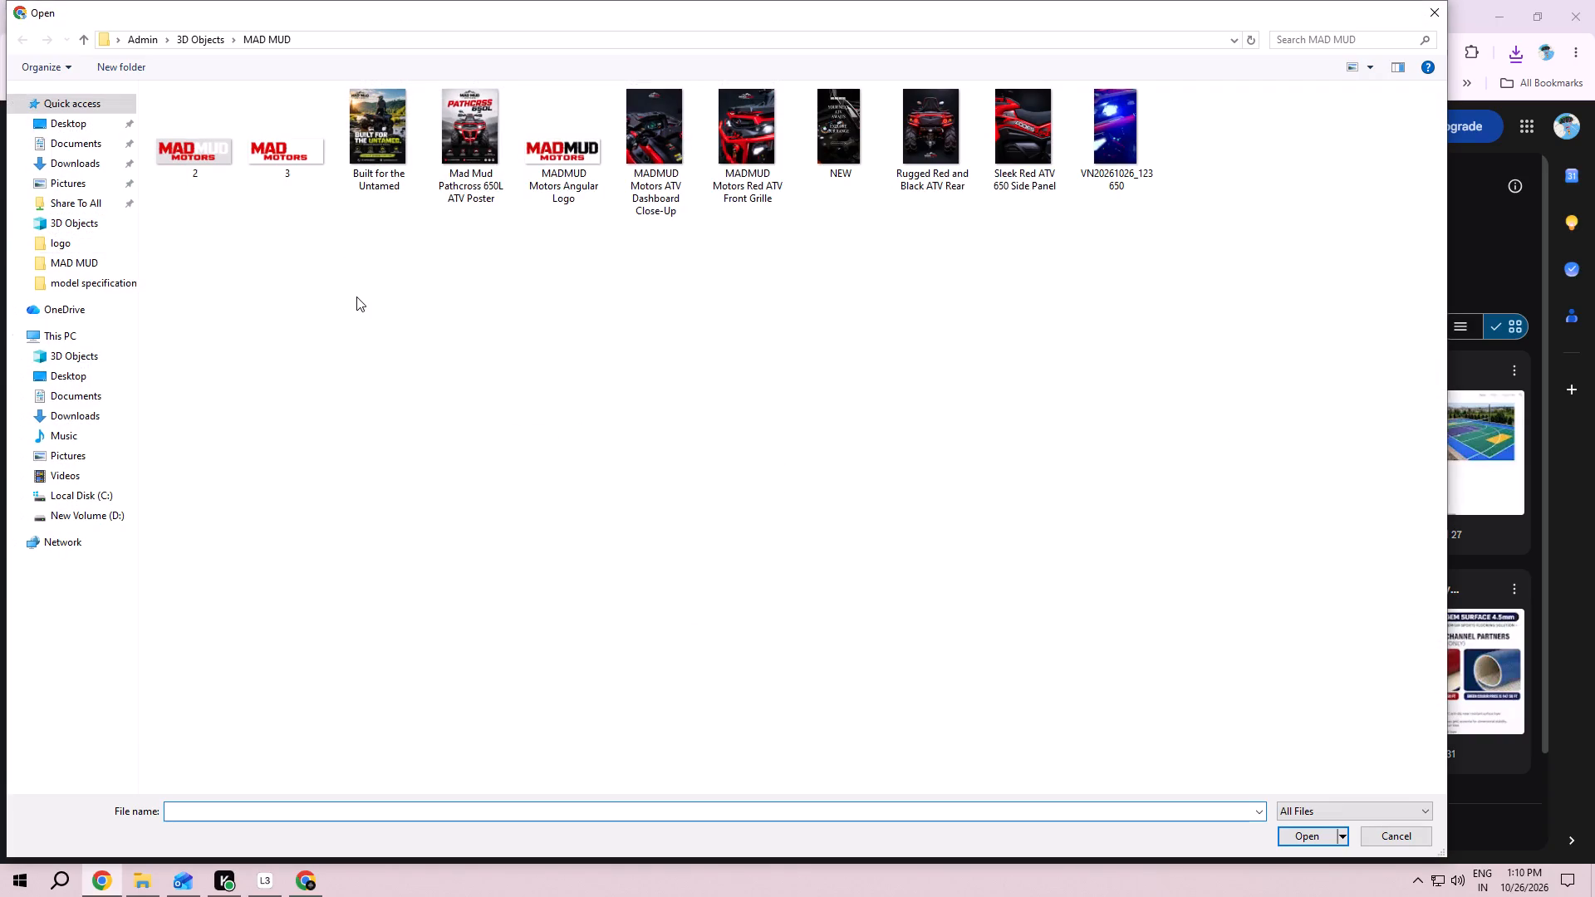
pyautogui.click(834, 154)
pyautogui.press('Return')
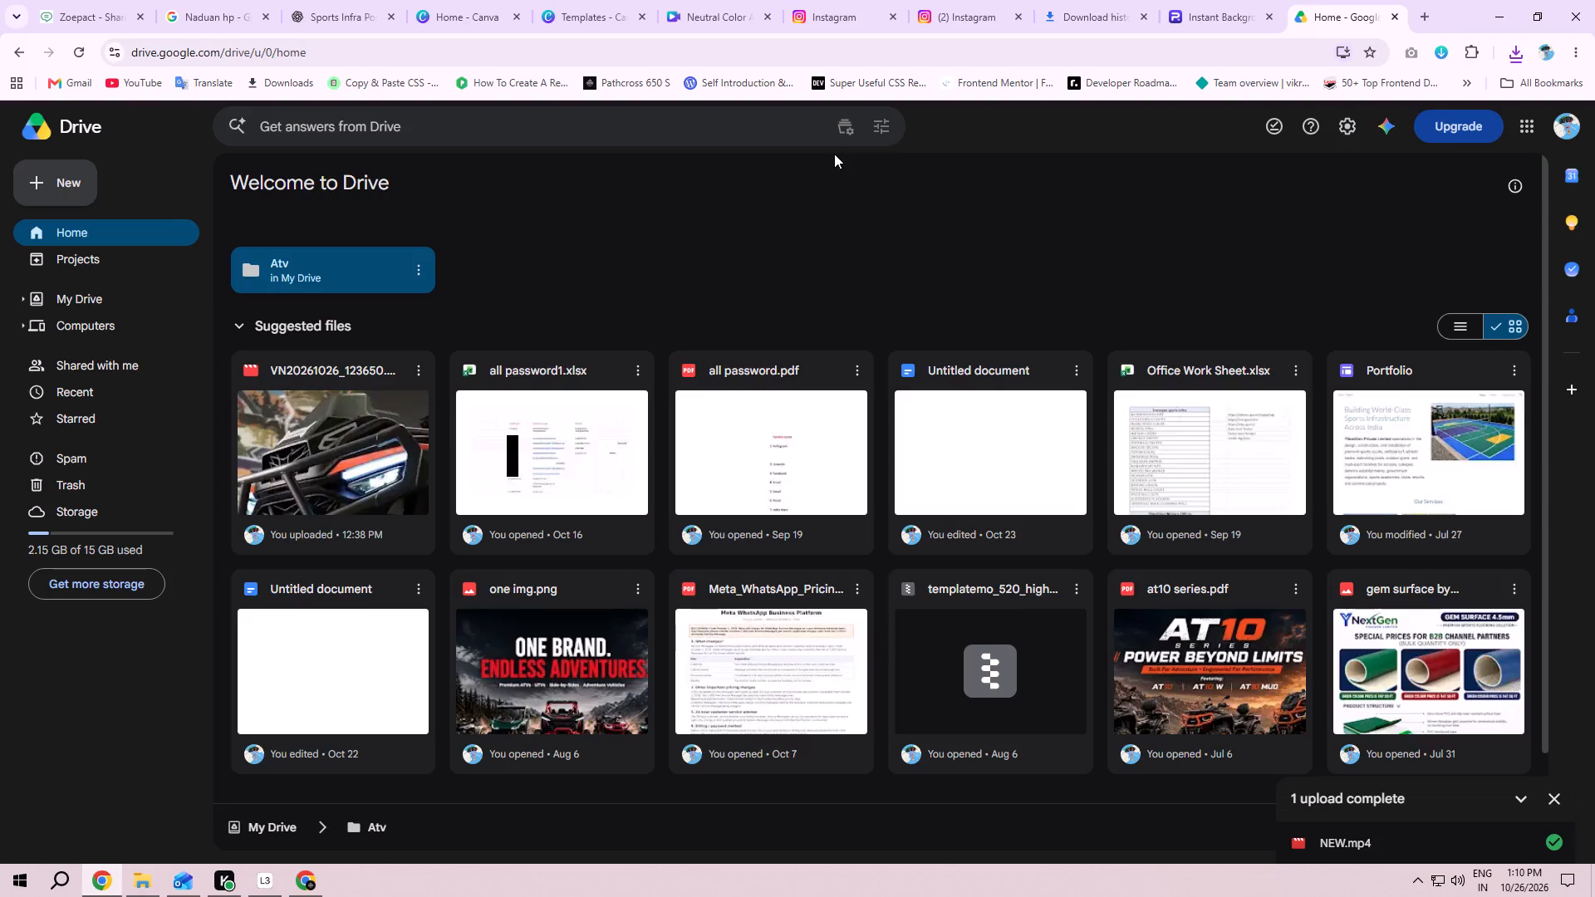
# Open the Atv folder in Drive, reload it to check for the uploaded NEW video, and return to Drive's home page.
pyautogui.click(274, 280)
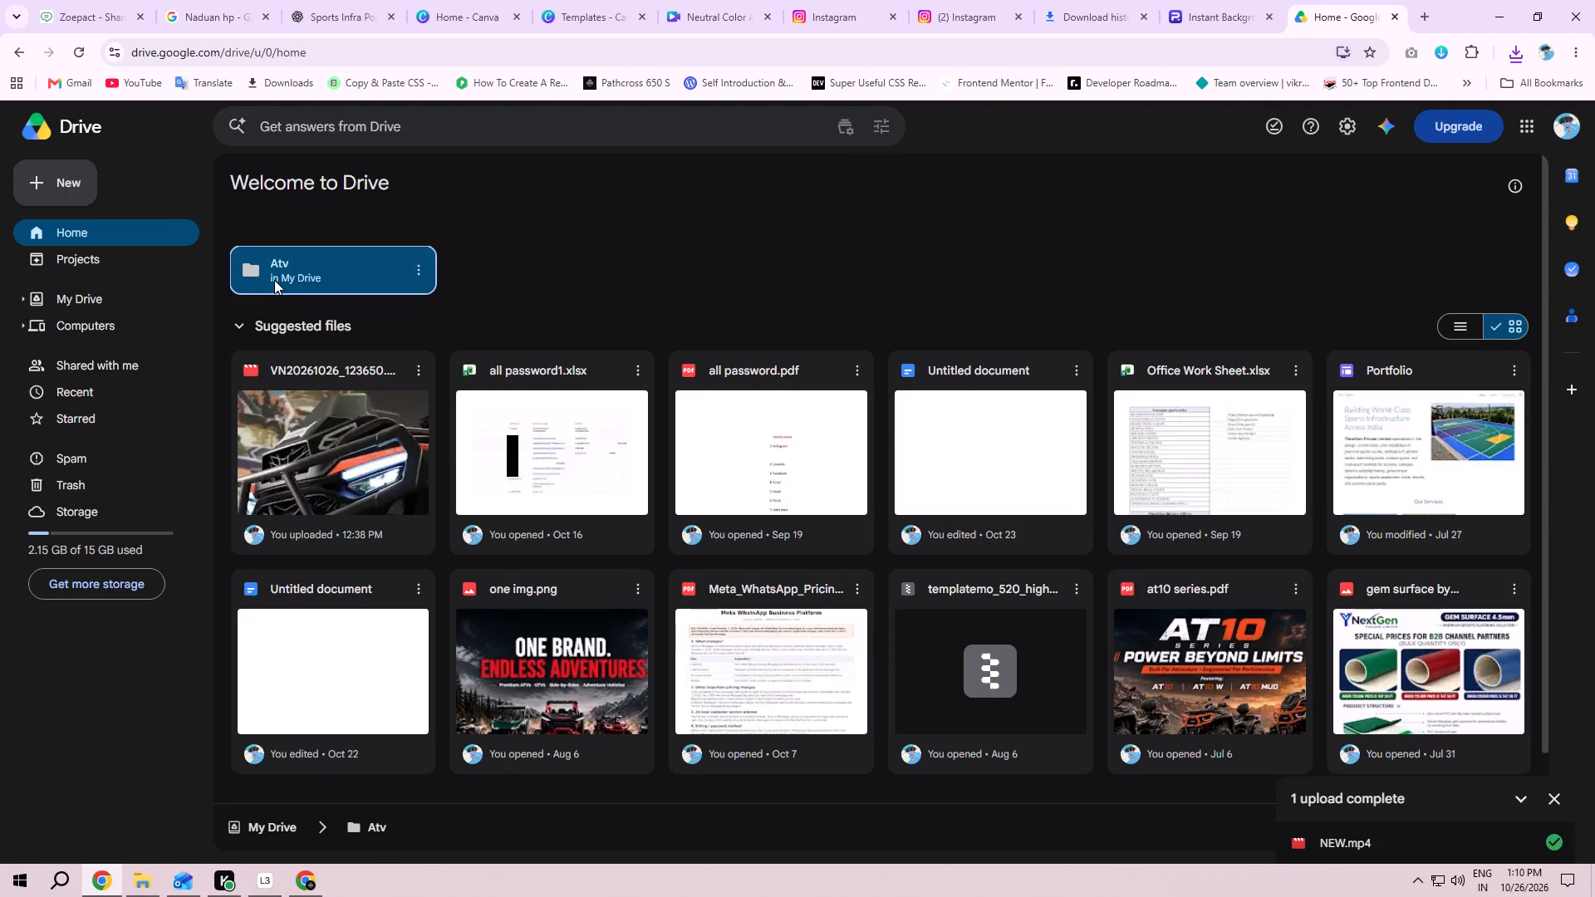
pyautogui.doubleClick(331, 279)
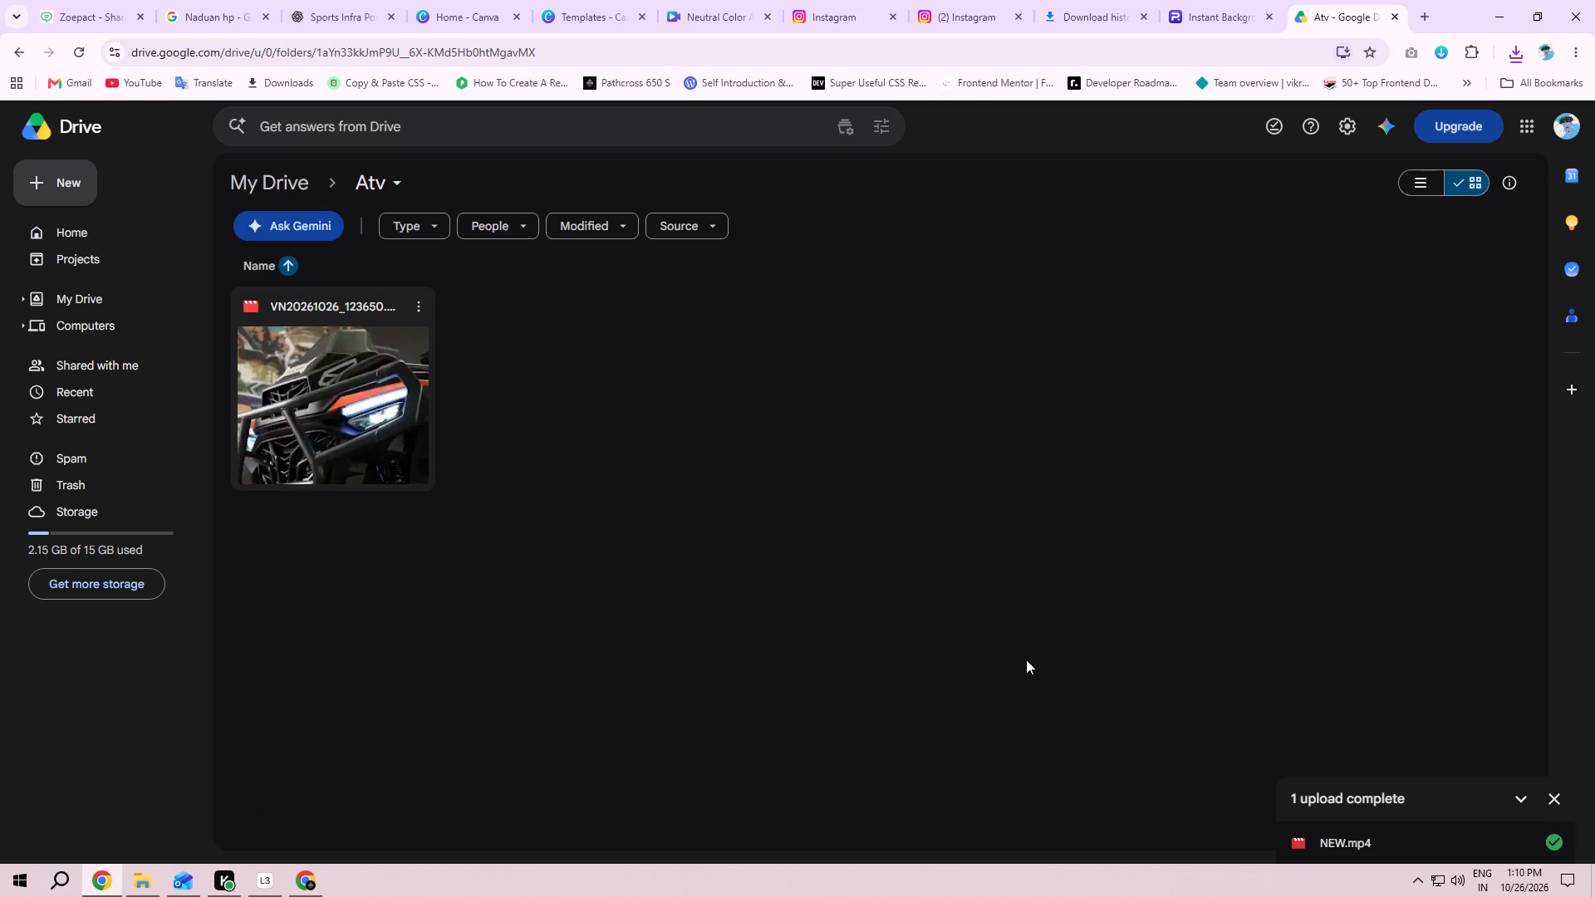
pyautogui.click(76, 55)
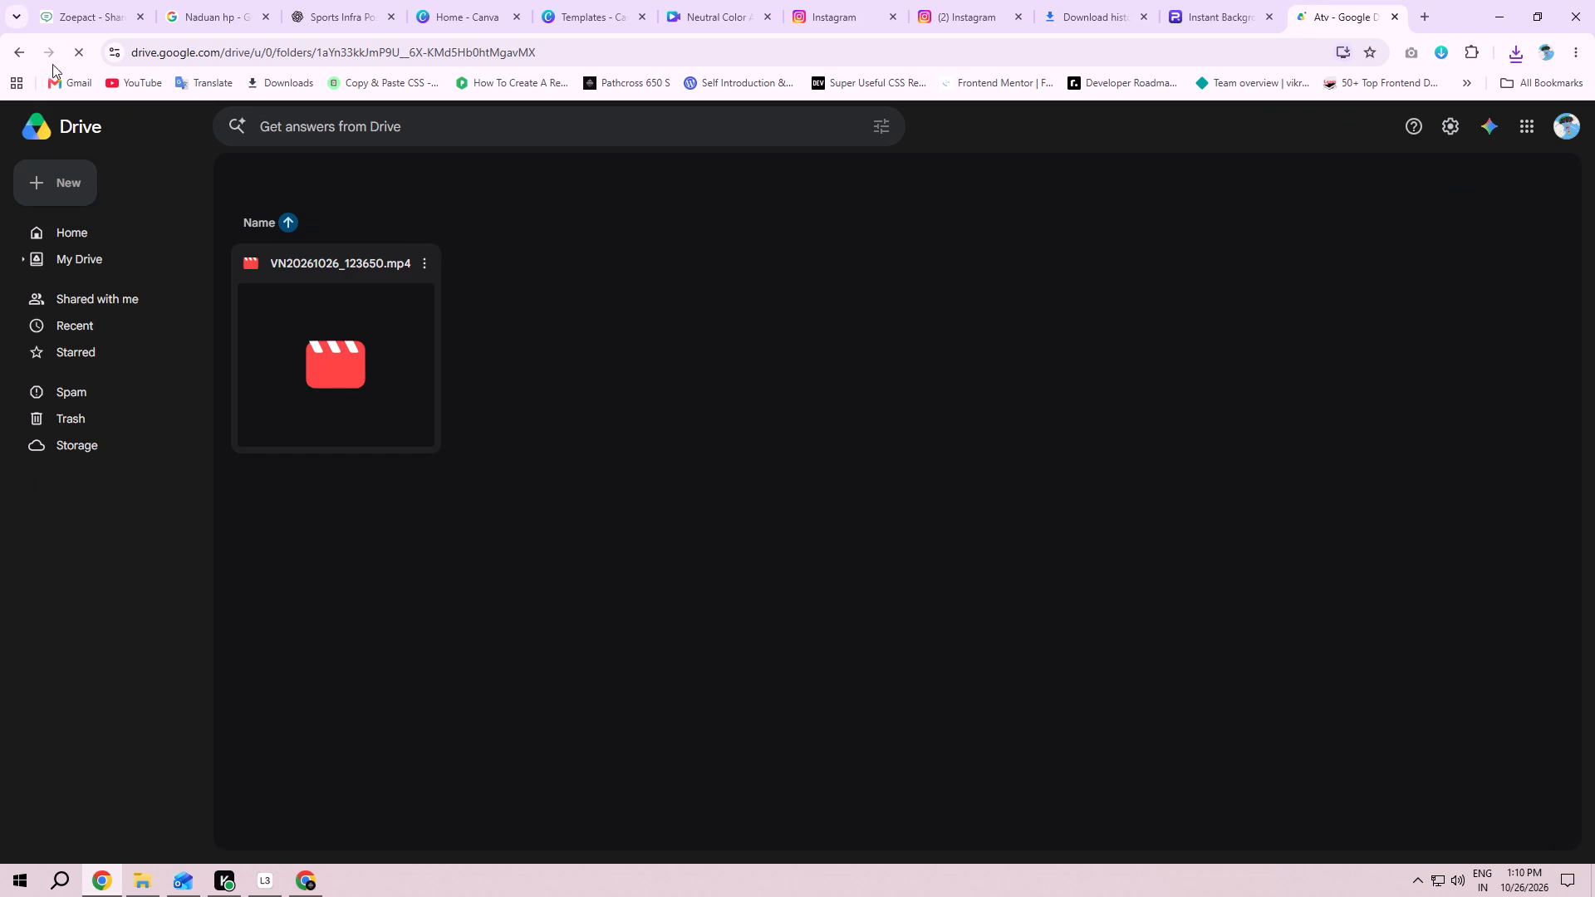
pyautogui.click(83, 46)
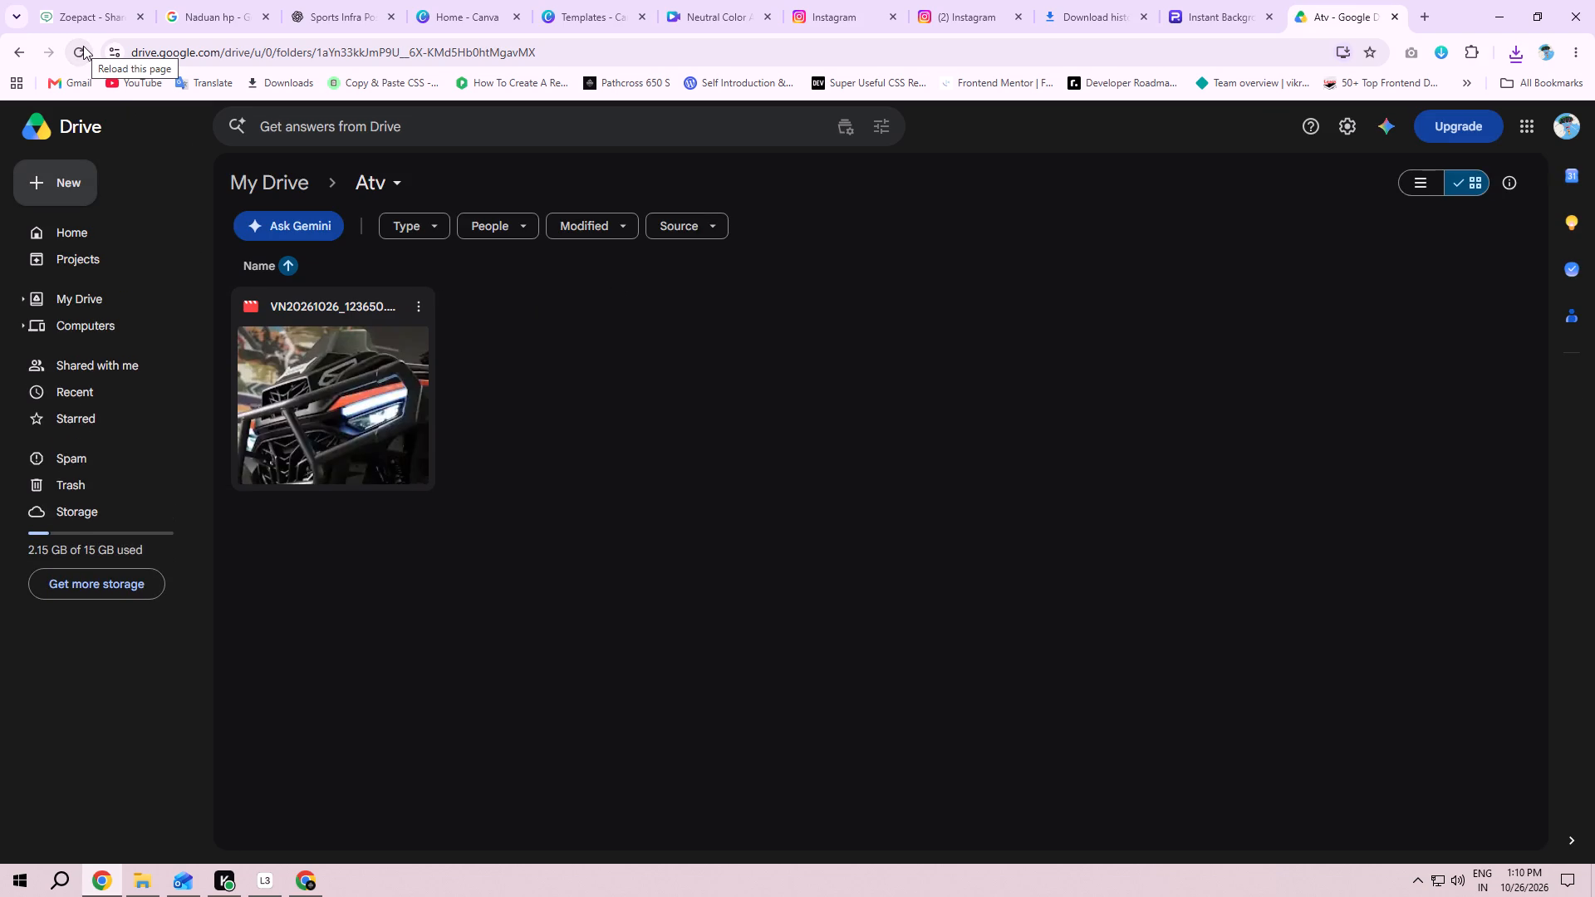
pyautogui.click(13, 51)
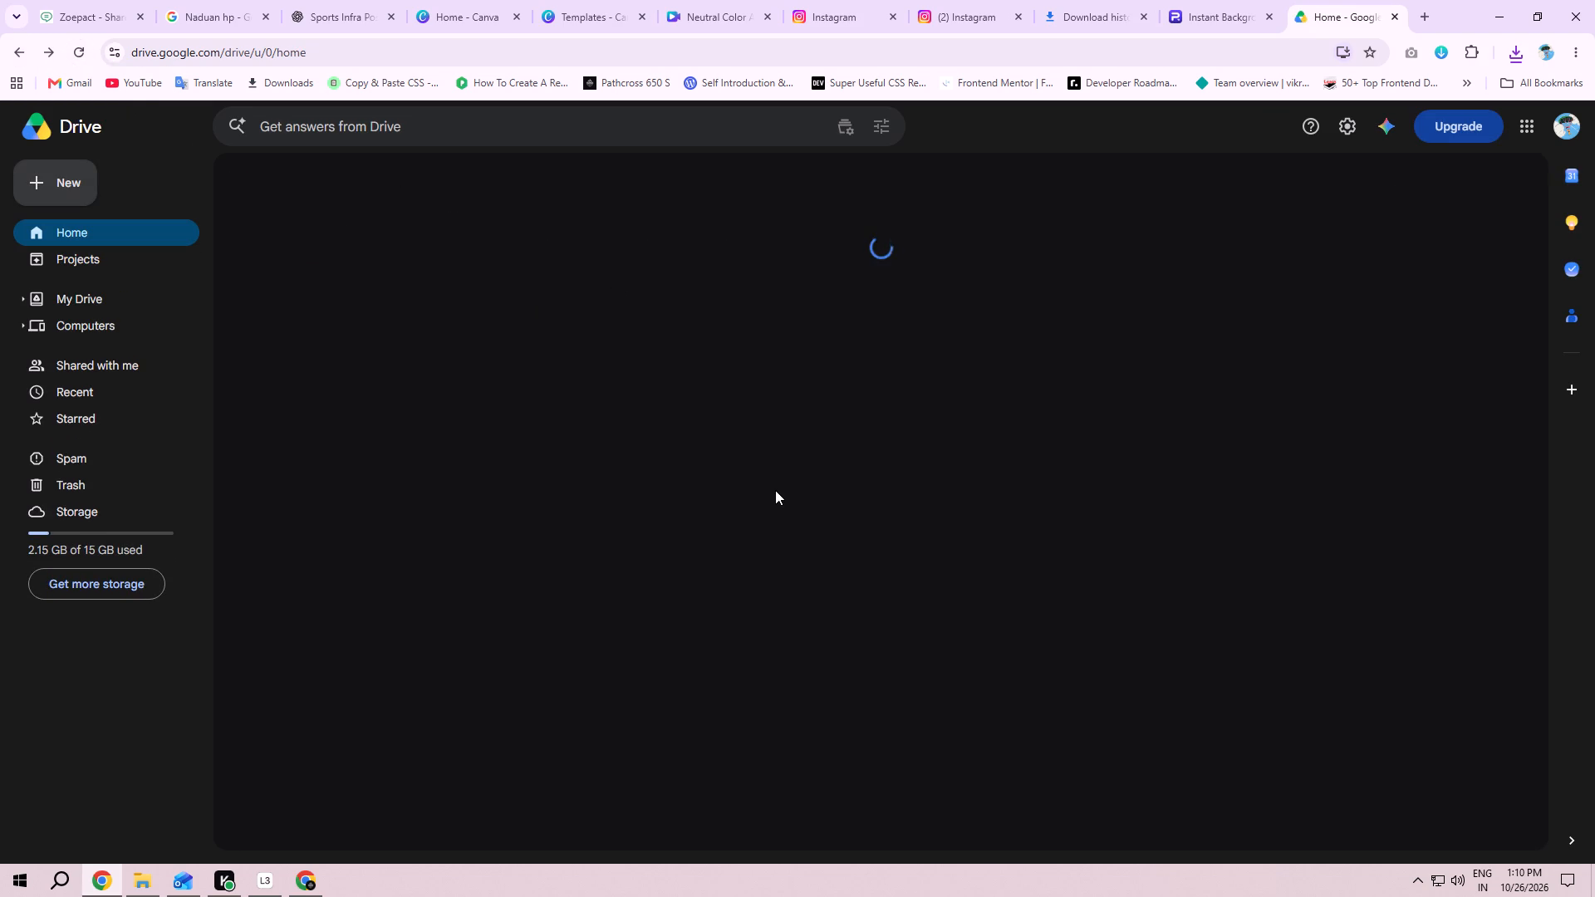